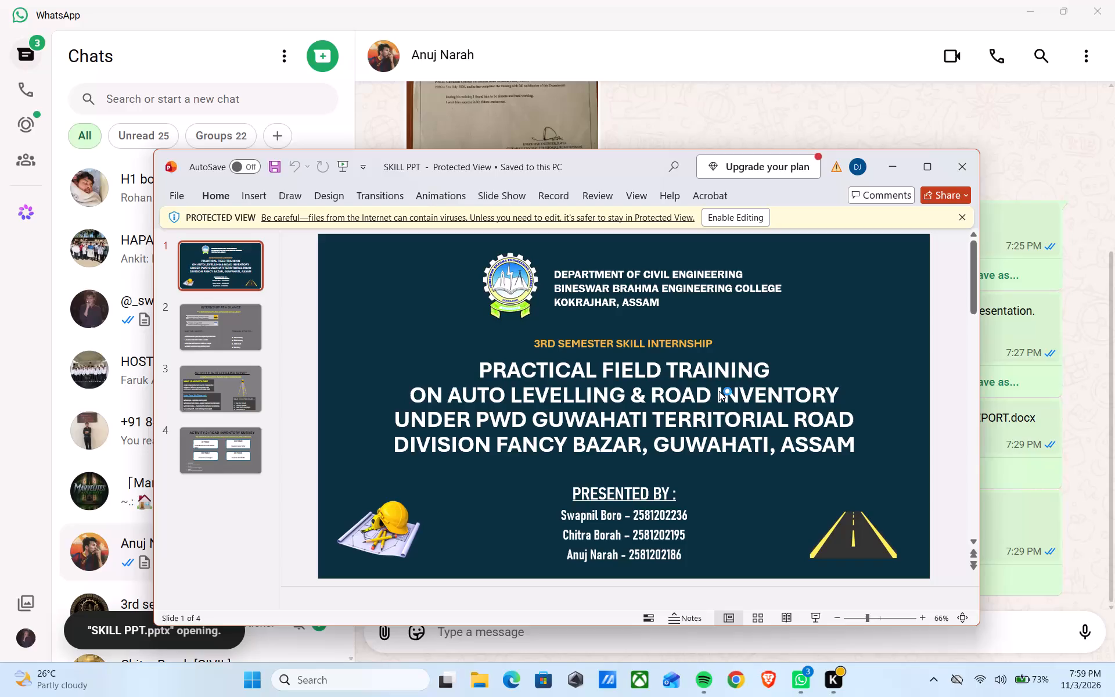
# Maximize the SKILL PPT presentation window and show slide 4, the road inventory survey.
pyautogui.click(916, 164)
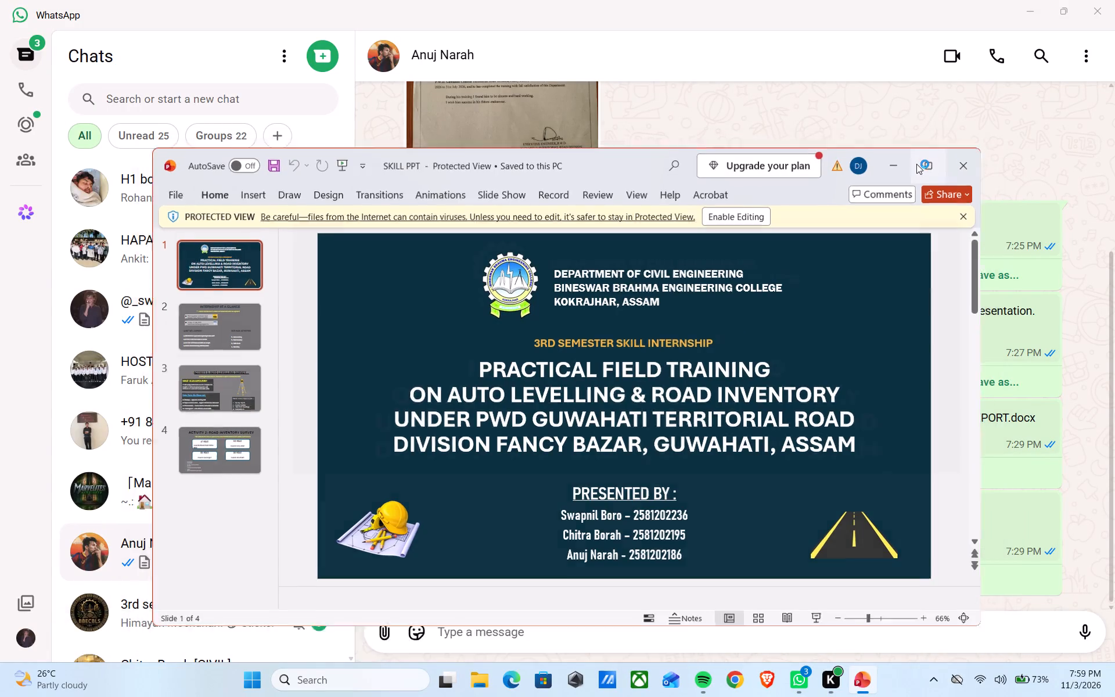
pyautogui.click(125, 418)
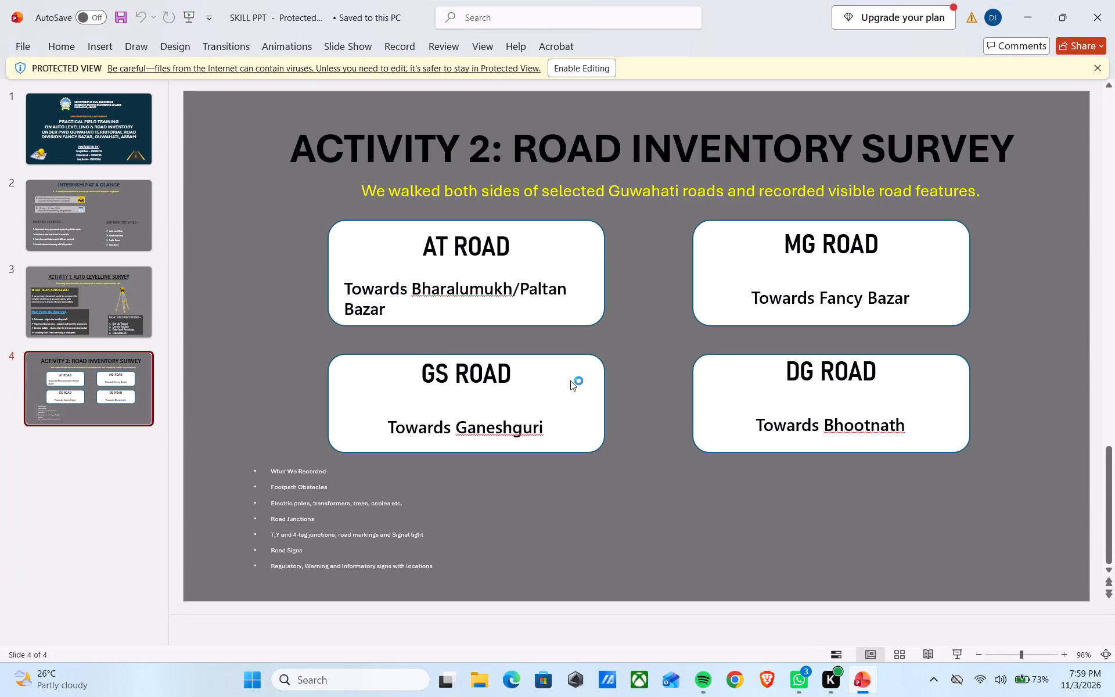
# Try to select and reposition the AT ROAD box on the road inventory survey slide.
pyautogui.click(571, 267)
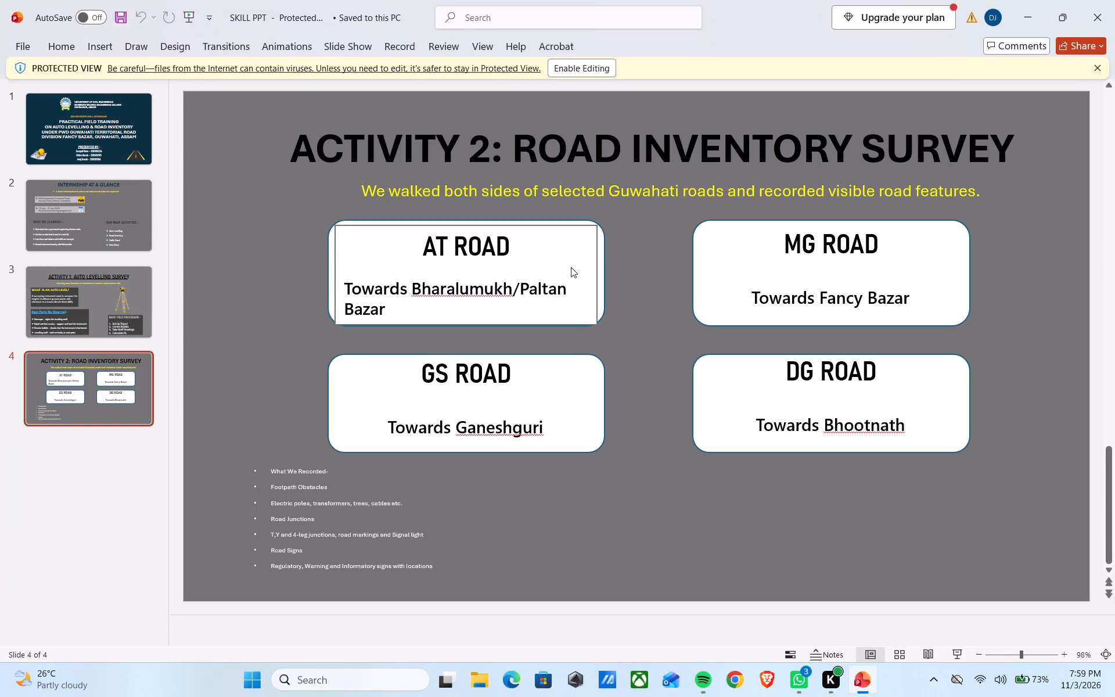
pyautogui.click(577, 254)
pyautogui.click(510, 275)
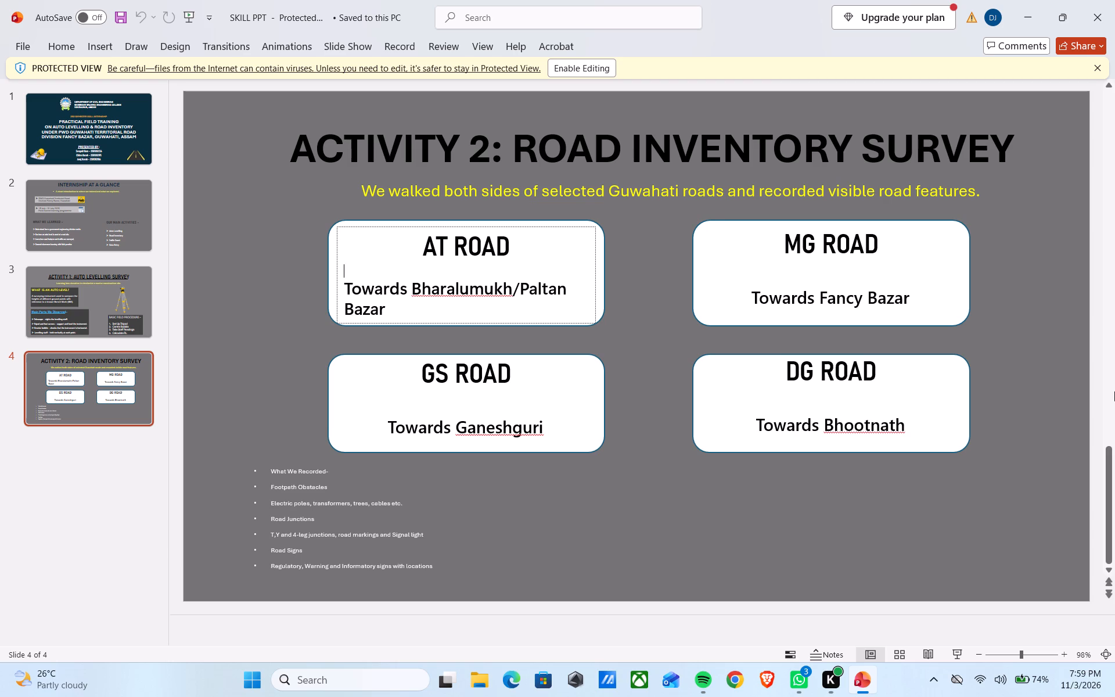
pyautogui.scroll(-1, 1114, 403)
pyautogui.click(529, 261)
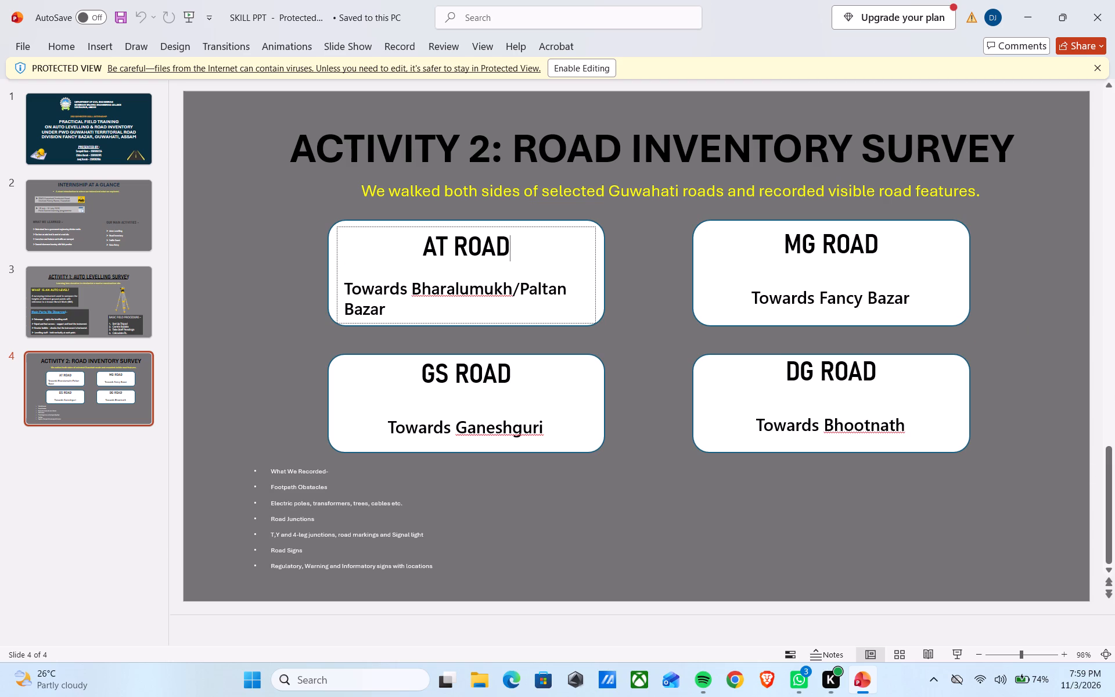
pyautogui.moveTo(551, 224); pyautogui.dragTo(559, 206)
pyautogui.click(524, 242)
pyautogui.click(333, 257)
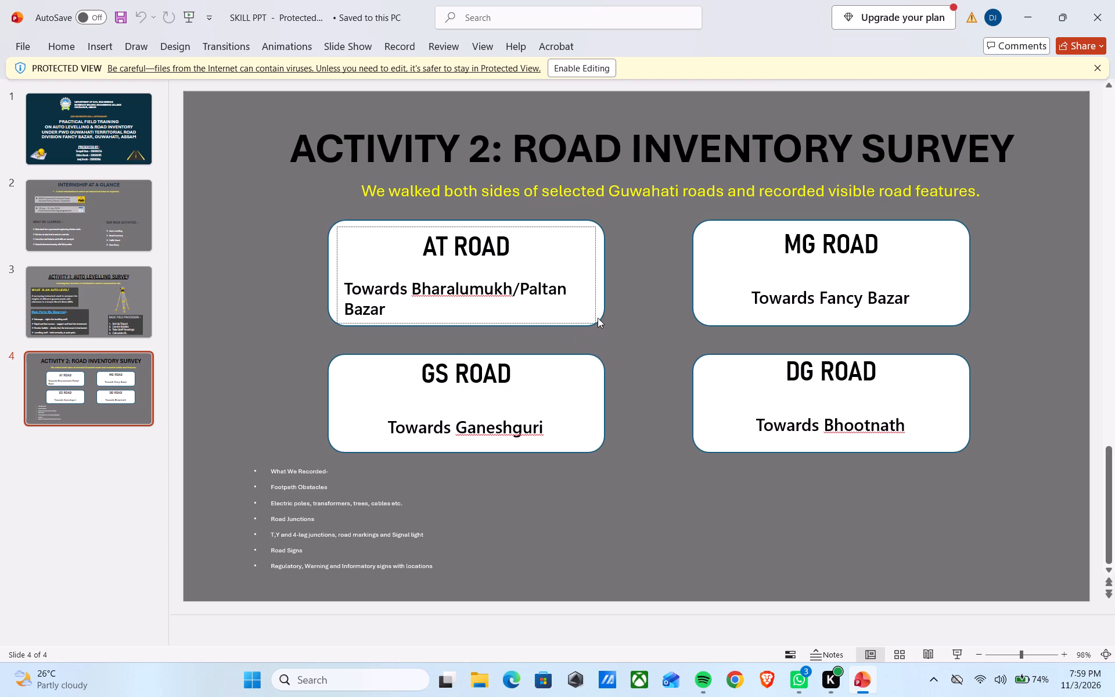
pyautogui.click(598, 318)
# Take the presentation out of Protected View by enabling editing.
pyautogui.click(96, 16)
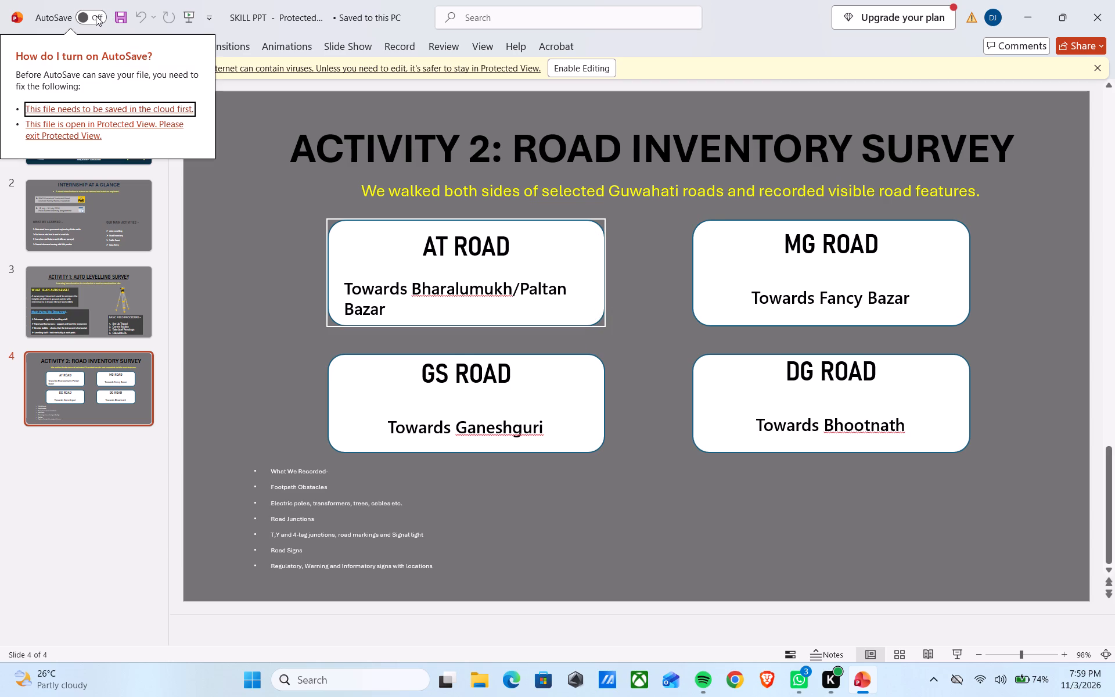
pyautogui.click(128, 109)
pyautogui.click(285, 80)
pyautogui.click(562, 69)
pyautogui.click(573, 66)
# Turn on AutoSave for the presentation, choosing OneDrive - Personal as the upload location.
pyautogui.click(84, 9)
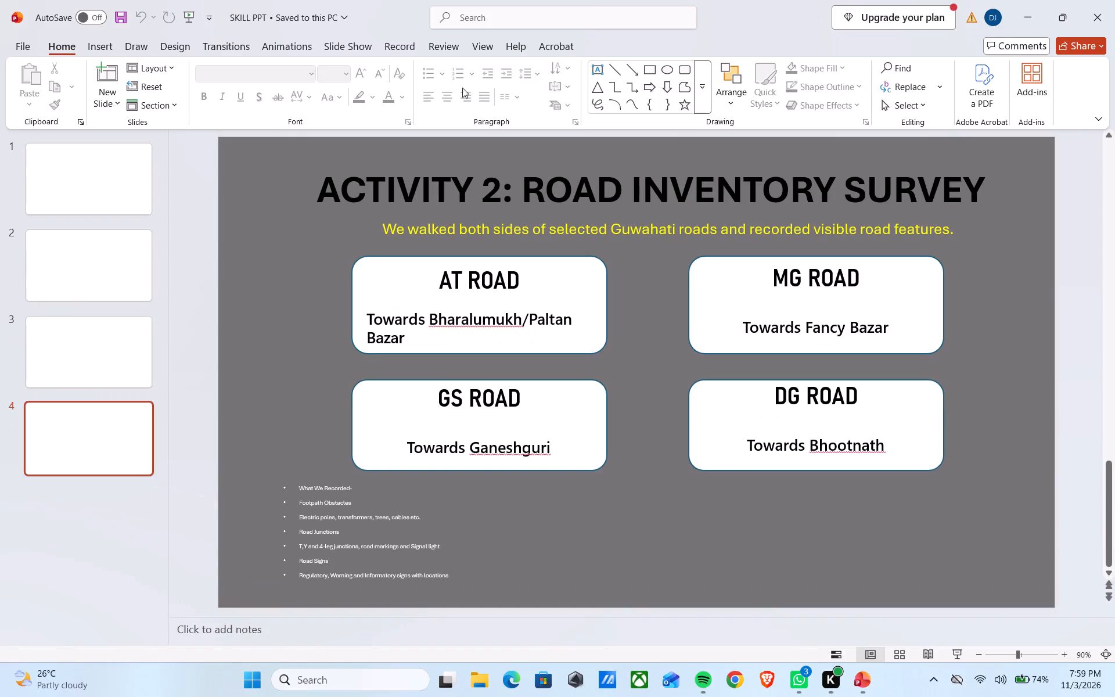
pyautogui.click(100, 24)
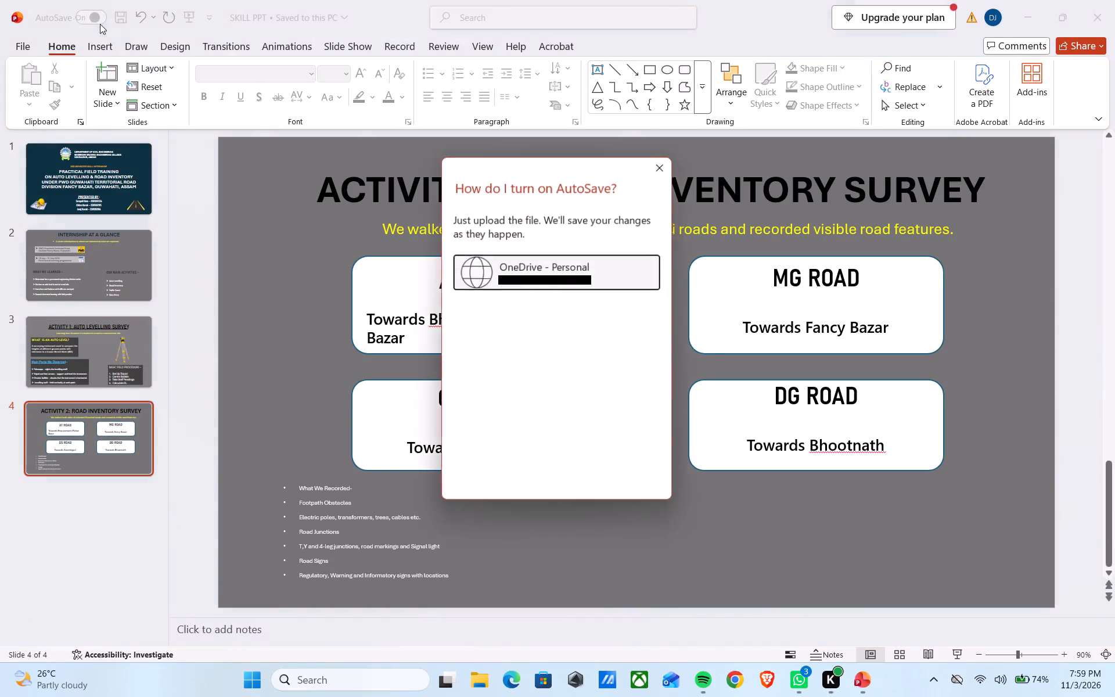
pyautogui.click(538, 287)
pyautogui.click(536, 267)
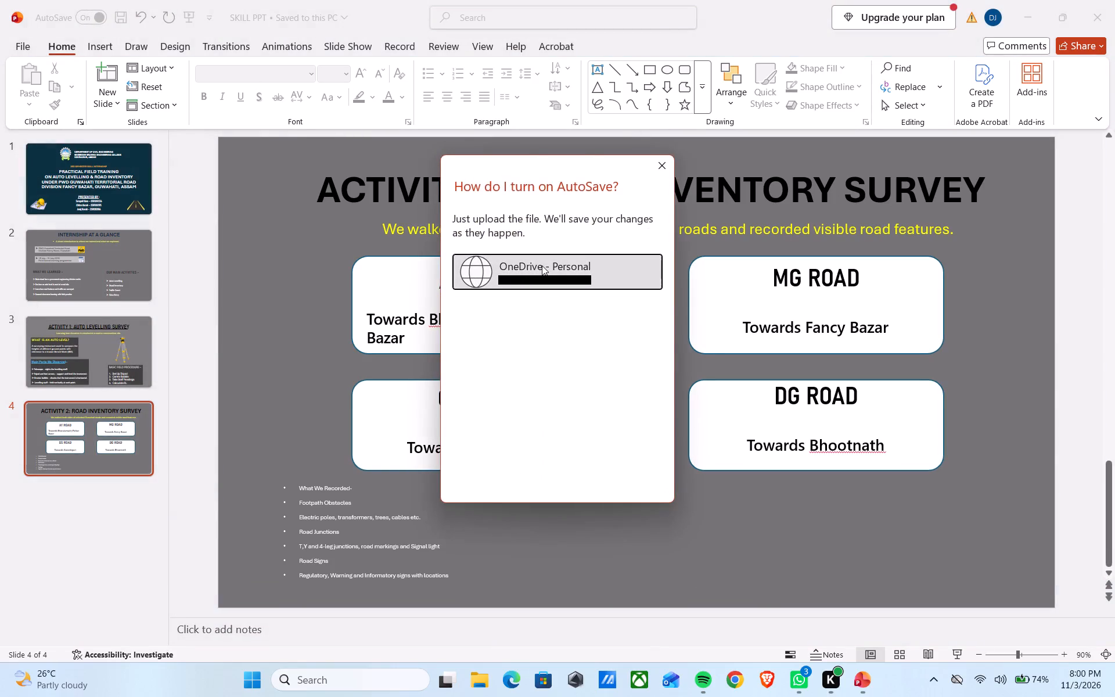
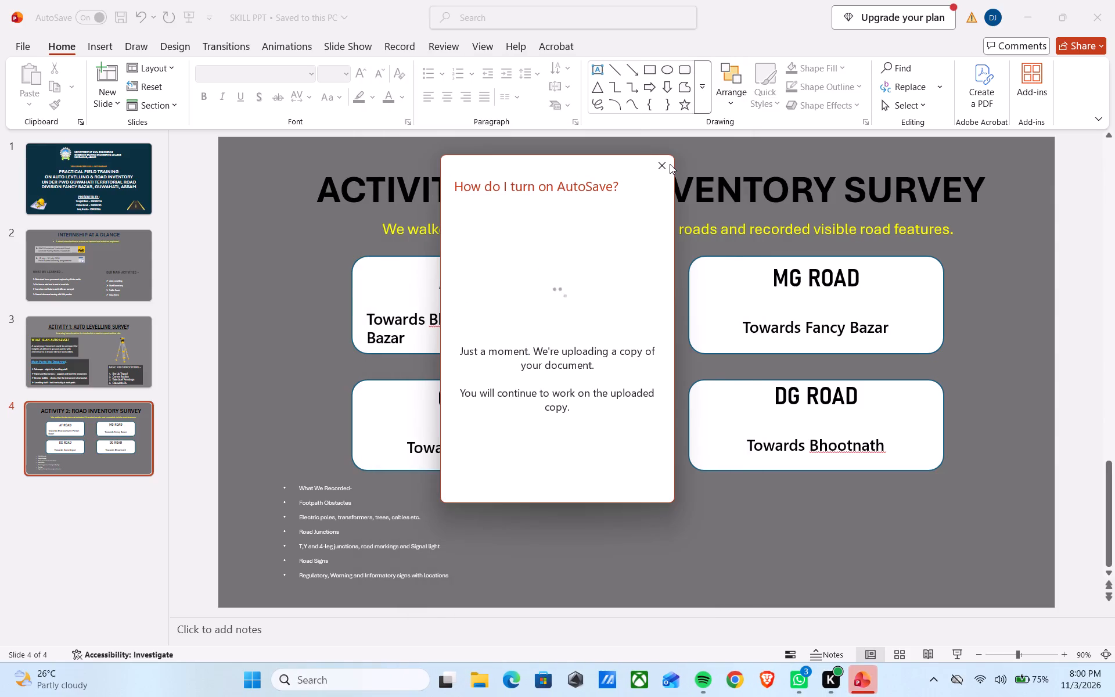
# Dismiss the AutoSave upload error and close the AutoSave dialog to return to the road inventory survey slide.
pyautogui.moveTo(703, 148); pyautogui.dragTo(696, 148)
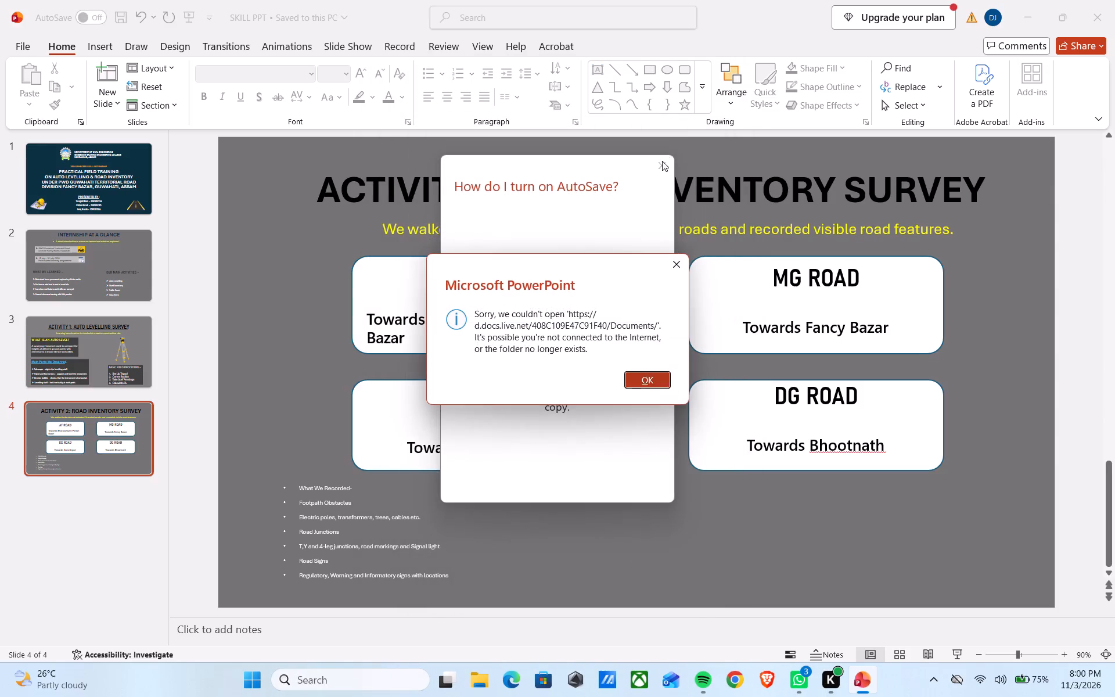
pyautogui.click(648, 374)
pyautogui.click(654, 171)
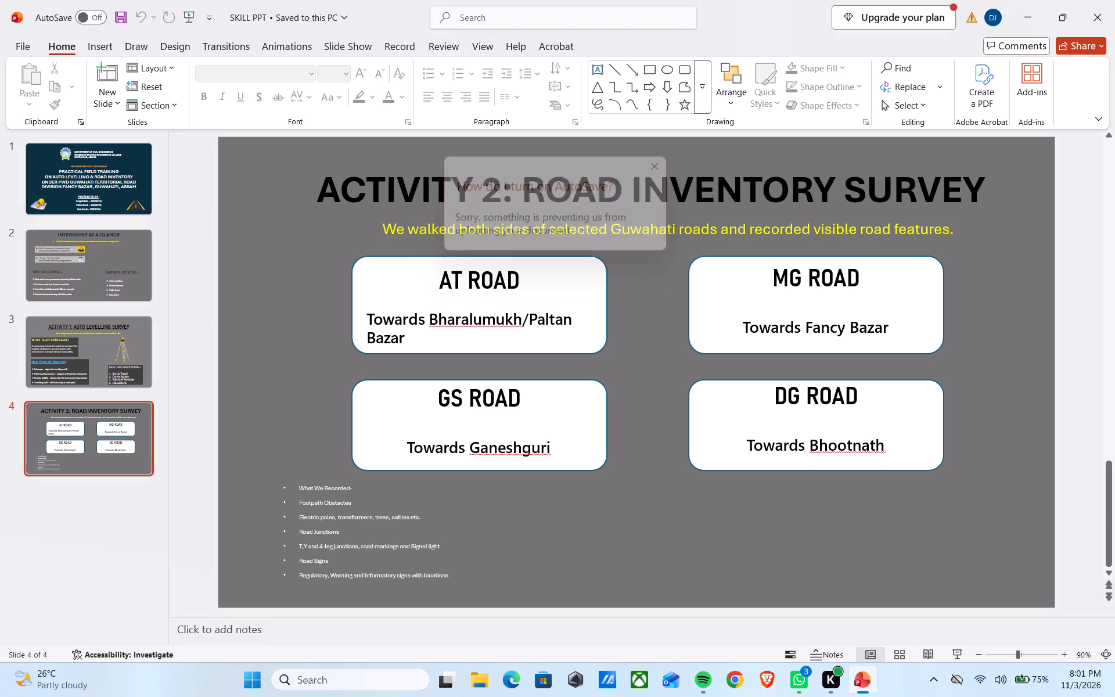
# Shrink the white AT ROAD box to about 3.52" wide by 1.41" high and shift it slightly toward the slide's centre.
pyautogui.click(552, 292)
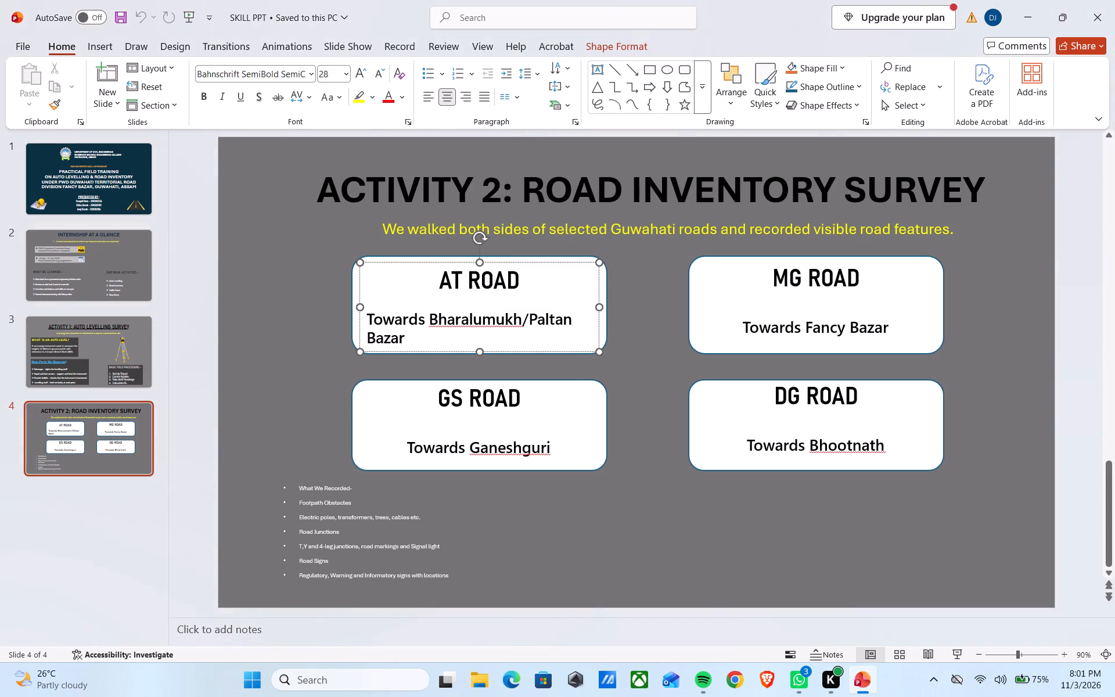
pyautogui.click(567, 258)
pyautogui.moveTo(610, 354); pyautogui.dragTo(591, 325)
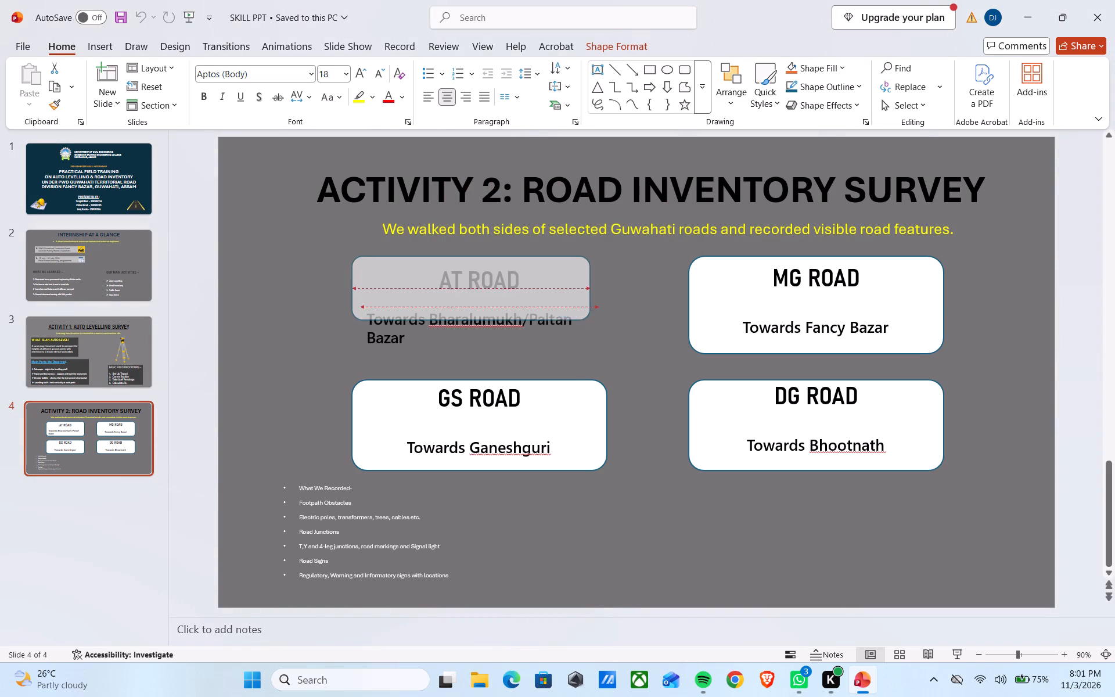
pyautogui.moveTo(591, 325); pyautogui.dragTo(573, 343)
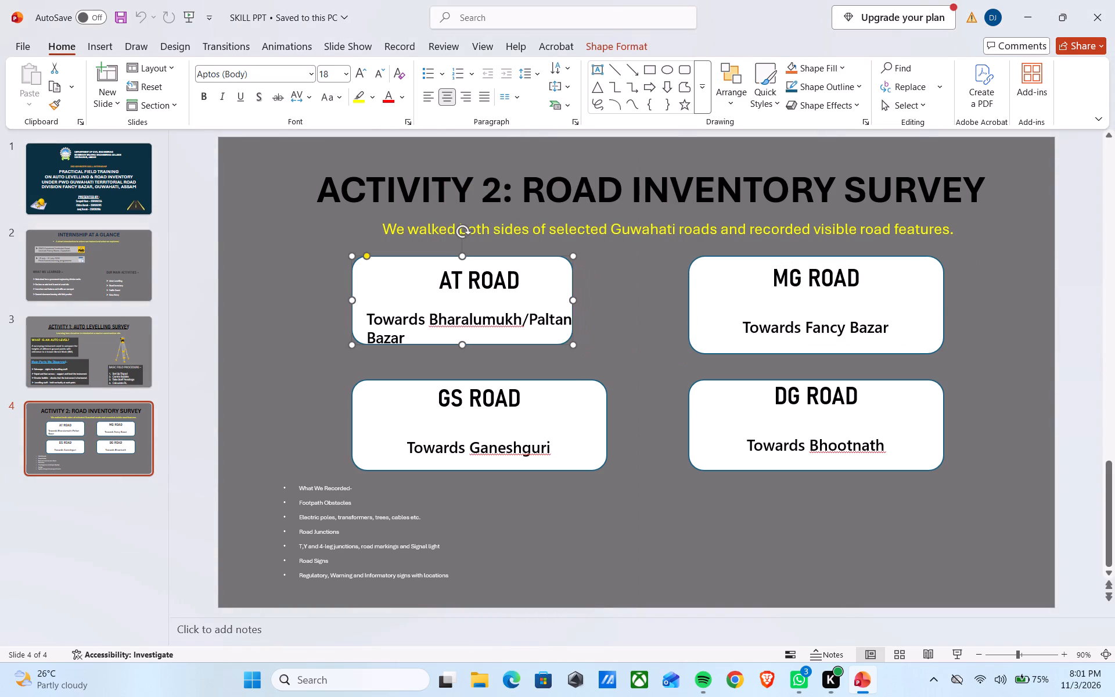
pyautogui.moveTo(552, 259); pyautogui.dragTo(585, 257)
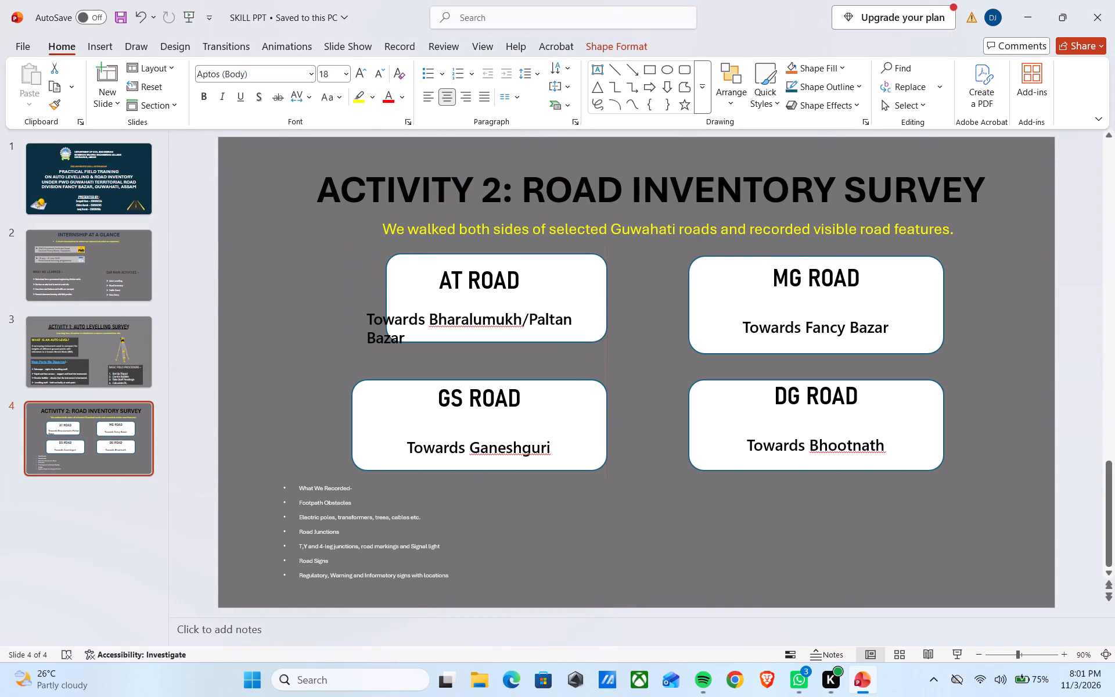
pyautogui.moveTo(585, 257); pyautogui.dragTo(590, 256)
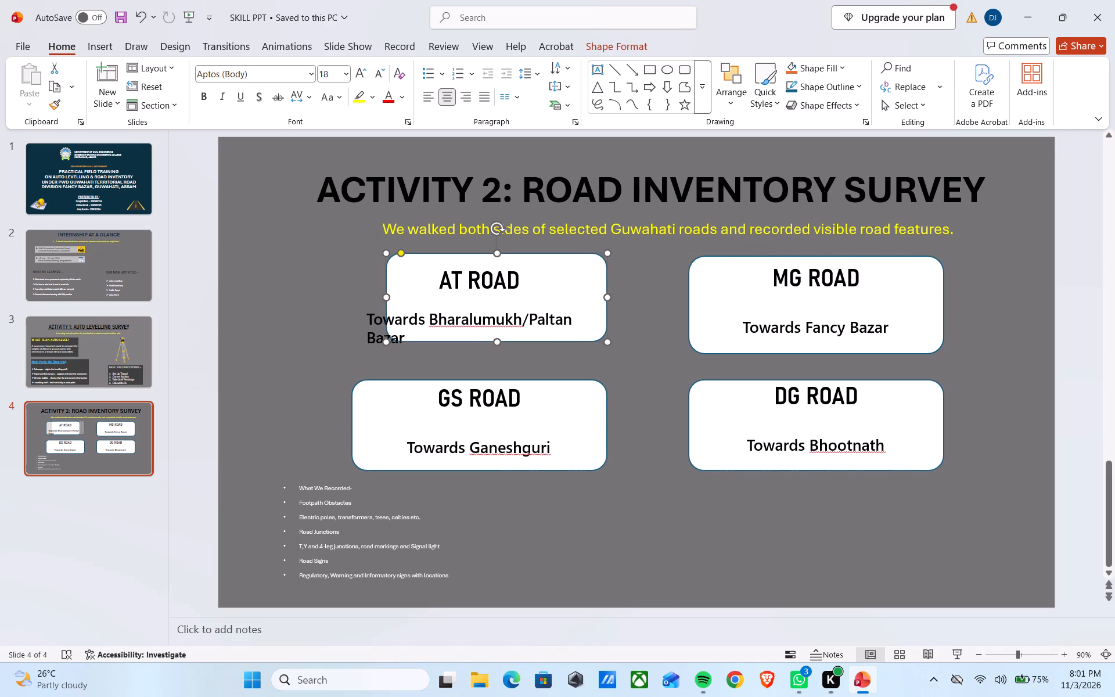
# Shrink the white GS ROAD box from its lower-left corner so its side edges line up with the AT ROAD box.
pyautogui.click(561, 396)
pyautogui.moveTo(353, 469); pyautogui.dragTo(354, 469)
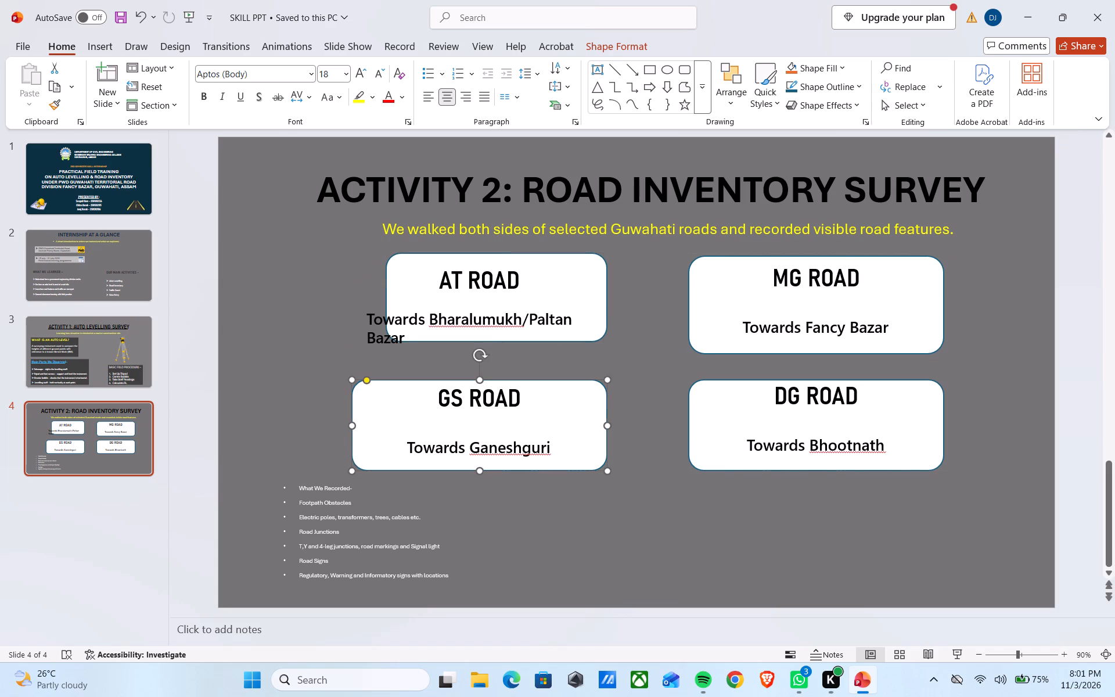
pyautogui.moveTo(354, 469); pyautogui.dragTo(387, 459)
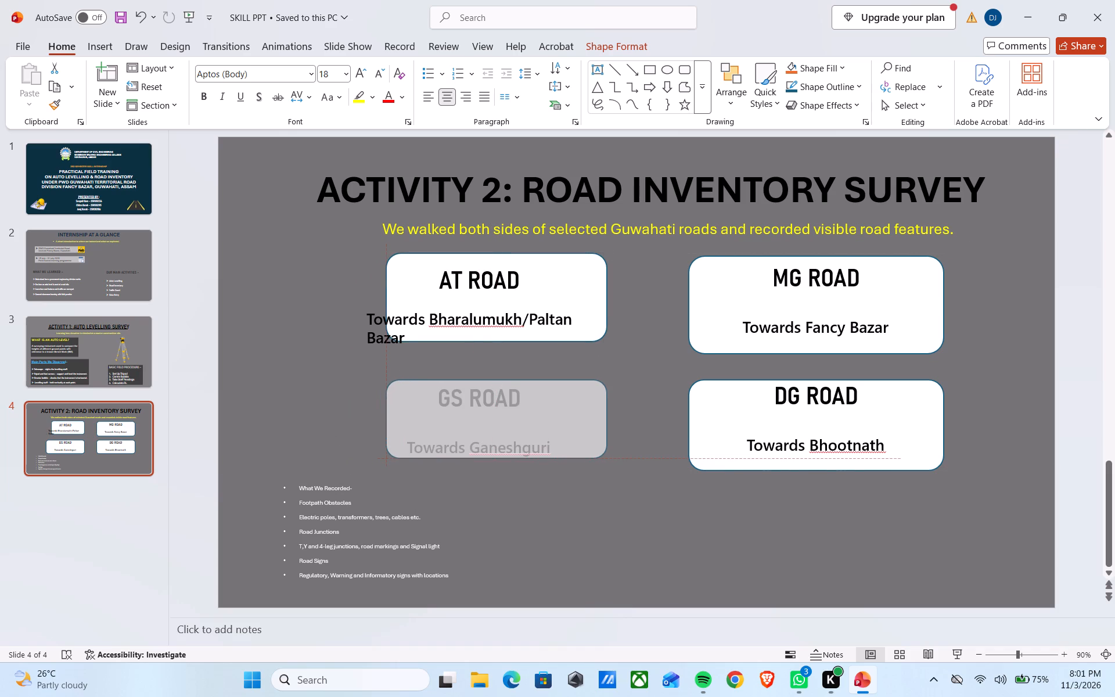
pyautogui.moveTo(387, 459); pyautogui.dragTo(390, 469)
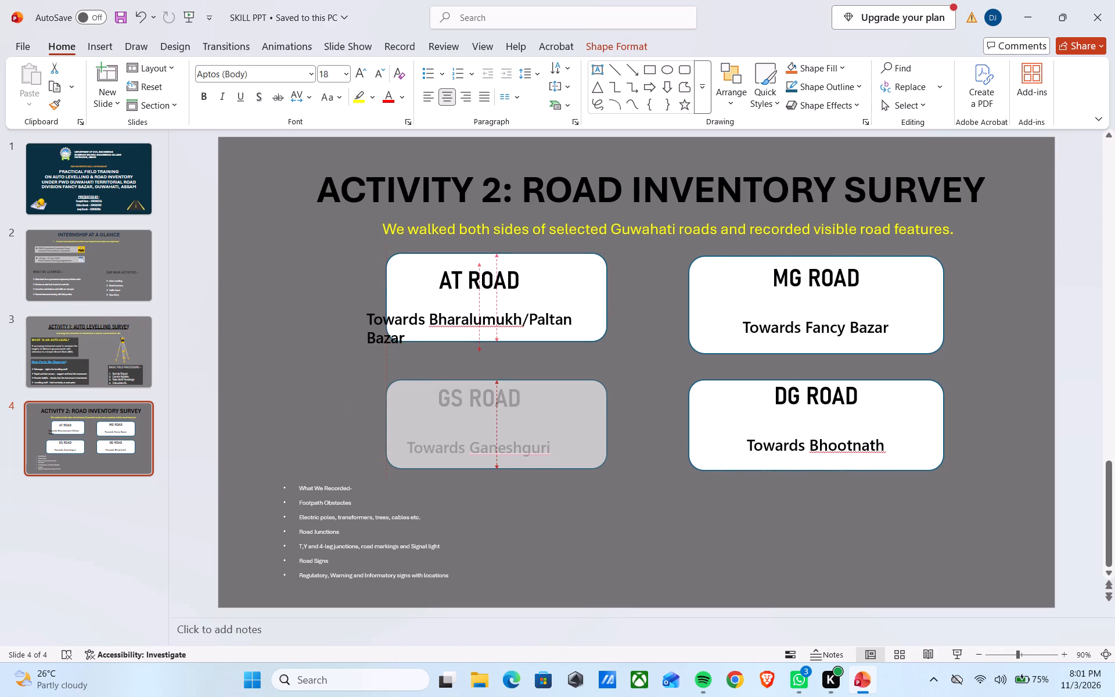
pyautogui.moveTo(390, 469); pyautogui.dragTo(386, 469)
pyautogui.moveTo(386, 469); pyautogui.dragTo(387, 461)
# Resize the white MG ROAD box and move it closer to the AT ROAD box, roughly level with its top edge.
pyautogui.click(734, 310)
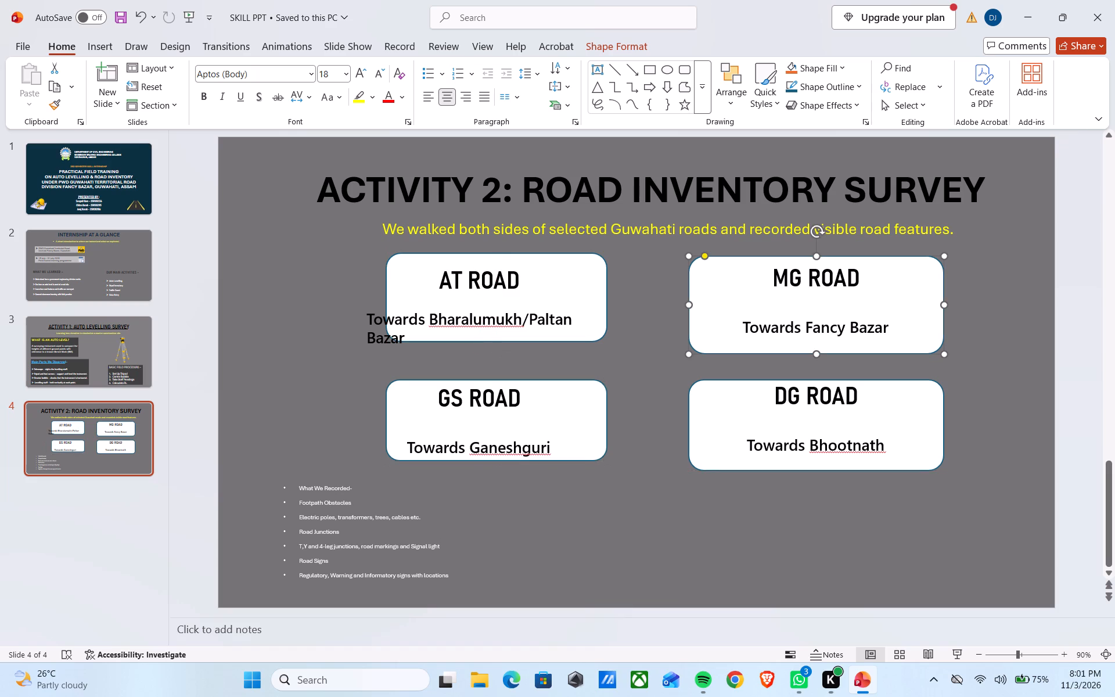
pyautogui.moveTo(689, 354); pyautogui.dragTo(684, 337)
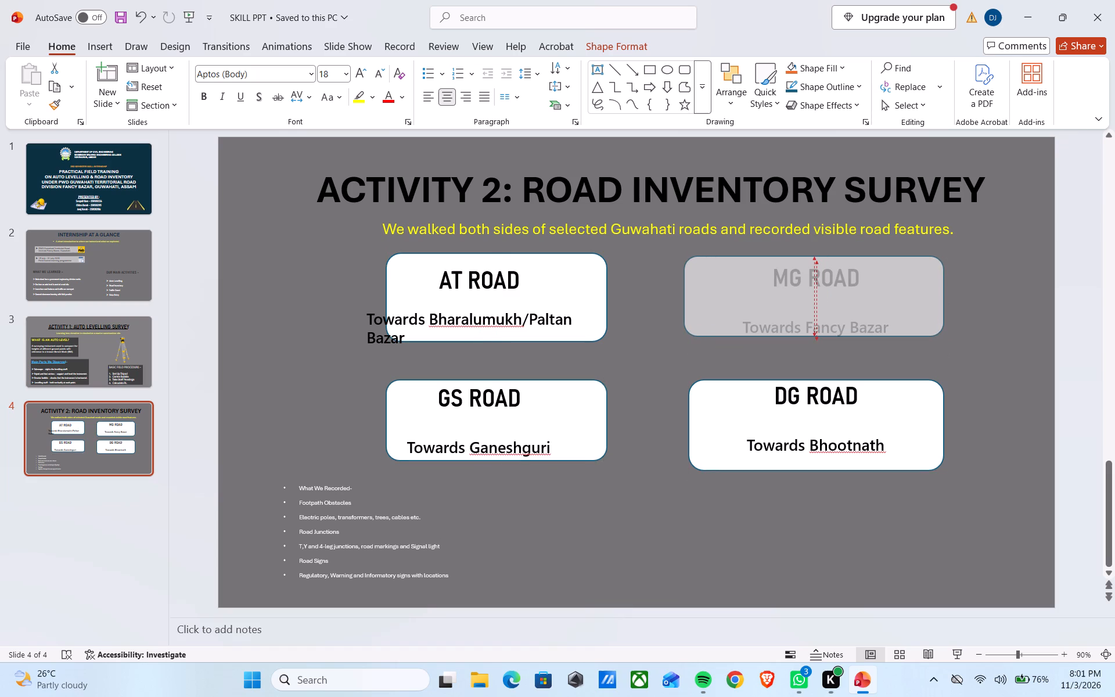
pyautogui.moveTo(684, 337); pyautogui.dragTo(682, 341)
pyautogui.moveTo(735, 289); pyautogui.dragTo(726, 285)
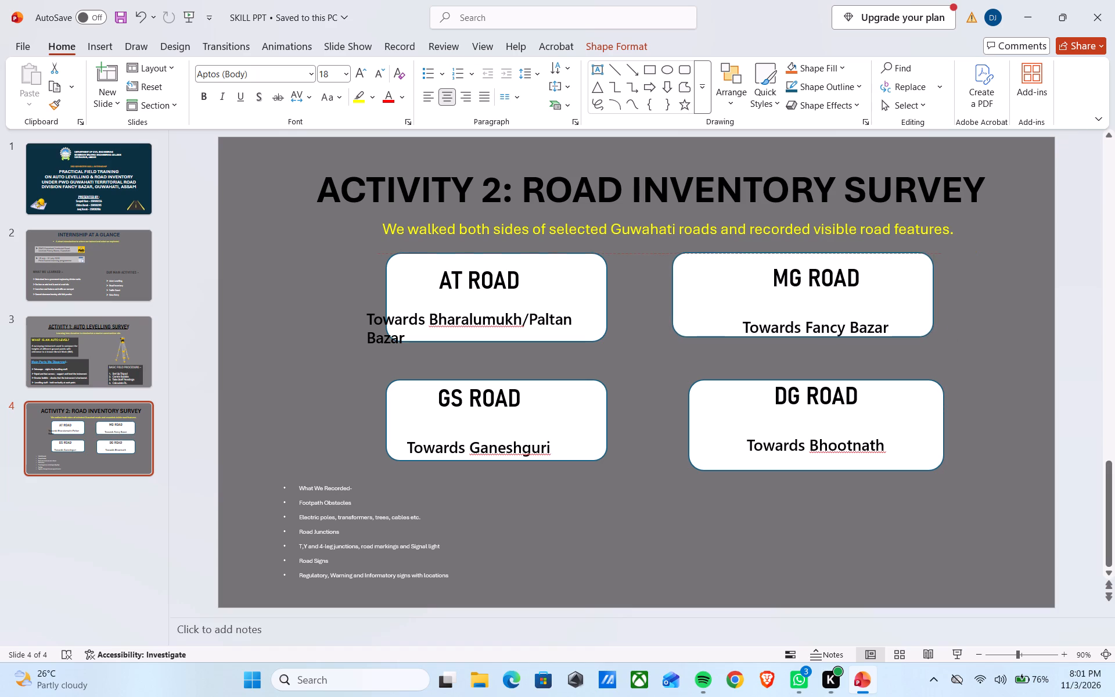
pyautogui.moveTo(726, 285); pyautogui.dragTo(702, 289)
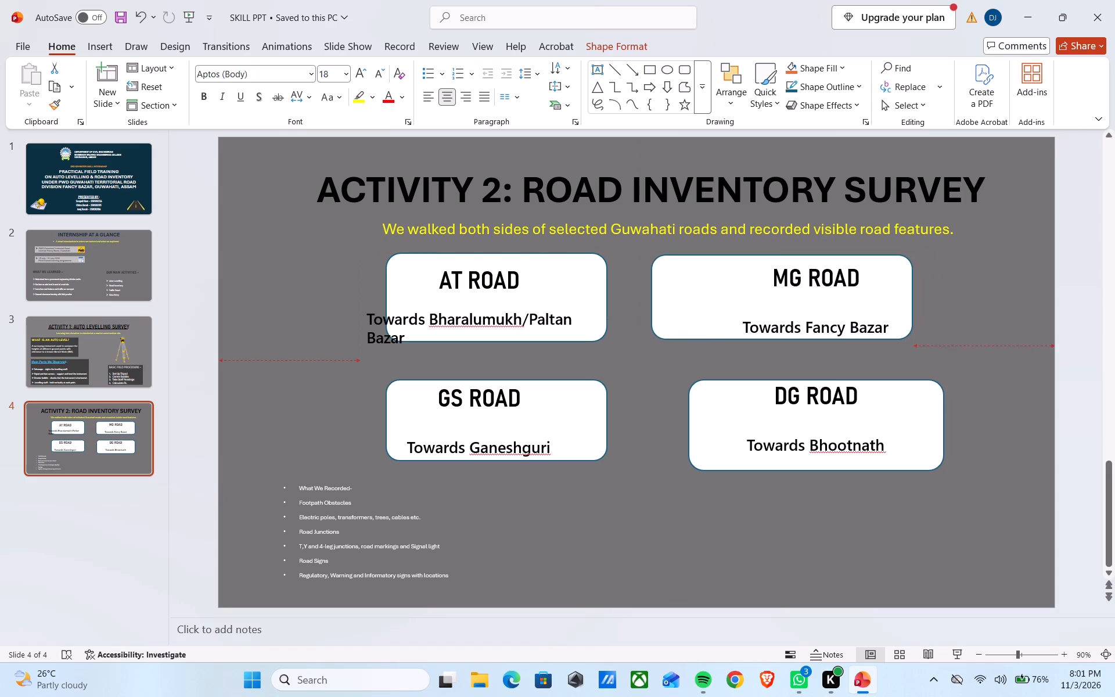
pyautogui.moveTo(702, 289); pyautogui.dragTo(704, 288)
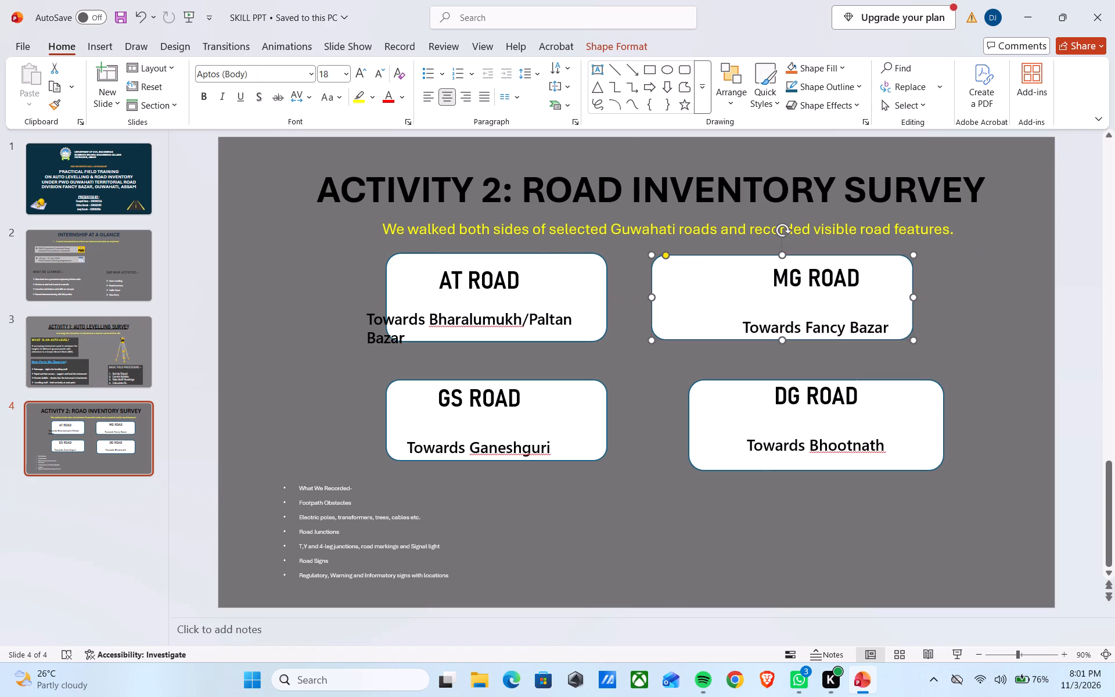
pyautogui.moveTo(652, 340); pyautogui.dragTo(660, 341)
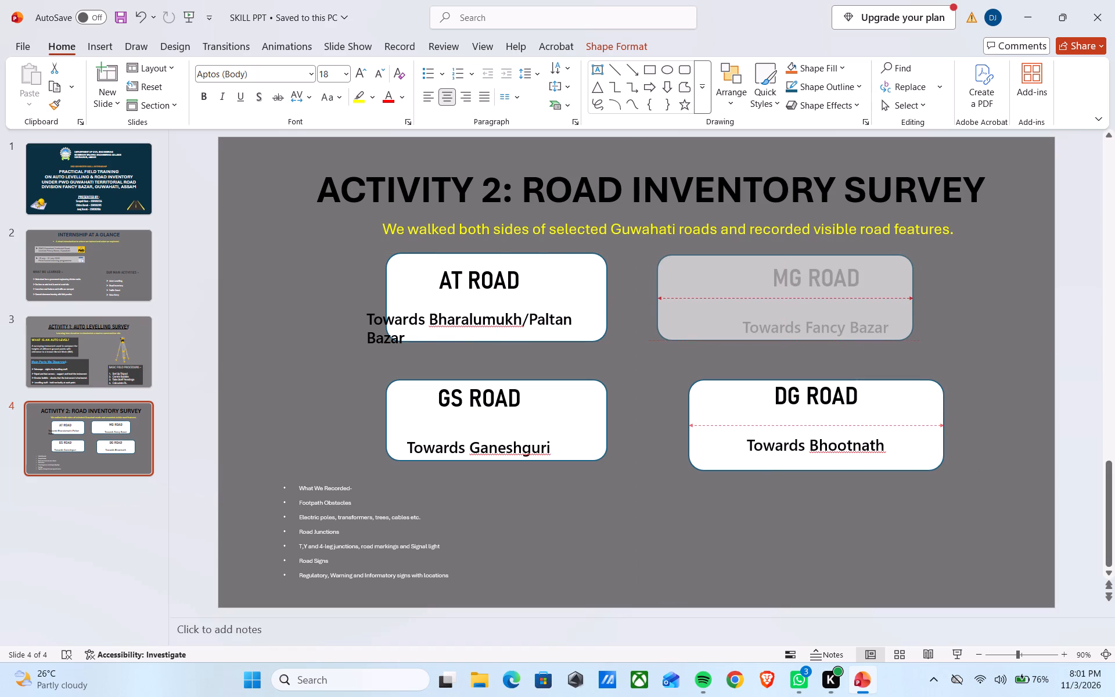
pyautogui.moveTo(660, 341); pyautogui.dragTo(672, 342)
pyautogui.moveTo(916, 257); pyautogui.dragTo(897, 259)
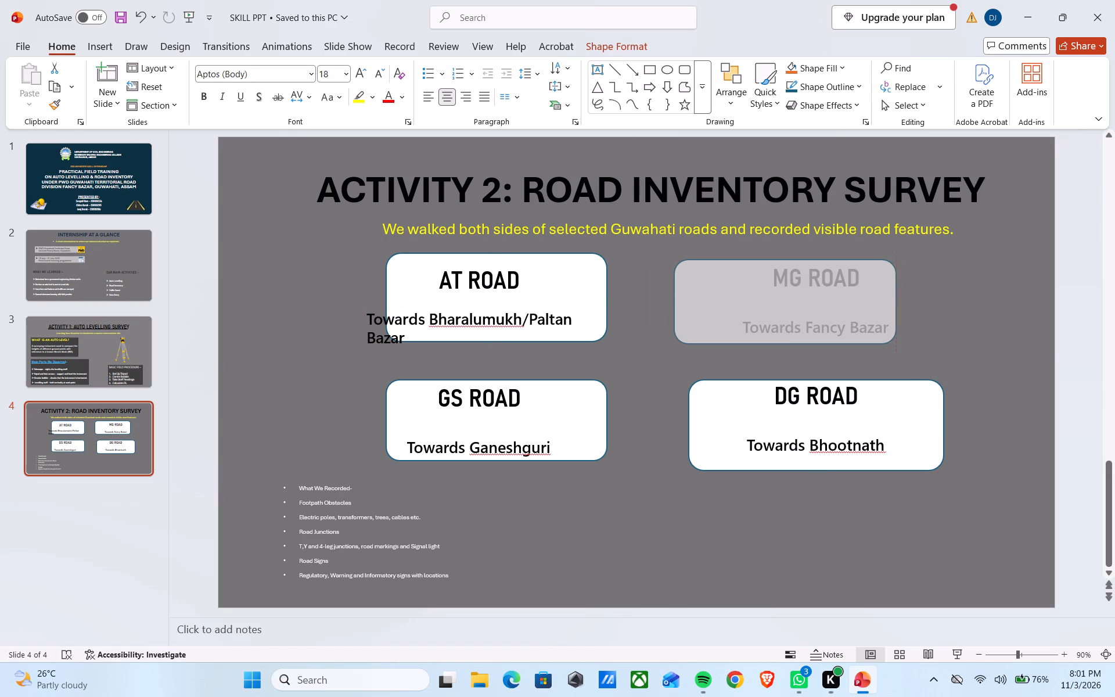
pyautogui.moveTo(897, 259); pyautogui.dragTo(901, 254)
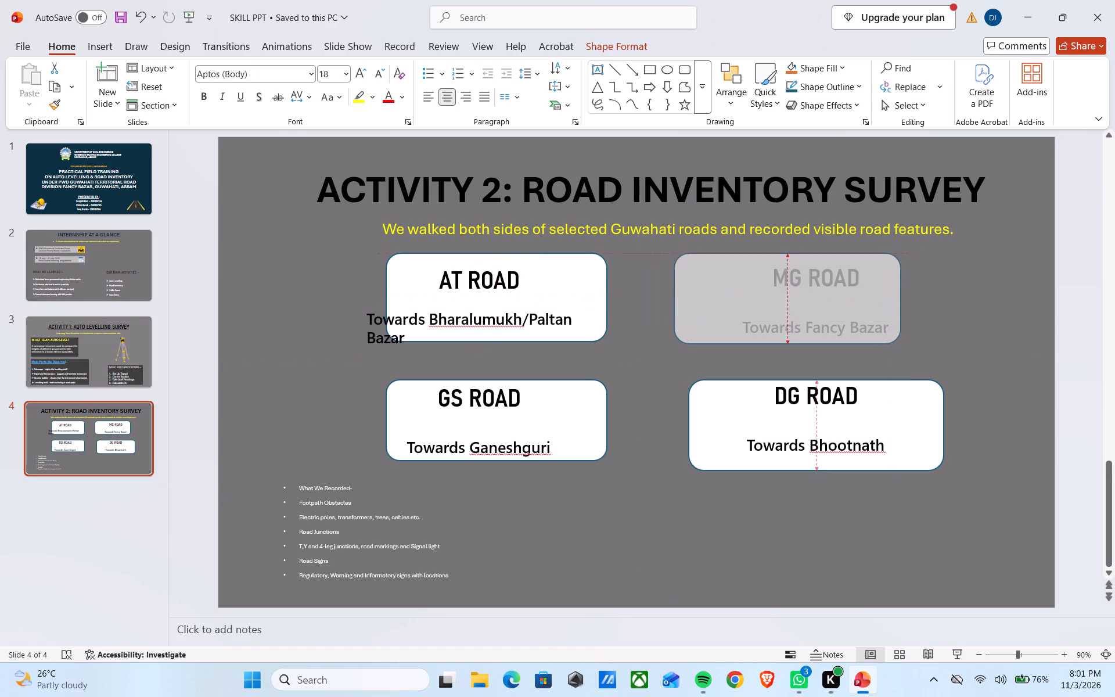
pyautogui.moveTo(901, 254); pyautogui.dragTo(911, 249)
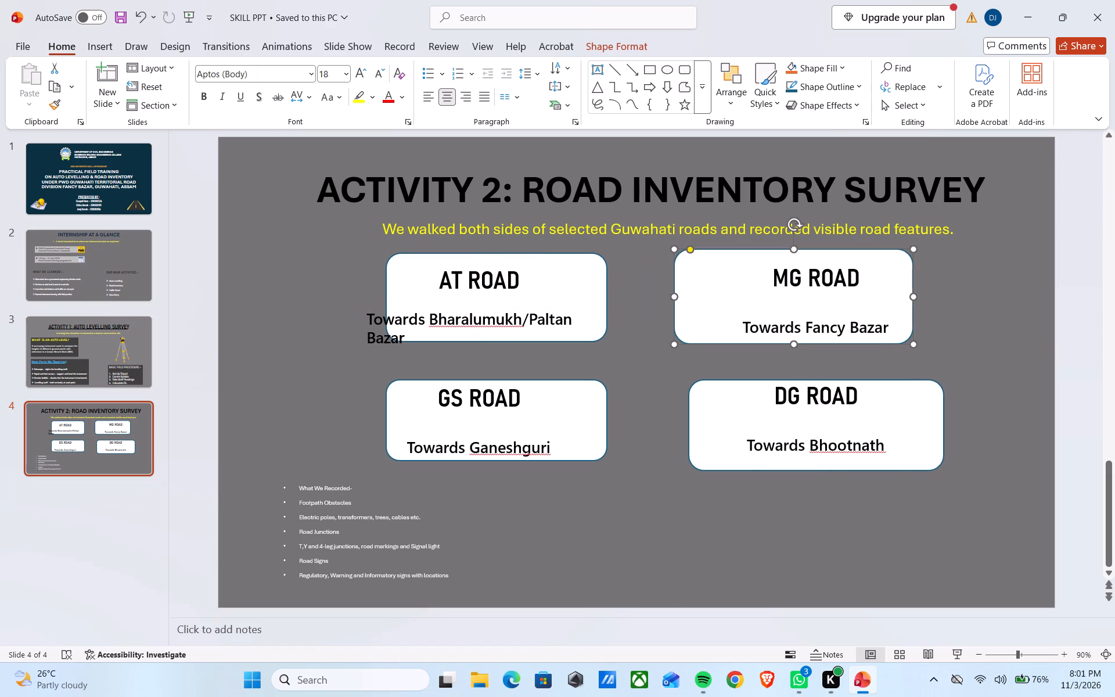
# Cut the white boxes behind the MG ROAD, GS ROAD and DG ROAD labels, keeping their text.
pyautogui.rightClick(698, 293)
pyautogui.click(728, 279)
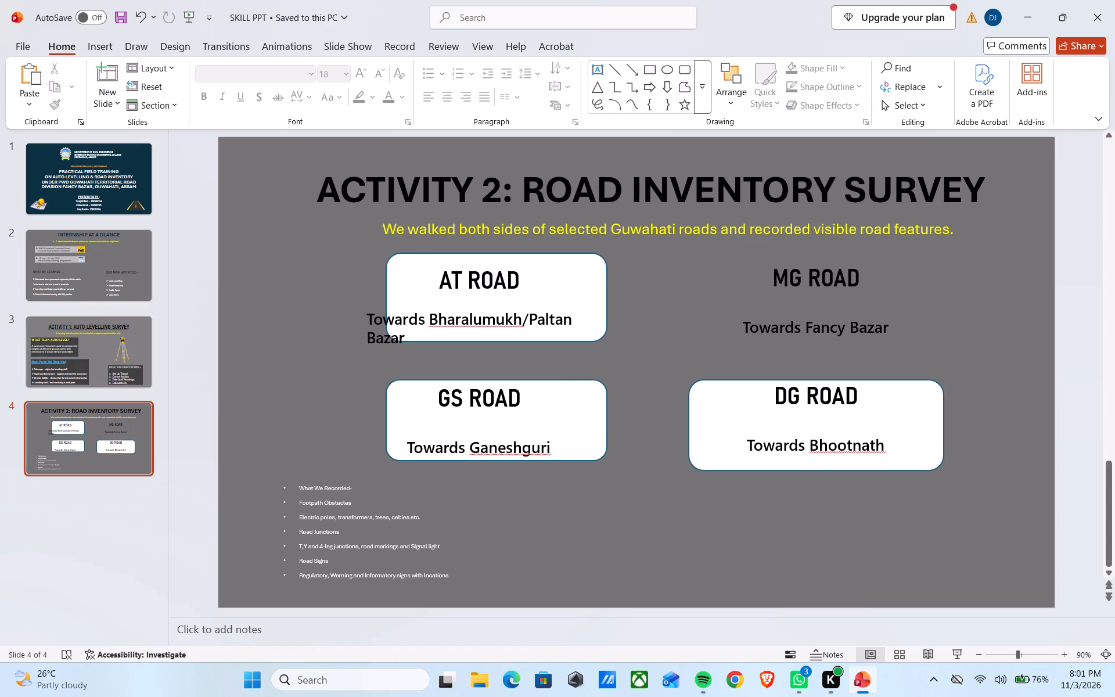
pyautogui.rightClick(595, 385)
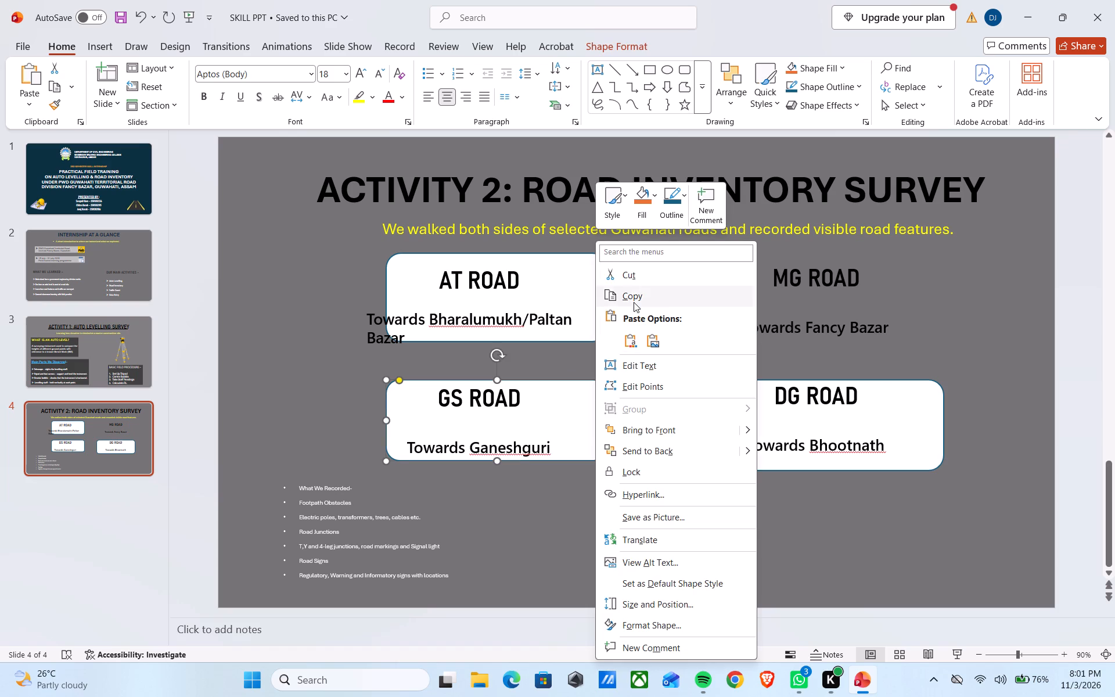
pyautogui.click(645, 282)
pyautogui.rightClick(725, 397)
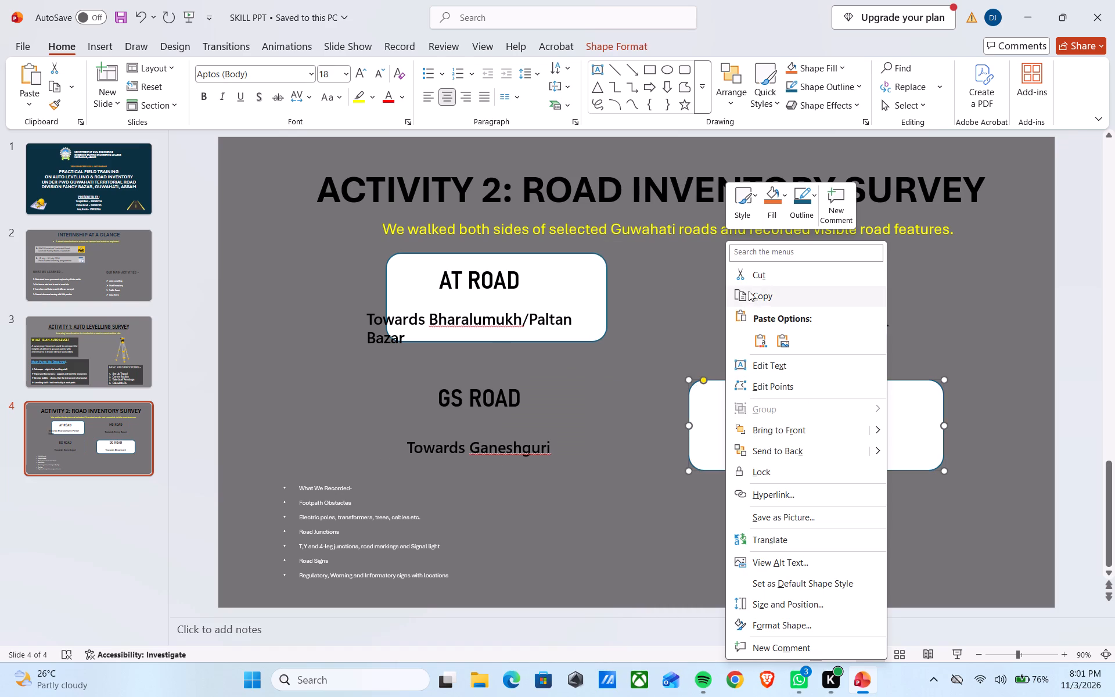
pyautogui.click(752, 285)
# Nudge the AT ROAD text block slightly down and to the left relative to its white box.
pyautogui.rightClick(588, 274)
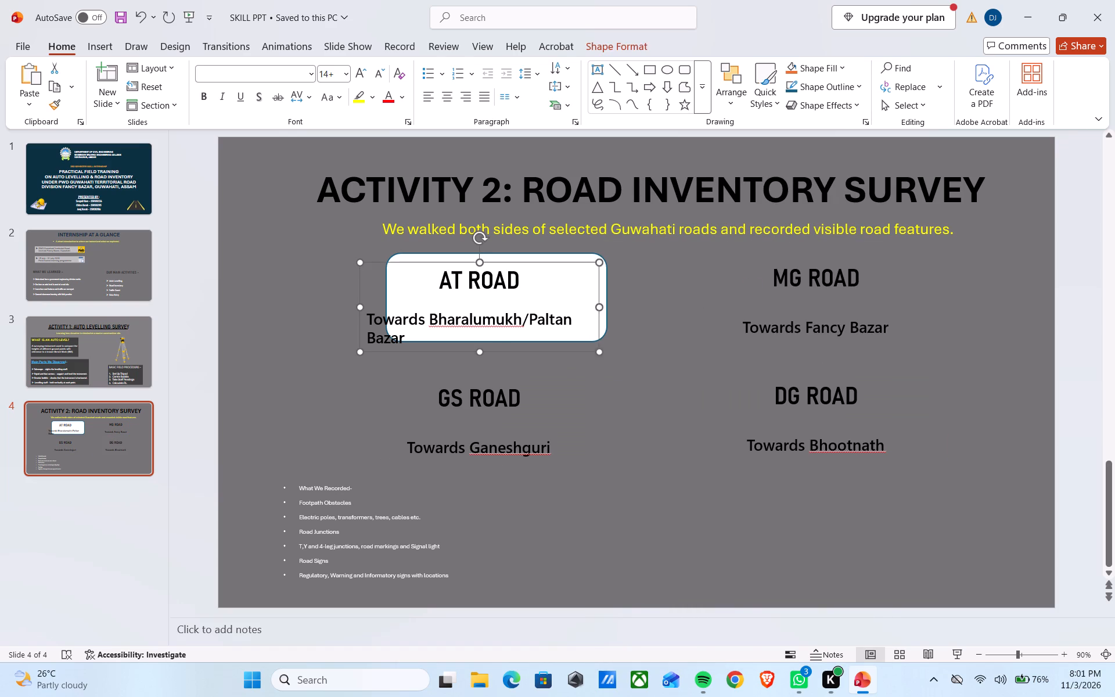
pyautogui.click(574, 250)
pyautogui.rightClick(576, 256)
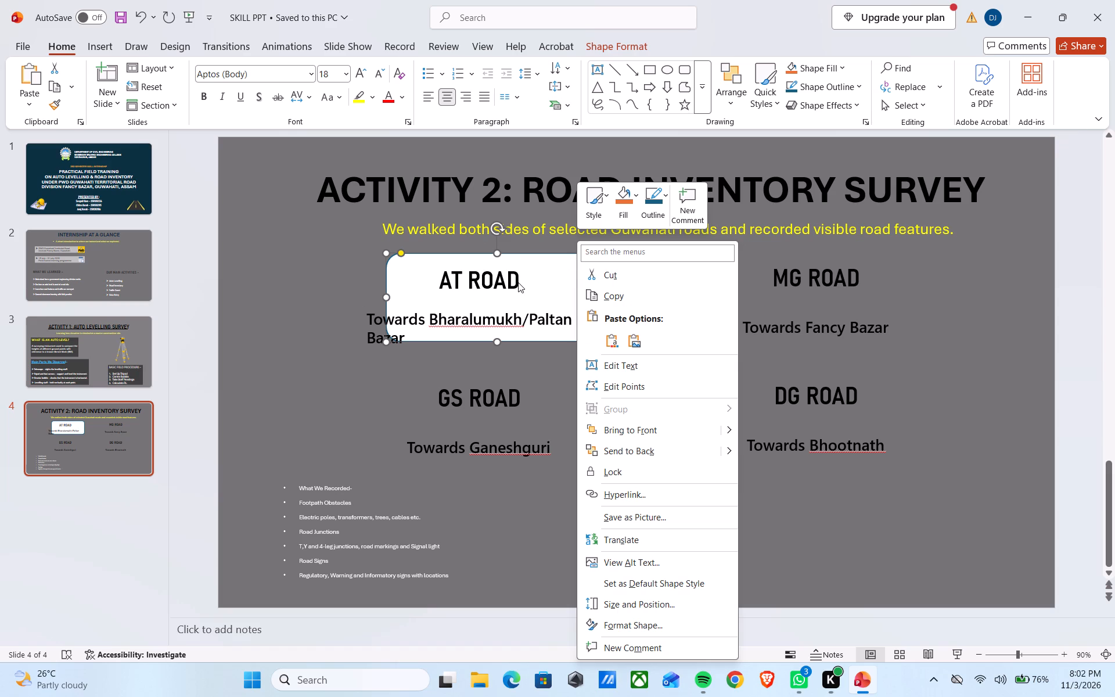
pyautogui.click(518, 282)
pyautogui.click(513, 283)
pyautogui.moveTo(533, 263); pyautogui.dragTo(516, 273)
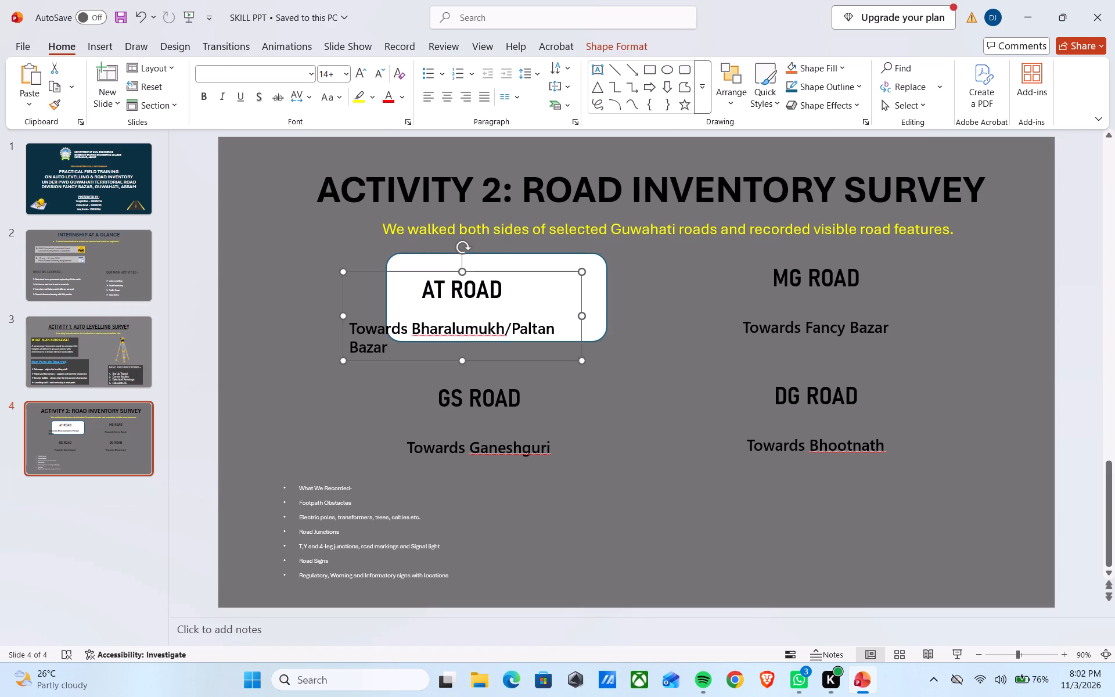
# Copy the resized white AT ROAD box and paste three duplicates of it on the slide.
pyautogui.rightClick(535, 264)
pyautogui.click(569, 292)
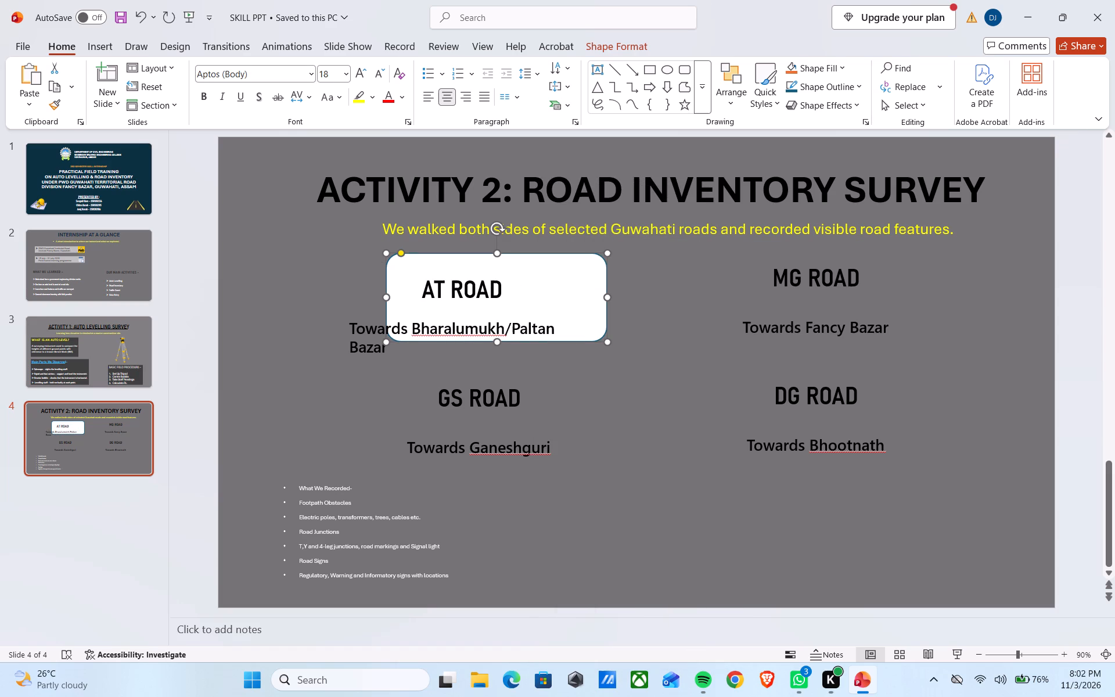
pyautogui.hotkey('ctrl', 'v')
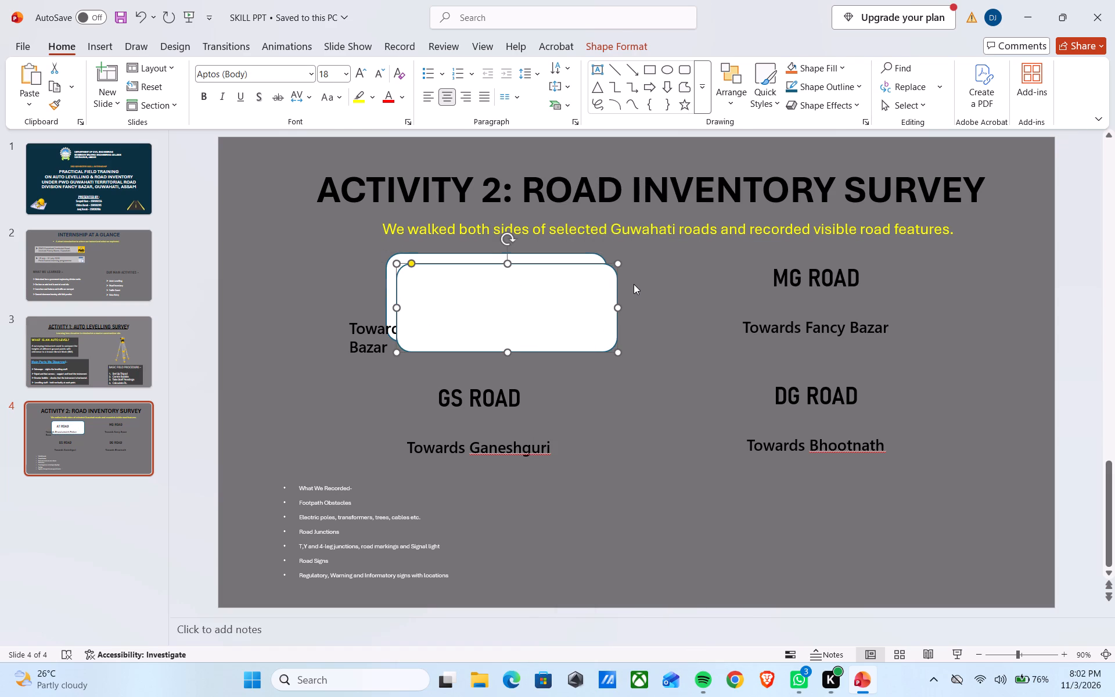
pyautogui.hotkey('ctrl', 'v')
pyautogui.hotkey('ctrl', 'v')
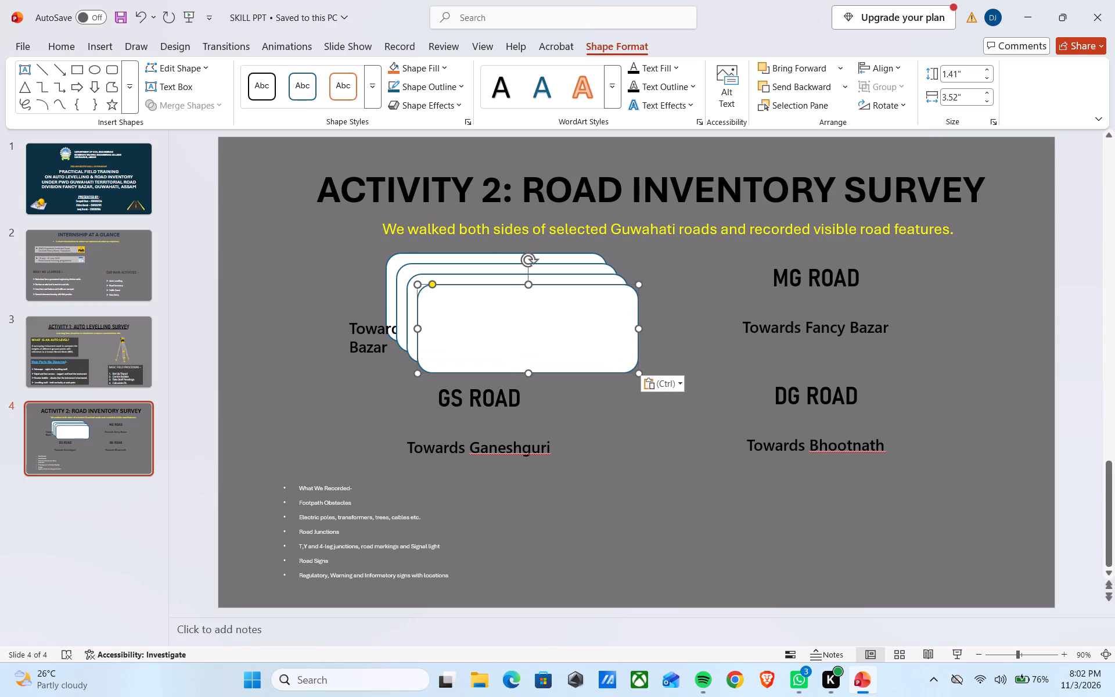
# Move the topmost pasted box toward the MG ROAD label and send it to the back.
pyautogui.moveTo(552, 326); pyautogui.dragTo(680, 301)
pyautogui.rightClick(680, 301)
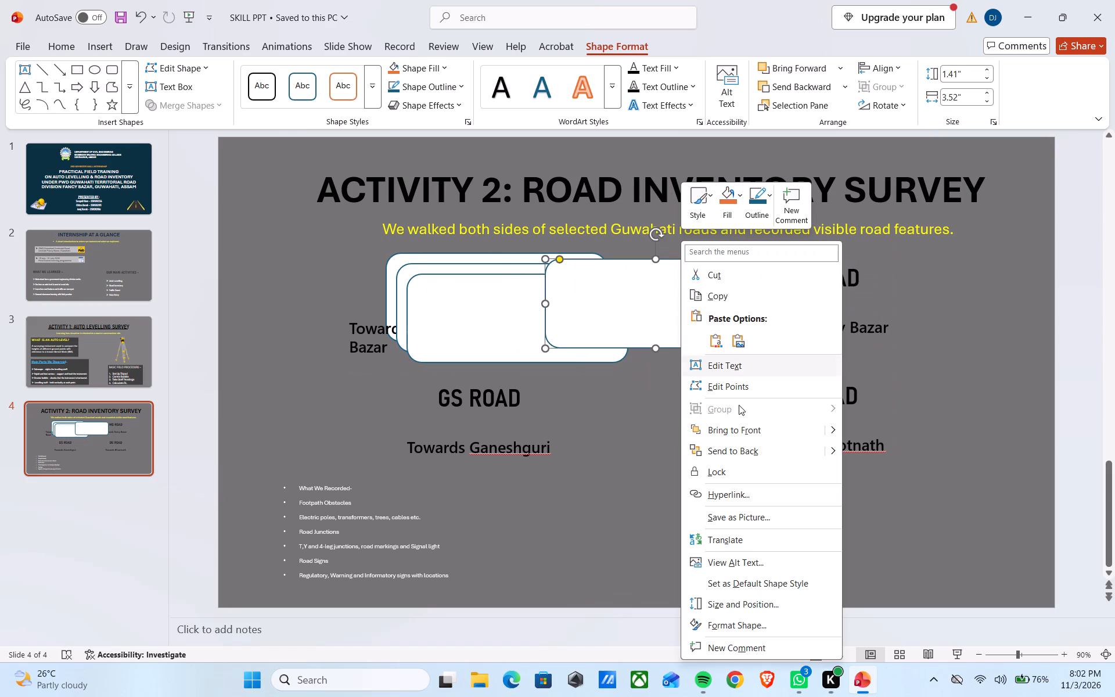
pyautogui.click(733, 450)
# Send the front pasted box at AT ROAD to the back and move another copy down toward the GS ROAD label.
pyautogui.rightClick(460, 304)
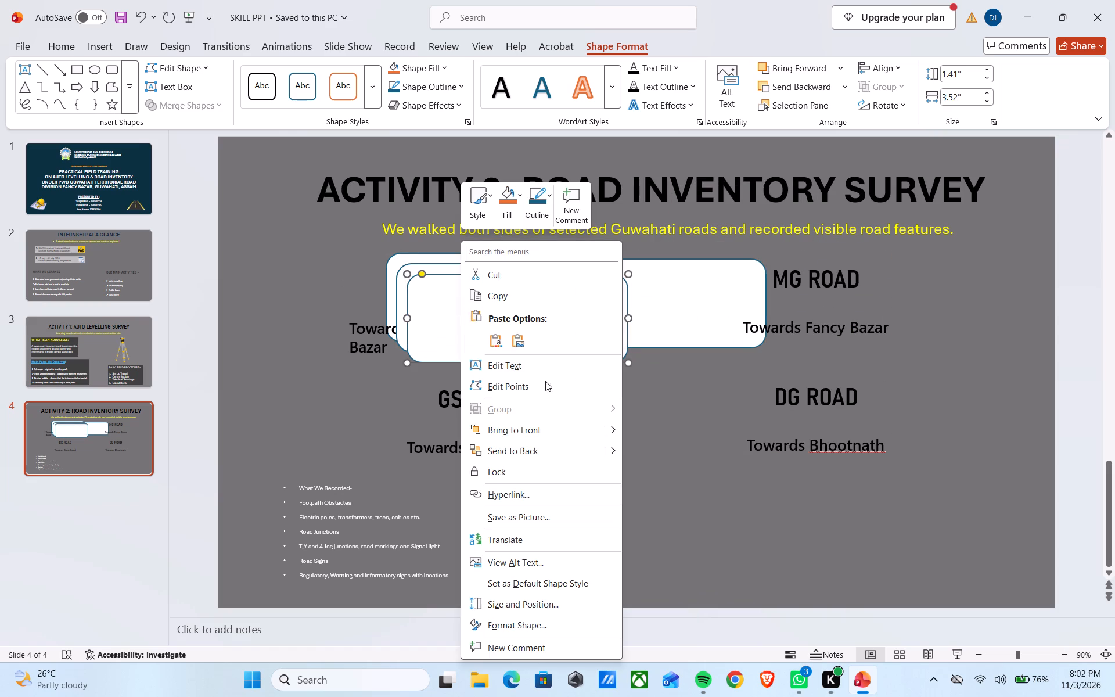
pyautogui.click(544, 448)
pyautogui.moveTo(470, 279); pyautogui.dragTo(538, 391)
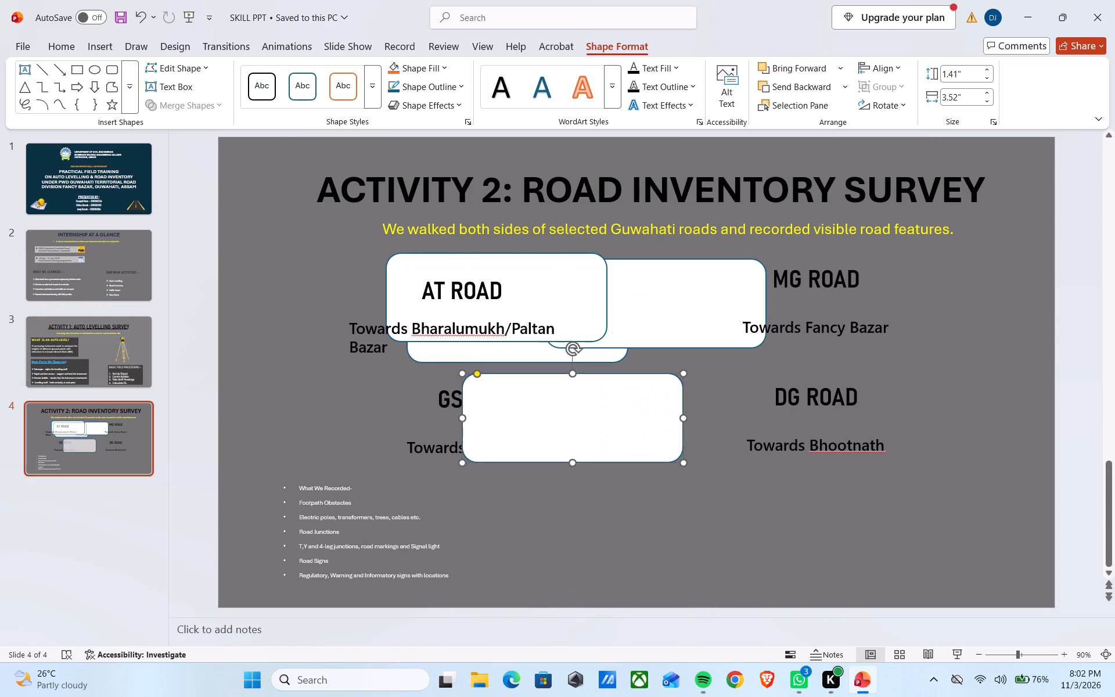
# Move the original white AT ROAD box toward the DG ROAD label and send it to the back.
pyautogui.click(559, 279)
pyautogui.rightClick(559, 279)
pyautogui.click(549, 260)
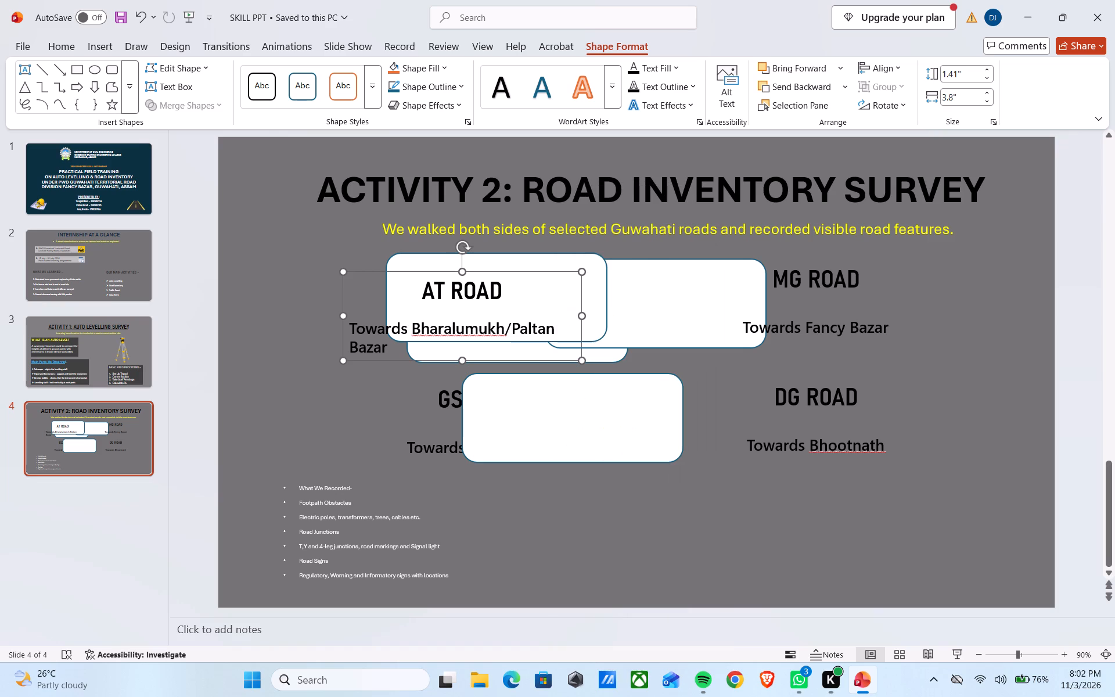
pyautogui.moveTo(593, 271); pyautogui.dragTo(789, 367)
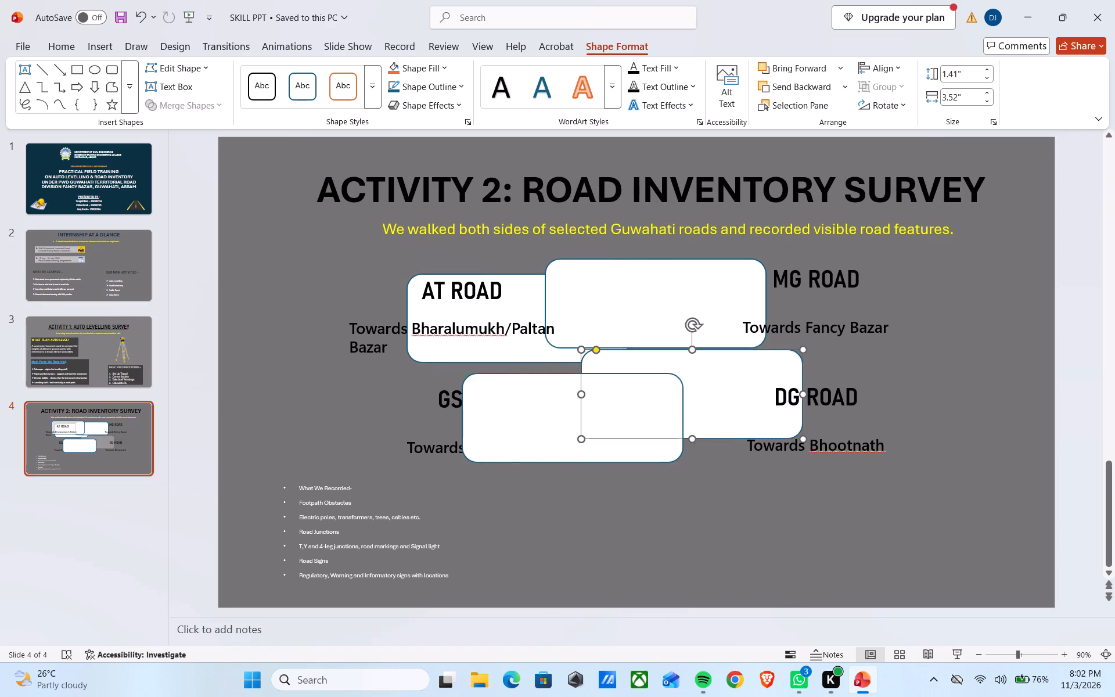
pyautogui.rightClick(756, 374)
pyautogui.click(786, 445)
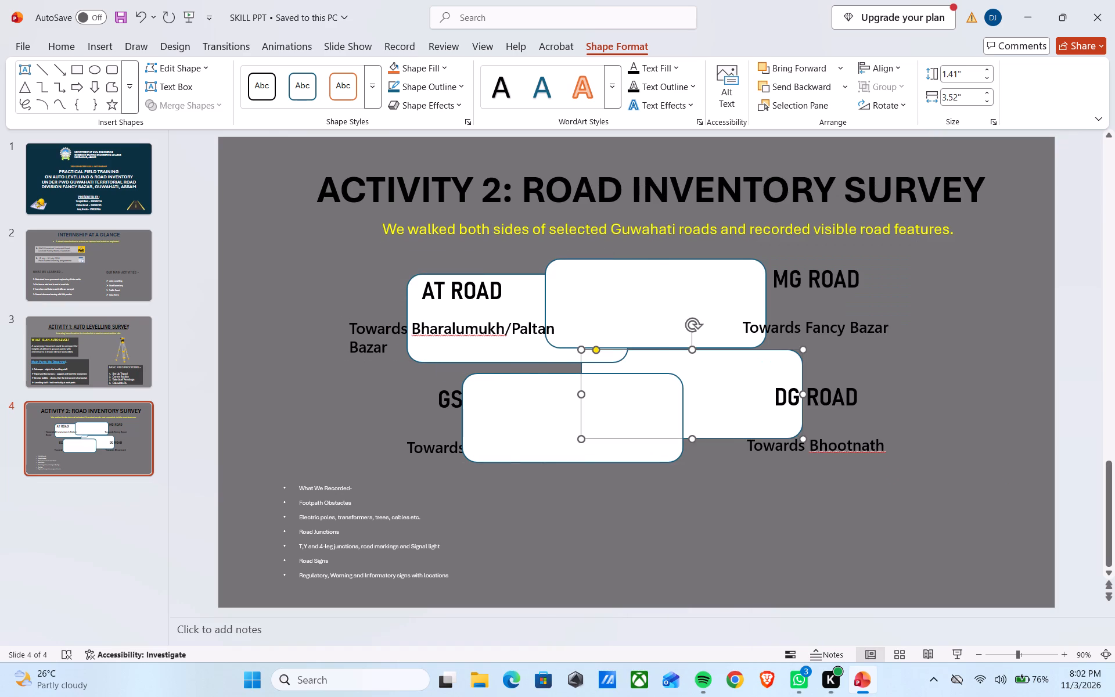
# Arrange the two upper white boxes side by side near the AT ROAD and MG ROAD labels, with their edges level.
pyautogui.moveTo(631, 306); pyautogui.dragTo(786, 306)
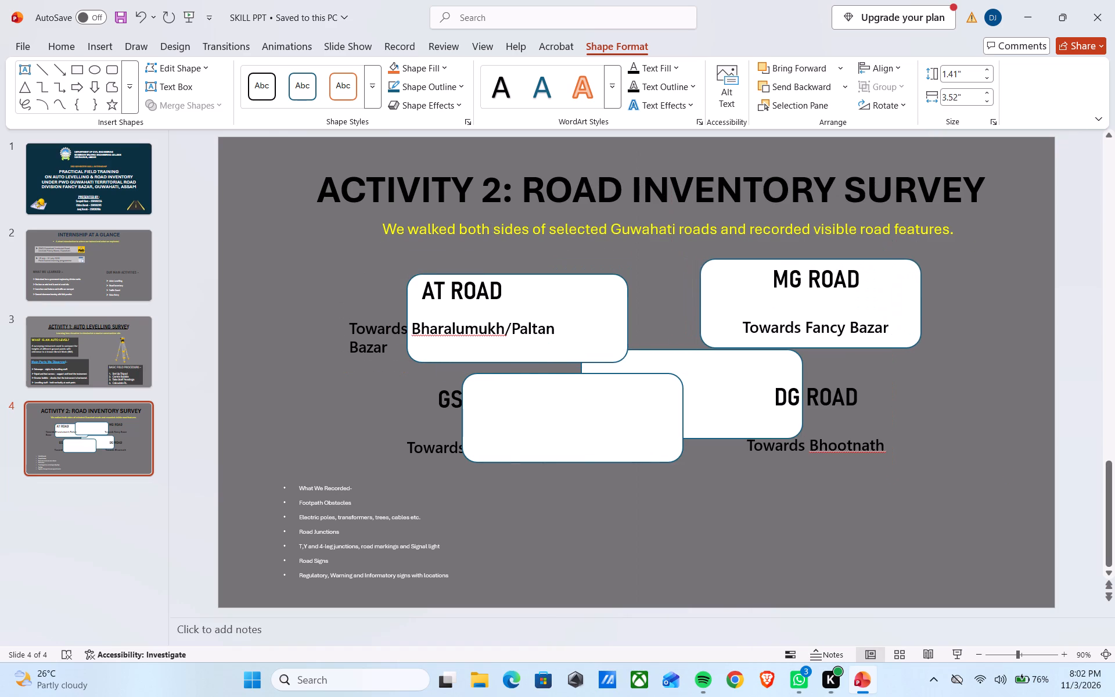
pyautogui.moveTo(786, 306); pyautogui.dragTo(785, 306)
pyautogui.moveTo(598, 313); pyautogui.dragTo(595, 293)
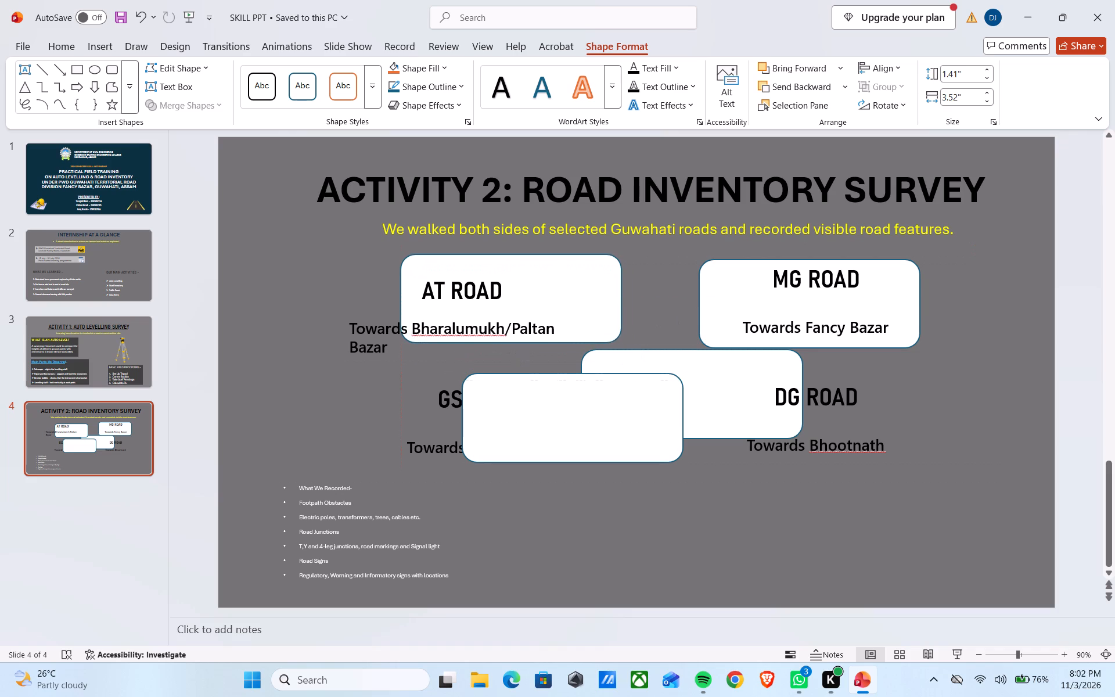
pyautogui.moveTo(595, 293); pyautogui.dragTo(627, 292)
pyautogui.moveTo(737, 292); pyautogui.dragTo(769, 299)
pyautogui.moveTo(735, 279); pyautogui.dragTo(720, 271)
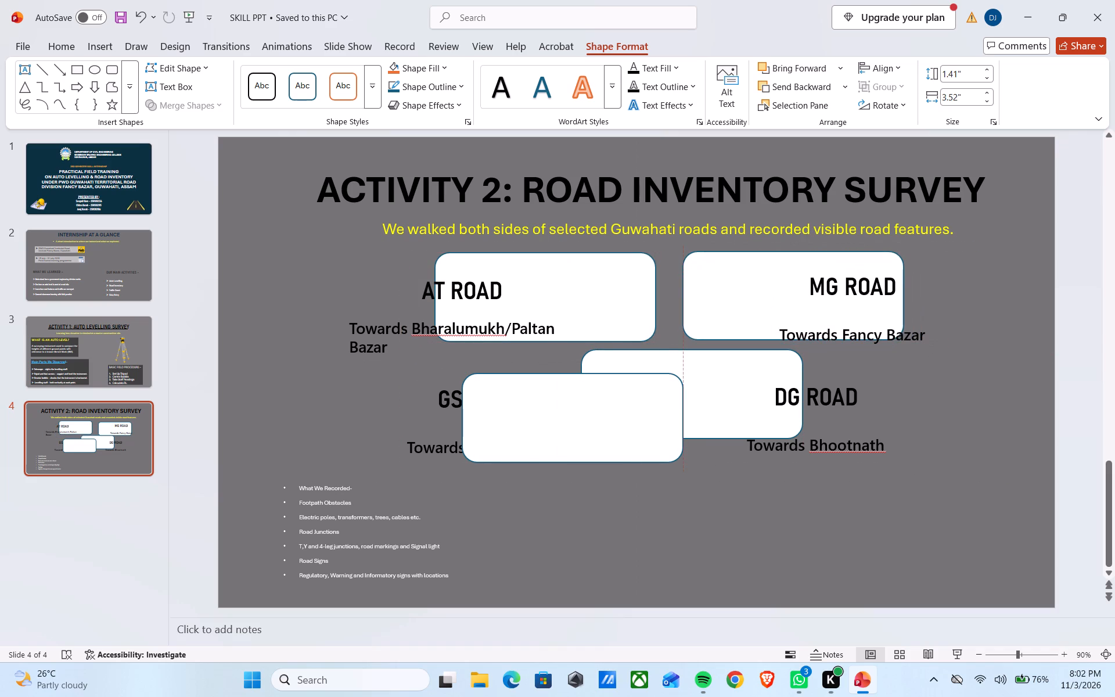
pyautogui.moveTo(720, 271); pyautogui.dragTo(728, 274)
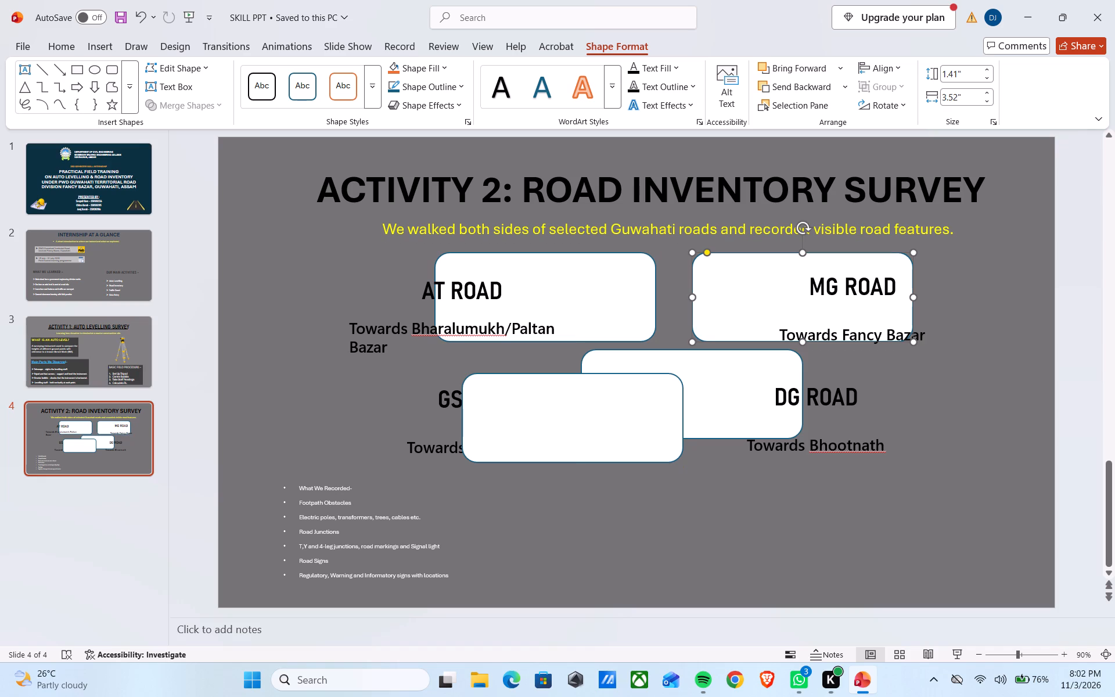
# Move the front white box over the GS ROAD label and send it to the back.
pyautogui.moveTo(585, 396); pyautogui.dragTo(547, 371)
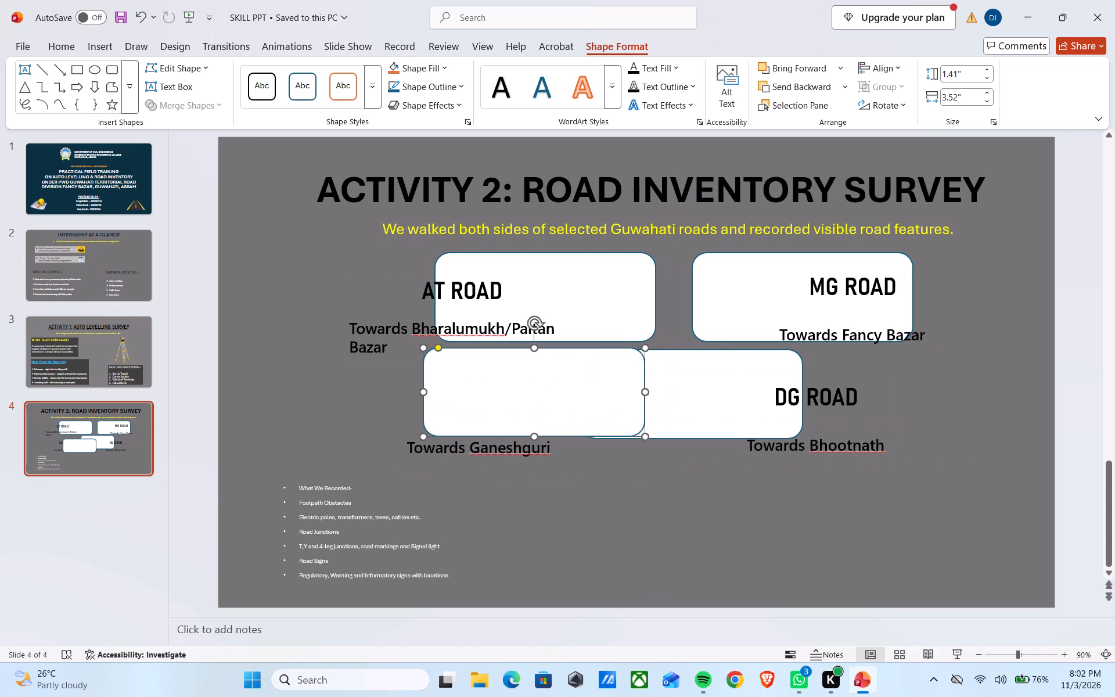
pyautogui.rightClick(547, 371)
pyautogui.click(601, 443)
# Align the DG ROAD white box directly below the MG ROAD box and shift the GS ROAD box beneath the AT ROAD box.
pyautogui.moveTo(696, 379); pyautogui.dragTo(807, 378)
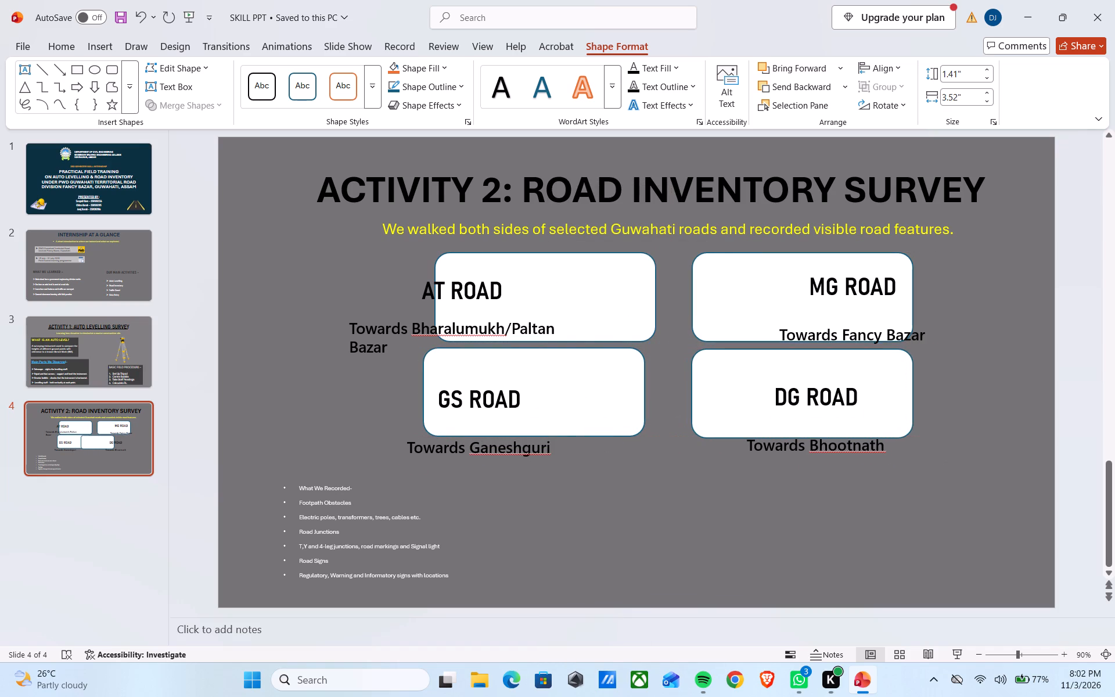
pyautogui.moveTo(807, 378); pyautogui.dragTo(811, 375)
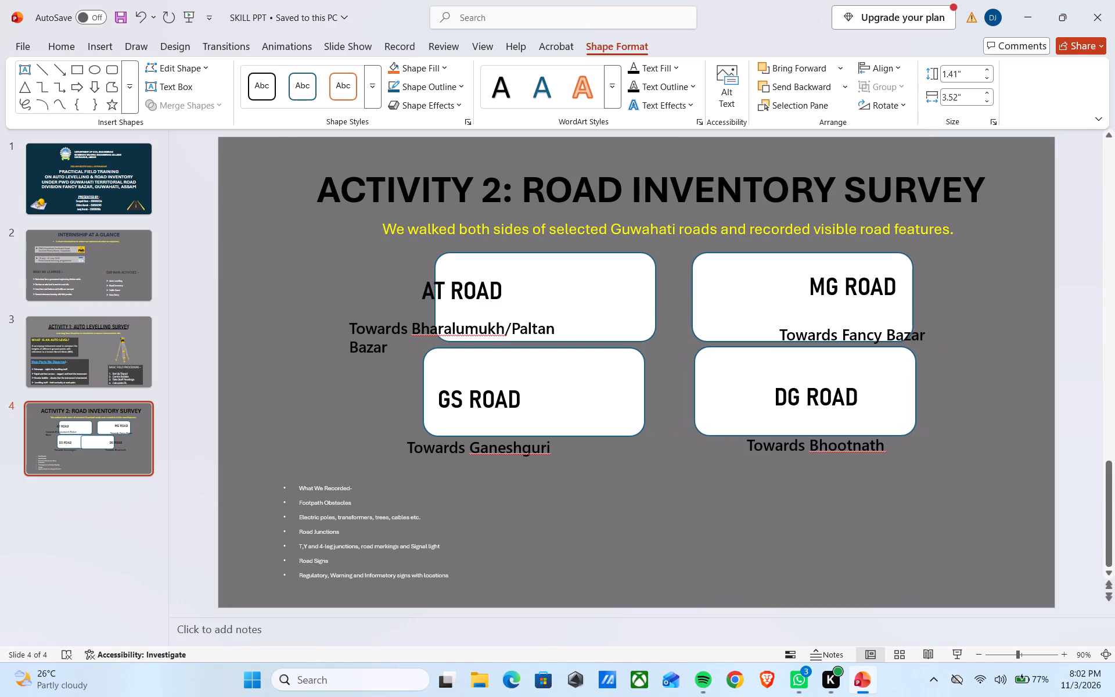
pyautogui.moveTo(811, 375); pyautogui.dragTo(810, 378)
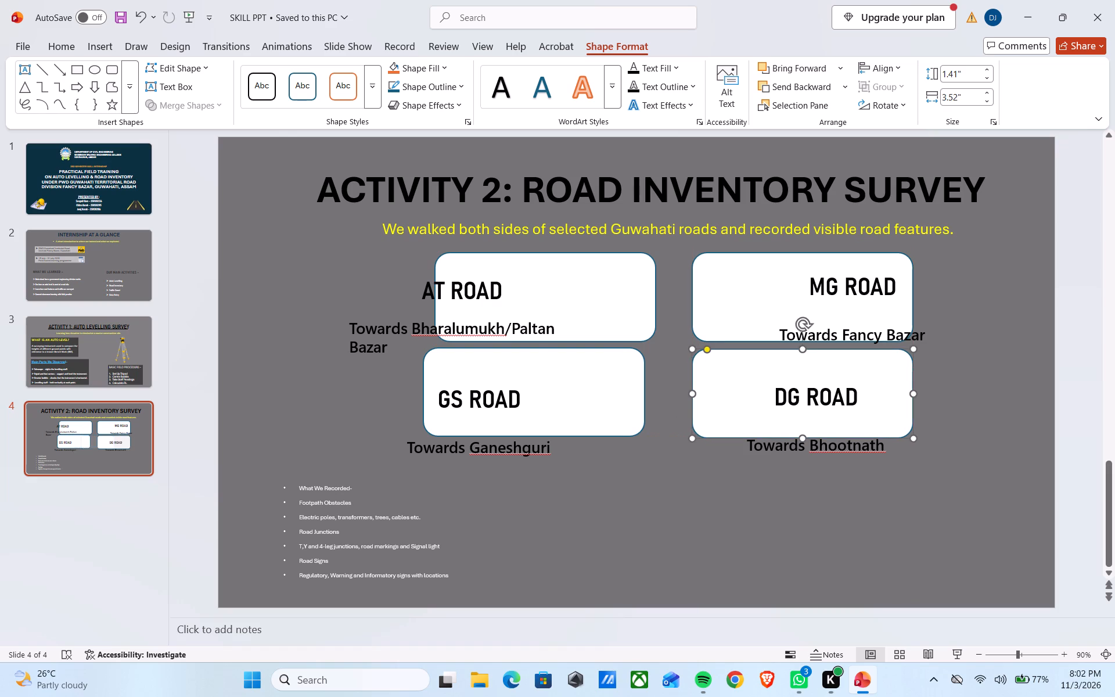
pyautogui.moveTo(624, 377); pyautogui.dragTo(639, 377)
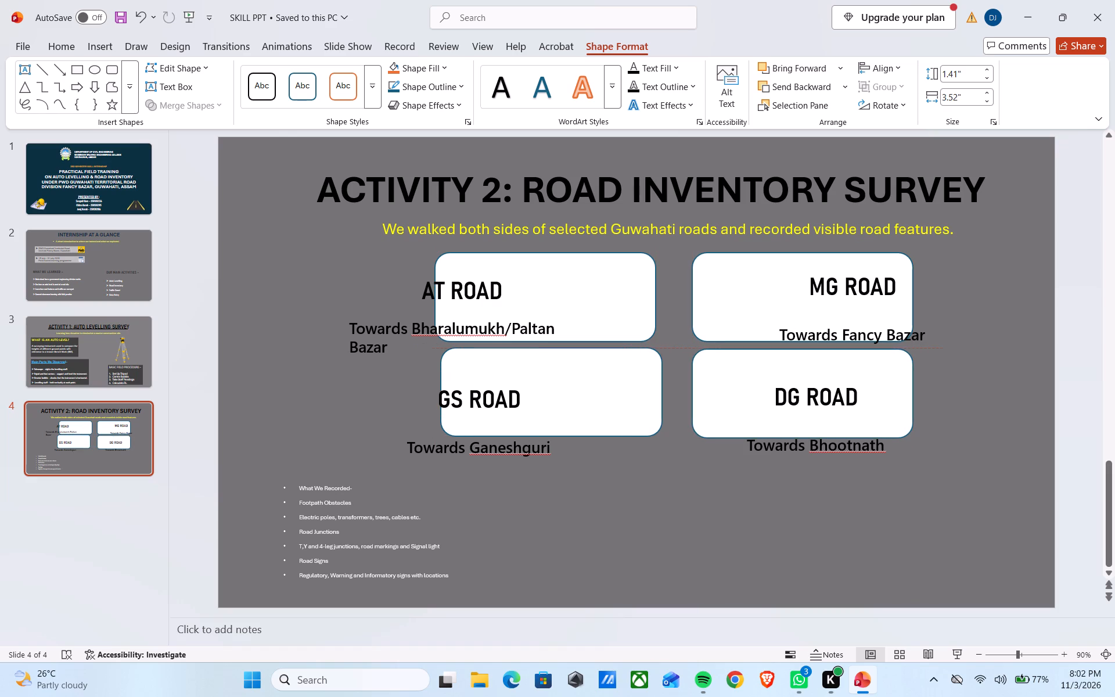
pyautogui.moveTo(639, 377); pyautogui.dragTo(639, 377)
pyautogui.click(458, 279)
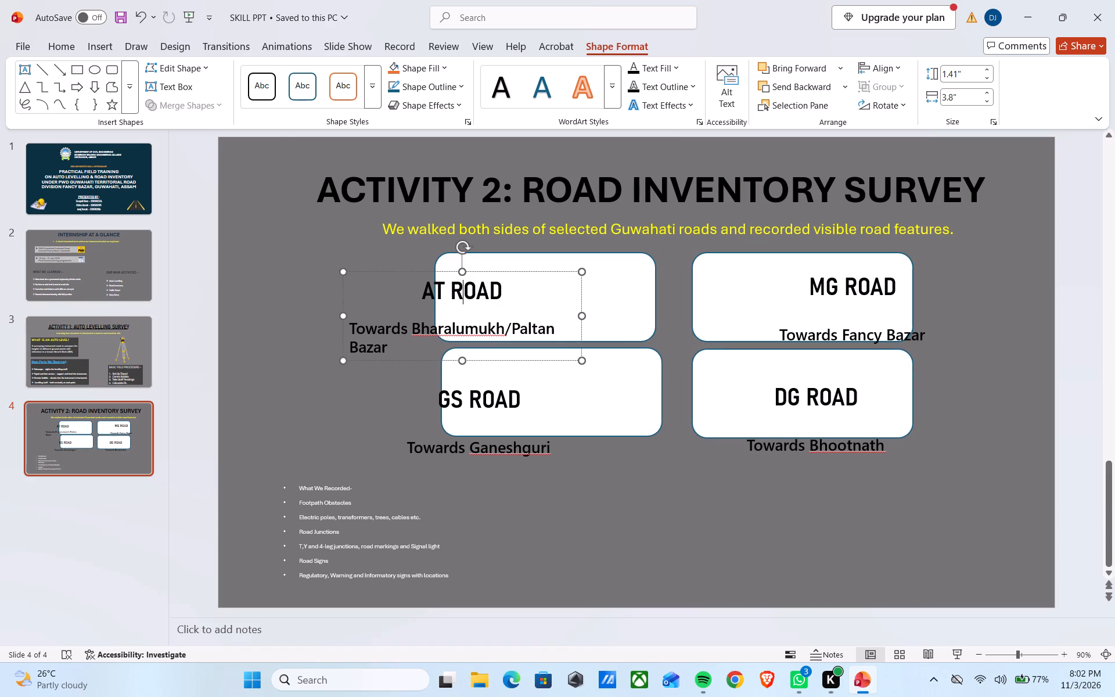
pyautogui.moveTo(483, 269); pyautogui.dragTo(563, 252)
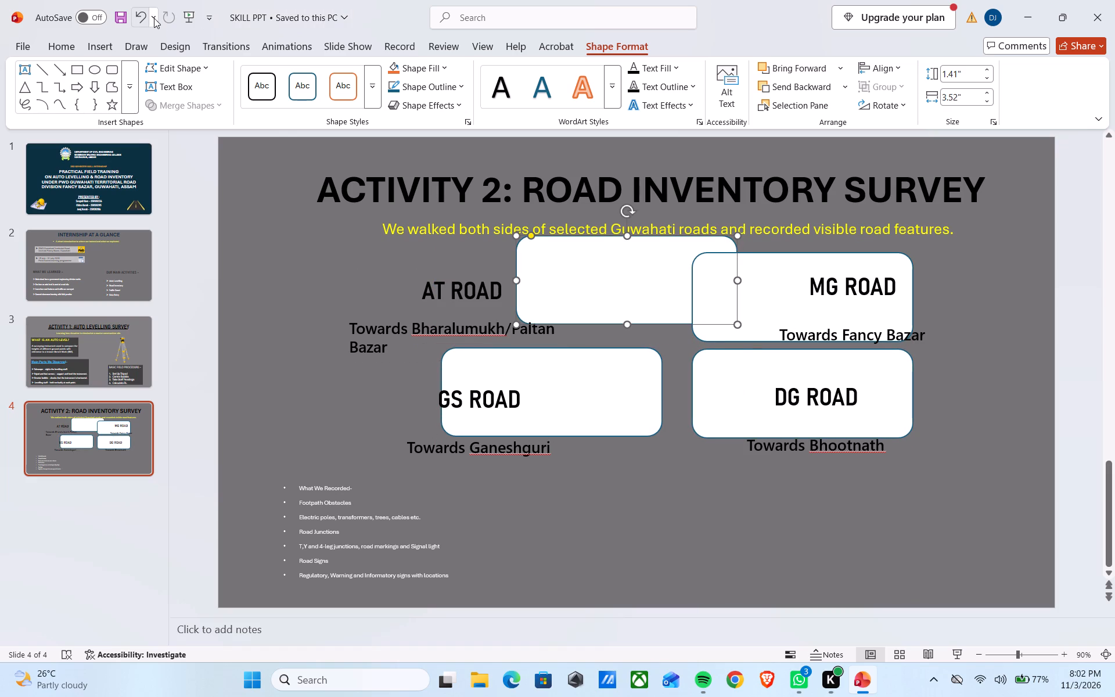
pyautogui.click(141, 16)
# Move the AT ROAD label text box onto its white box, aligned with the box's top edge.
pyautogui.click(423, 329)
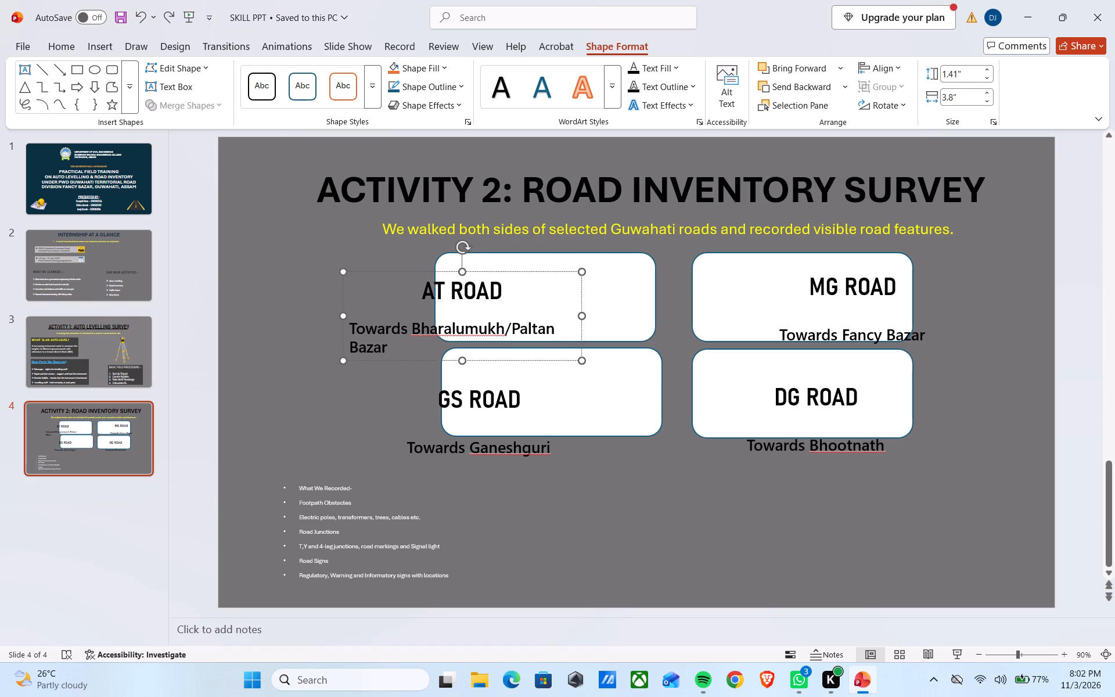
pyautogui.moveTo(449, 272); pyautogui.dragTo(510, 254)
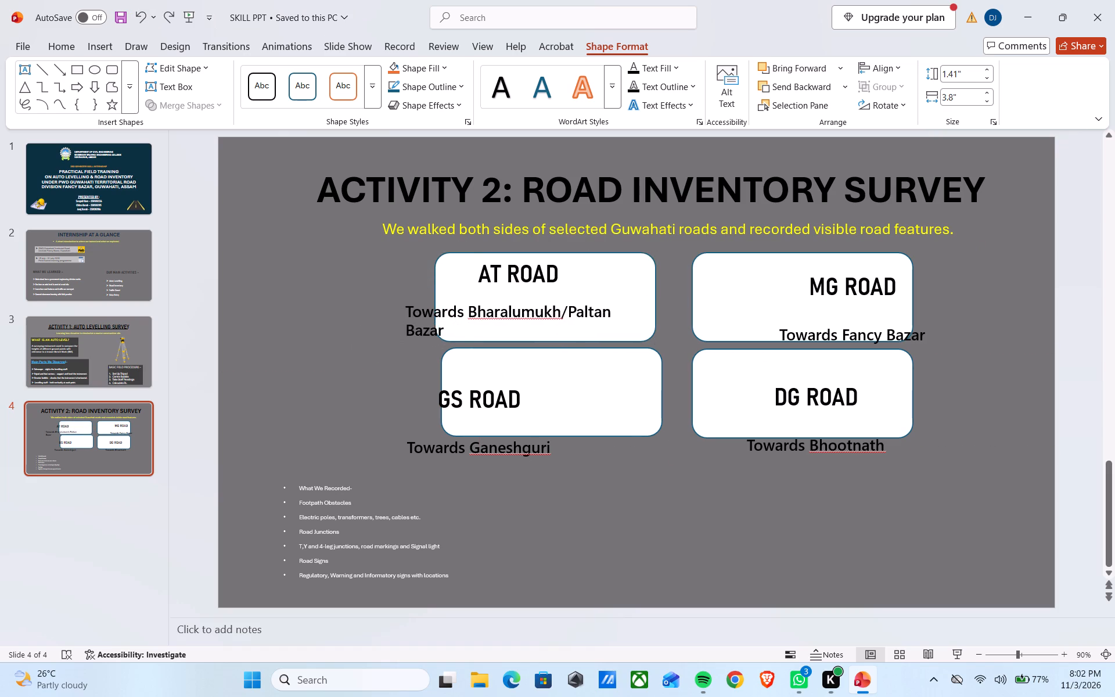
pyautogui.moveTo(510, 254); pyautogui.dragTo(537, 254)
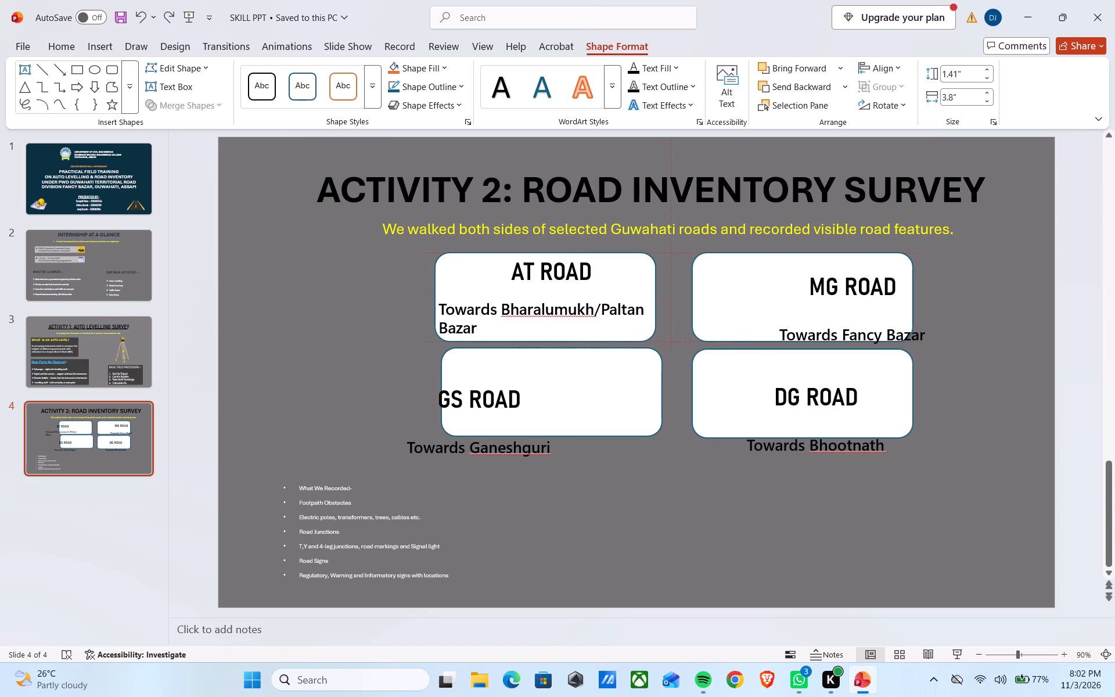
pyautogui.moveTo(537, 254); pyautogui.dragTo(541, 254)
# Reduce all the AT ROAD label text to size 12+ and narrow its text box to the white box's width.
pyautogui.click(55, 41)
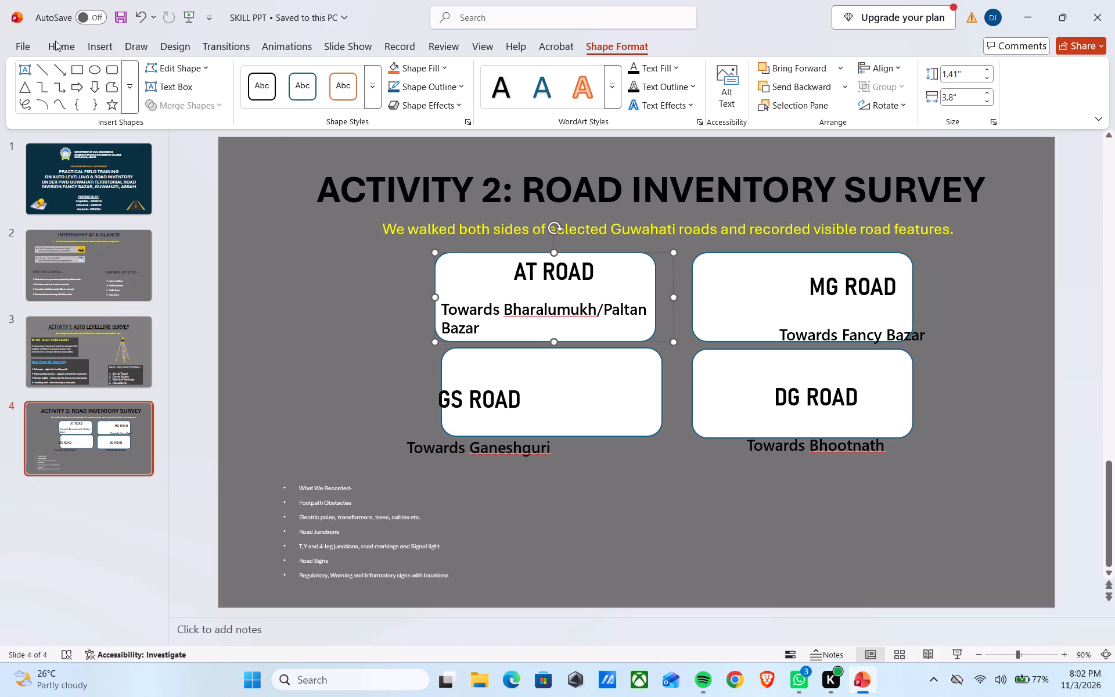
pyautogui.hotkey('ctrl', 'a')
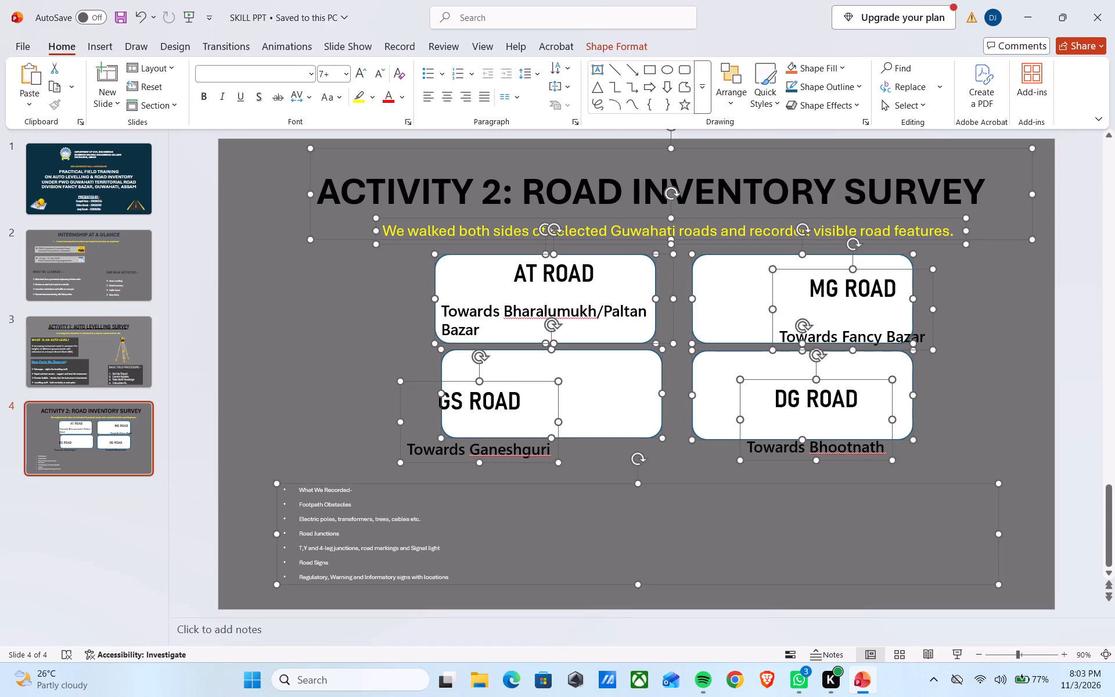
pyautogui.click(613, 292)
pyautogui.click(606, 289)
pyautogui.hotkey('ctrl', 'a')
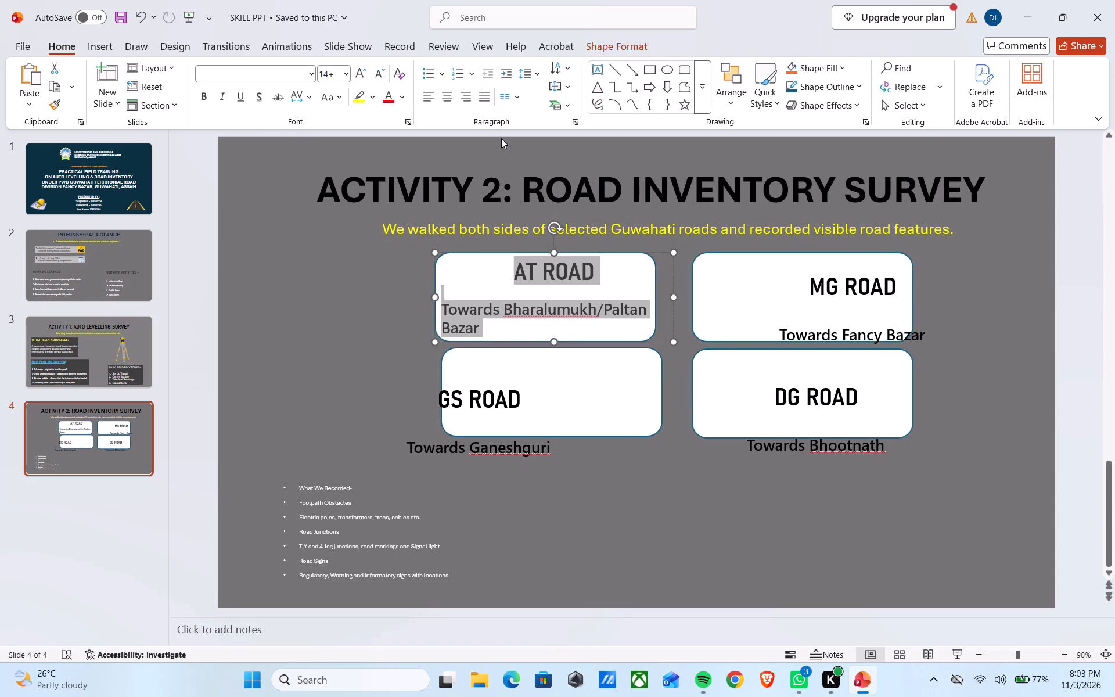
pyautogui.click(373, 71)
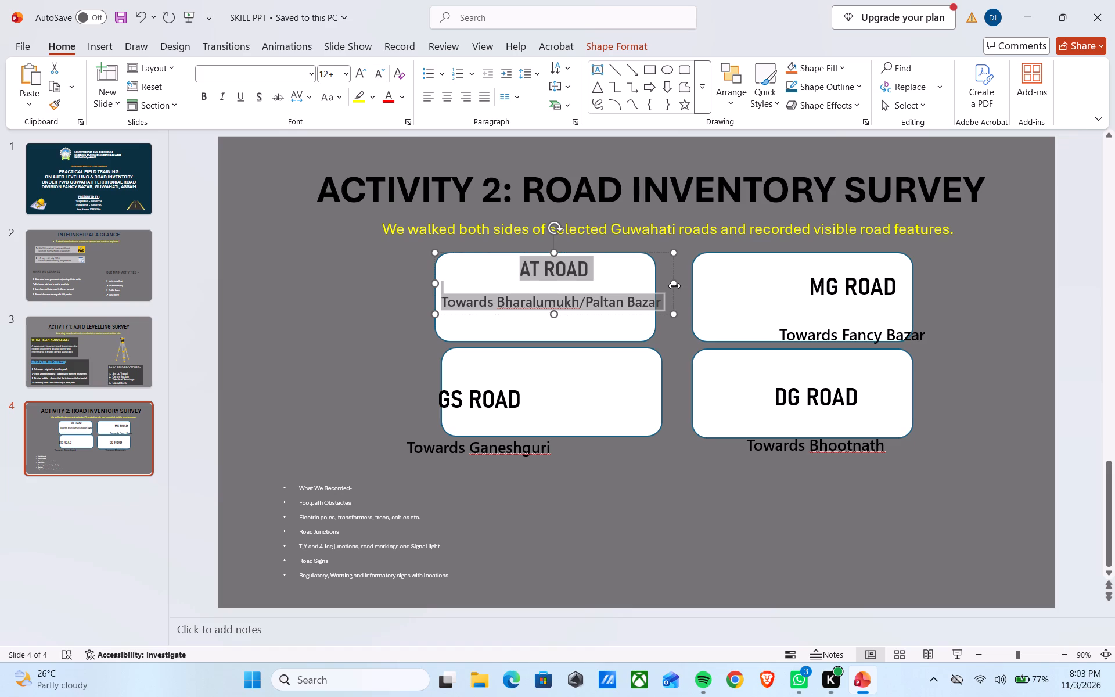
pyautogui.moveTo(674, 286); pyautogui.dragTo(653, 294)
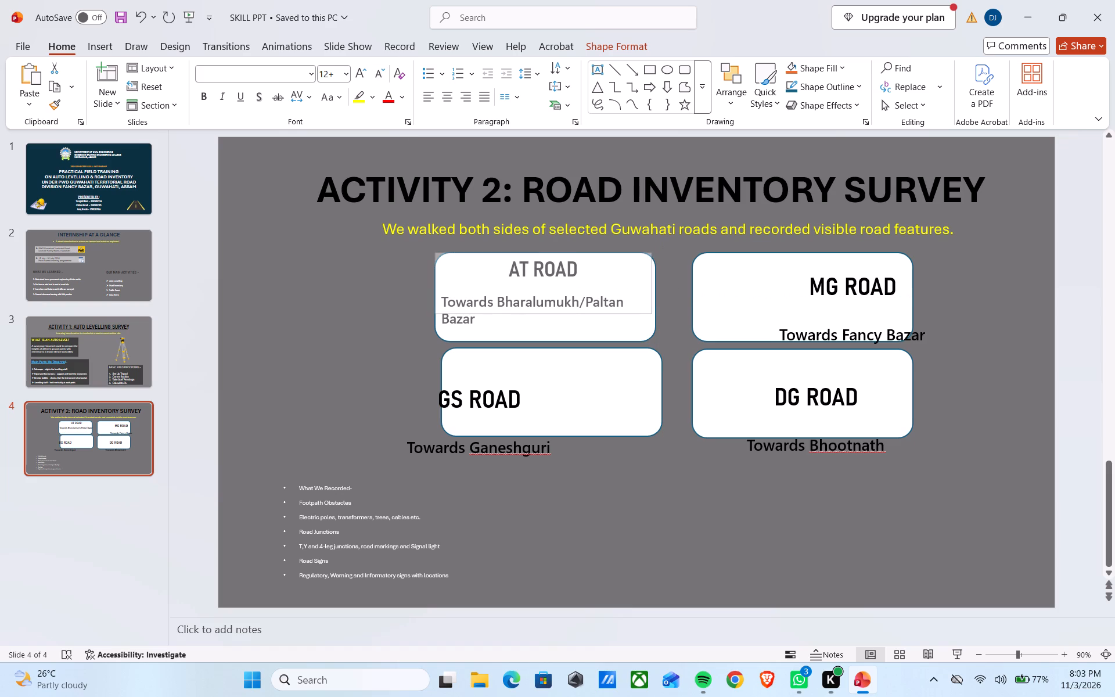
pyautogui.moveTo(653, 294); pyautogui.dragTo(657, 294)
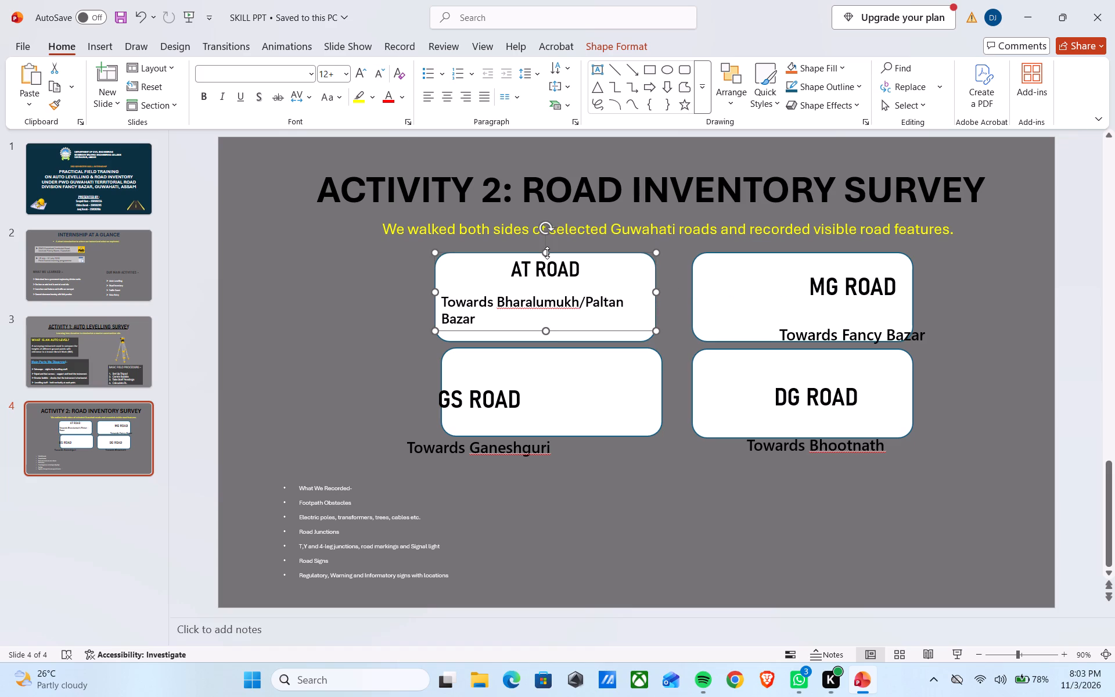
pyautogui.click(547, 253)
# Move the MG ROAD label text box inside its white box, near the top edge.
pyautogui.click(838, 291)
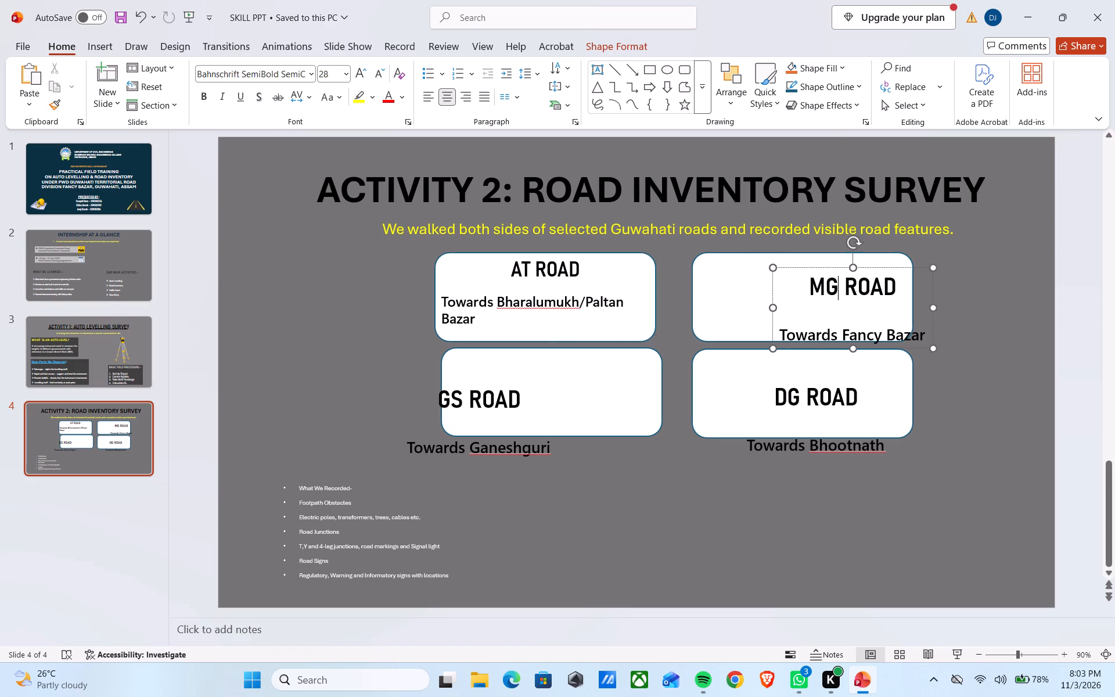
pyautogui.moveTo(833, 270); pyautogui.dragTo(749, 252)
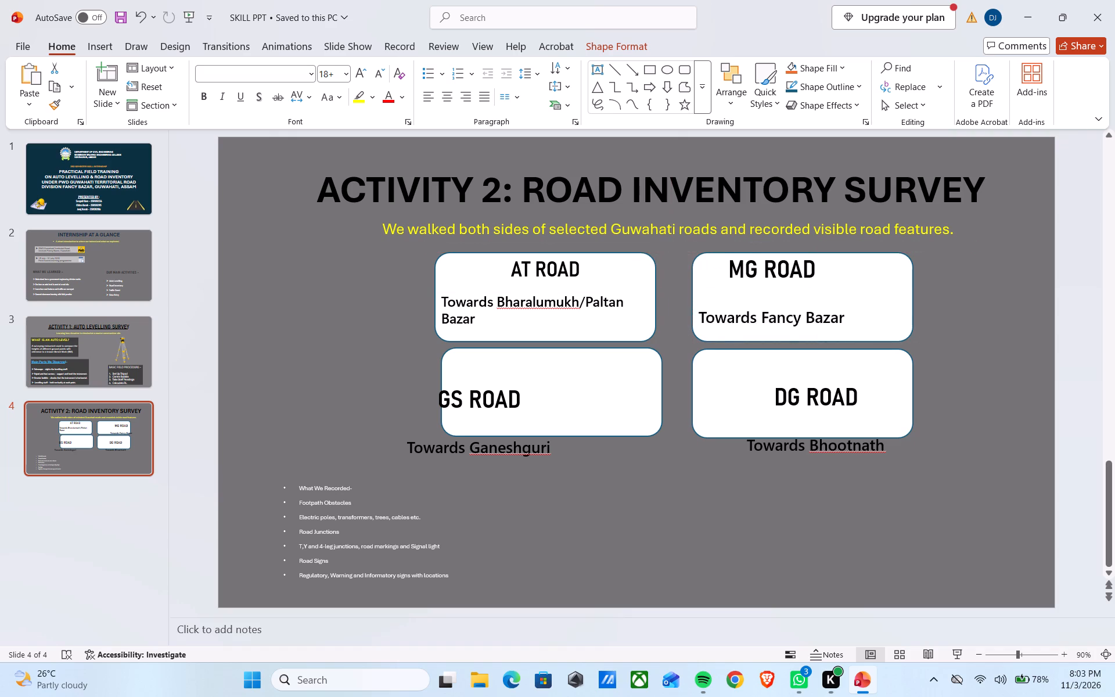
pyautogui.moveTo(749, 252); pyautogui.dragTo(759, 254)
# Reduce all the MG ROAD label text to size 16+.
pyautogui.click(758, 282)
pyautogui.press('a')
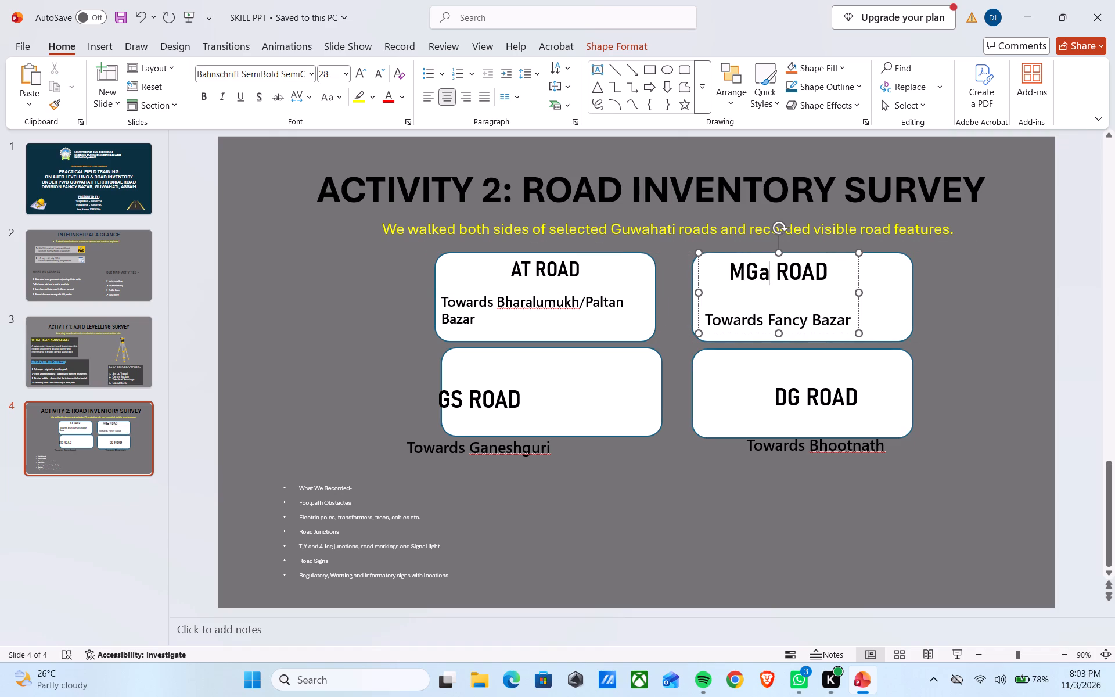
pyautogui.press('BackSpace')
pyautogui.hotkey('ctrl', 'a')
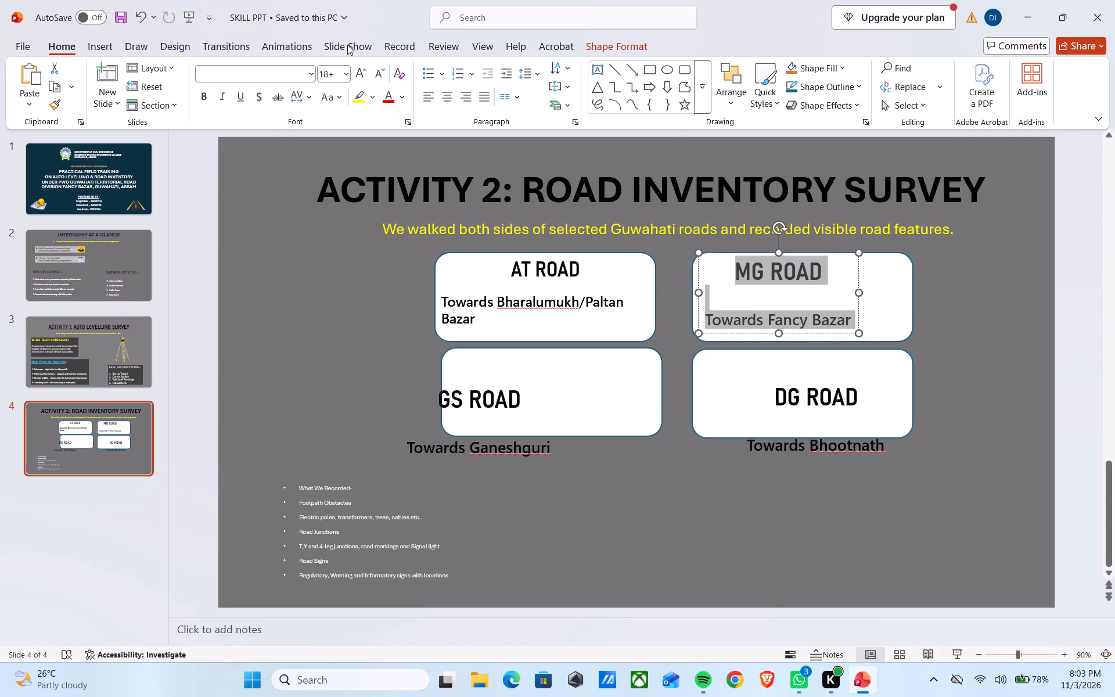
pyautogui.click(380, 69)
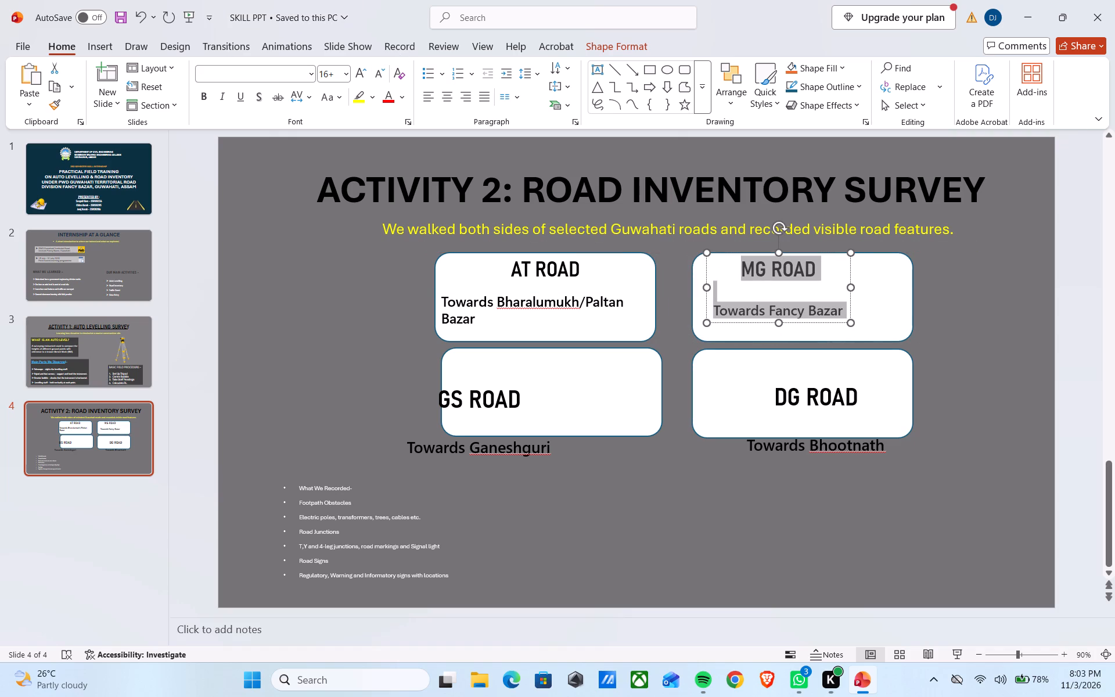
# Shift the MG ROAD label to its white box's left edge and widen the text box to nearly the box's full width.
pyautogui.moveTo(743, 251); pyautogui.dragTo(734, 253)
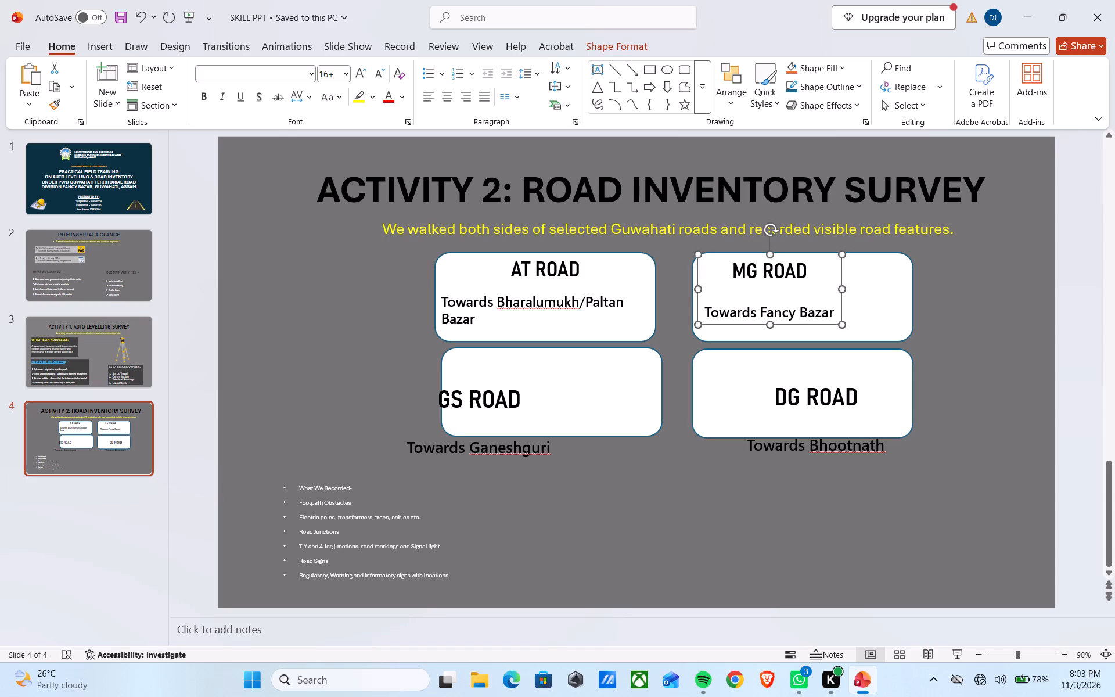
pyautogui.moveTo(841, 321); pyautogui.dragTo(872, 329)
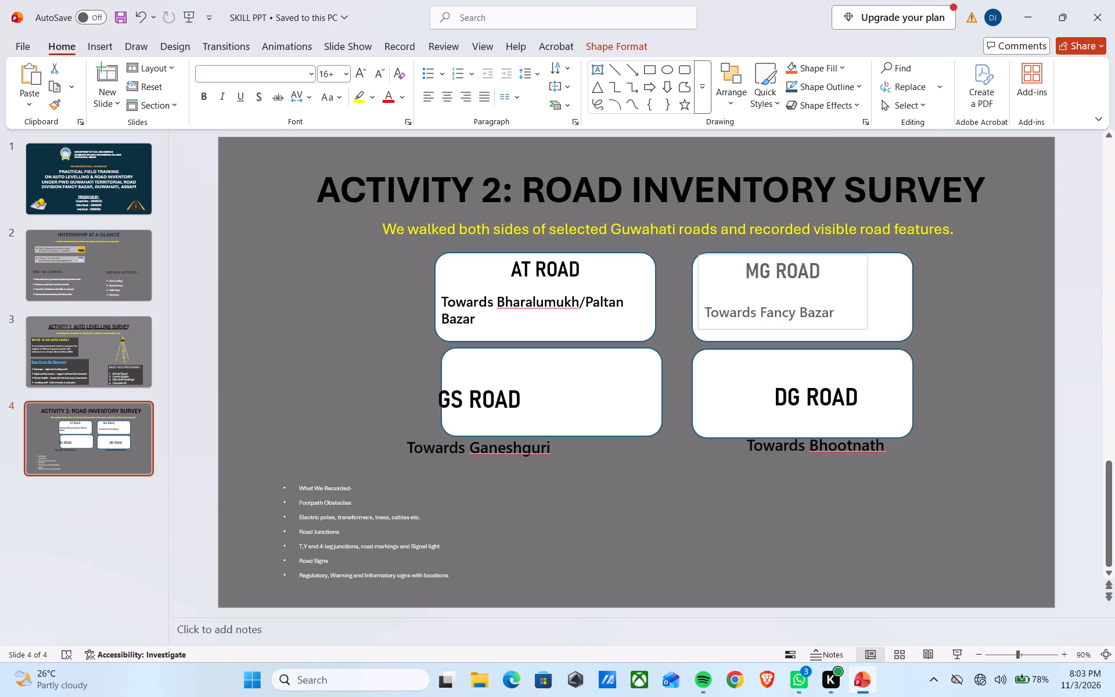
pyautogui.moveTo(872, 329); pyautogui.dragTo(907, 337)
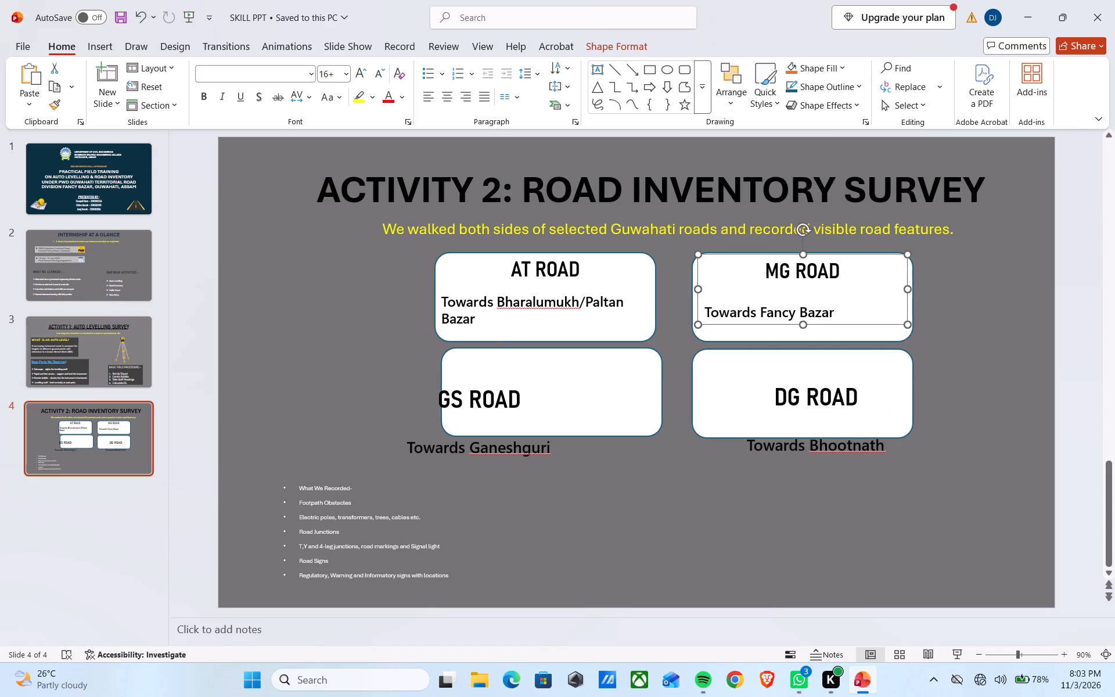
pyautogui.click(847, 288)
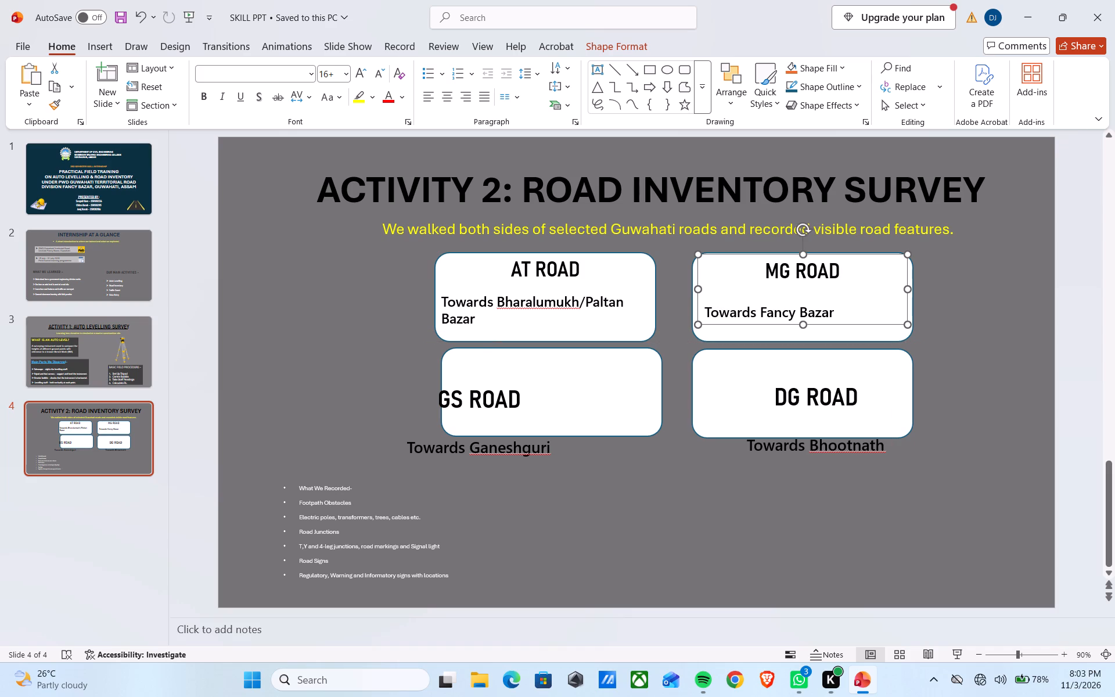
# Reduce all the GS ROAD label text to size 16+.
pyautogui.click(497, 392)
pyautogui.hotkey('ctrl', 'a')
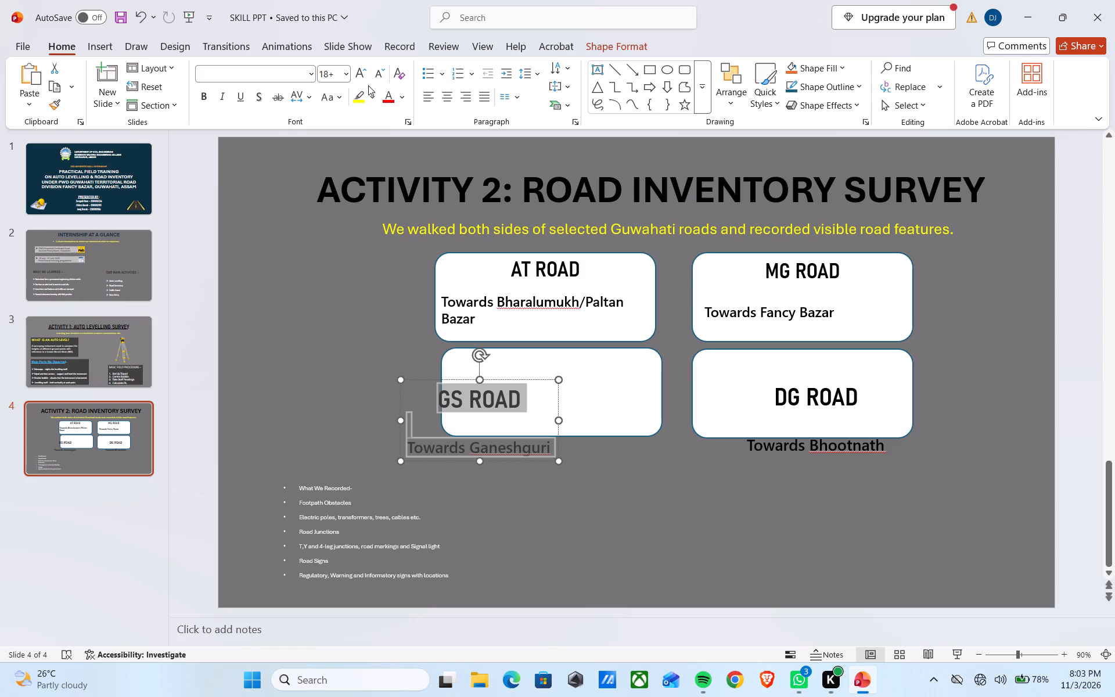
pyautogui.click(369, 76)
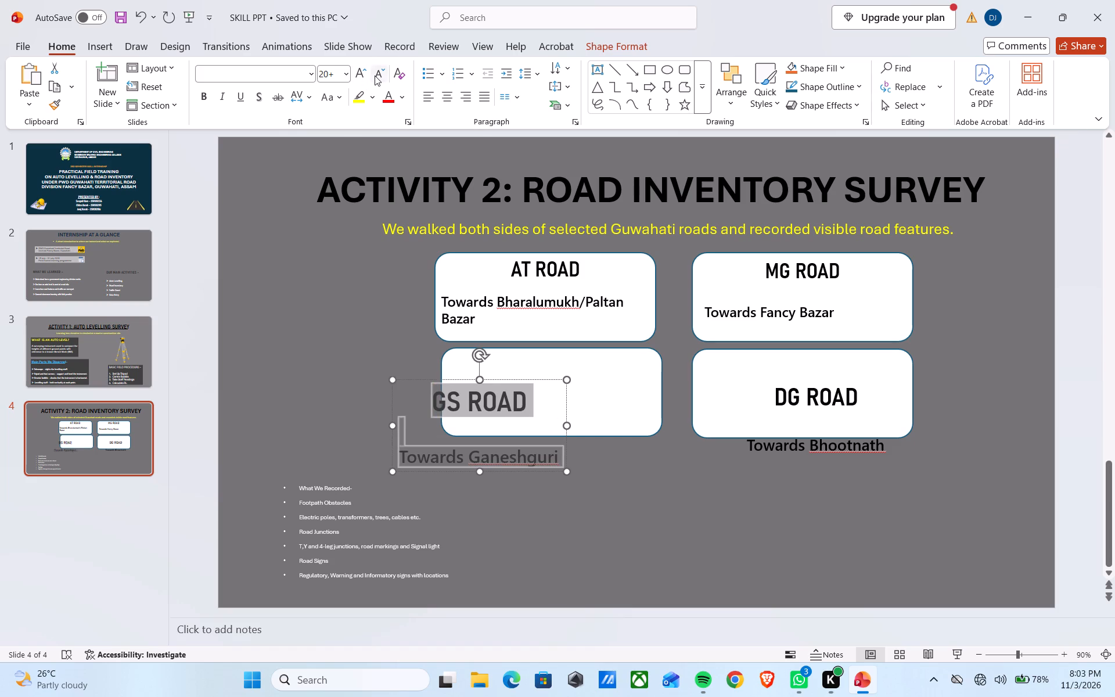
pyautogui.click(375, 76)
pyautogui.click(375, 76)
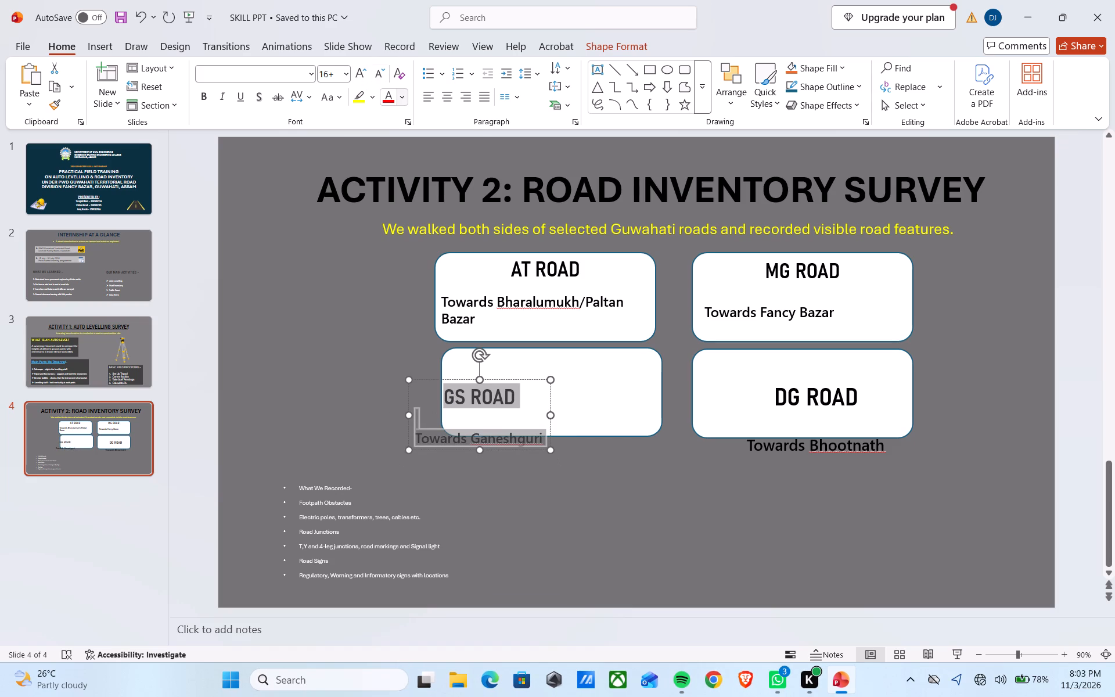
# Move the GS ROAD label into the middle of its white box and centre-align its text.
pyautogui.moveTo(526, 380); pyautogui.dragTo(584, 349)
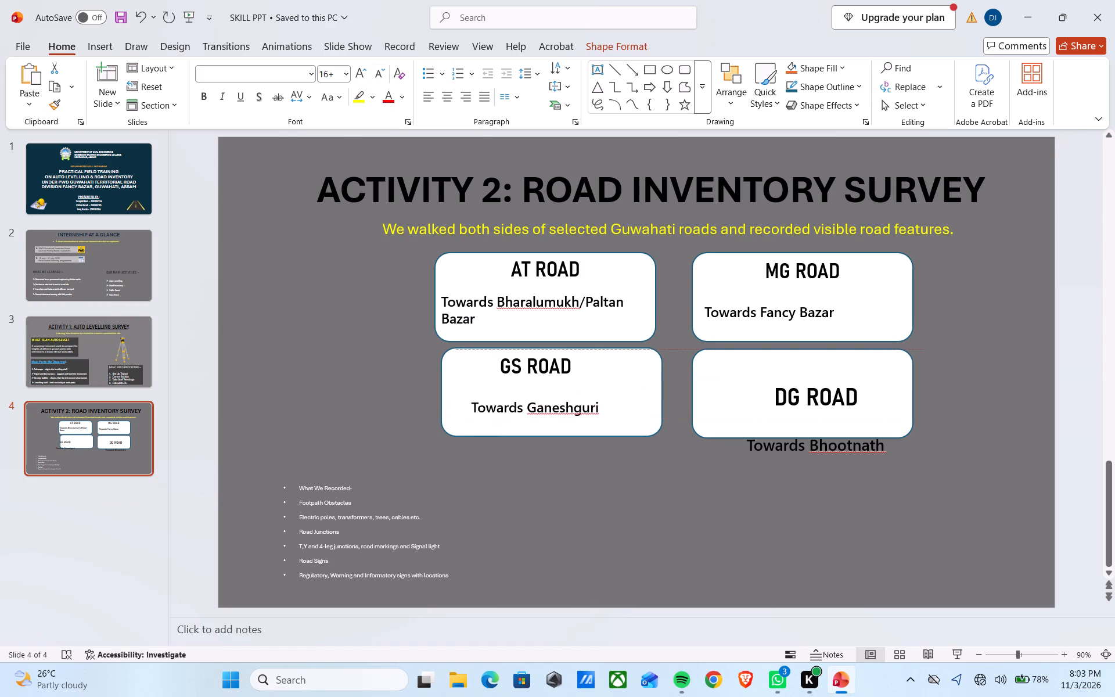
pyautogui.moveTo(584, 349); pyautogui.dragTo(592, 351)
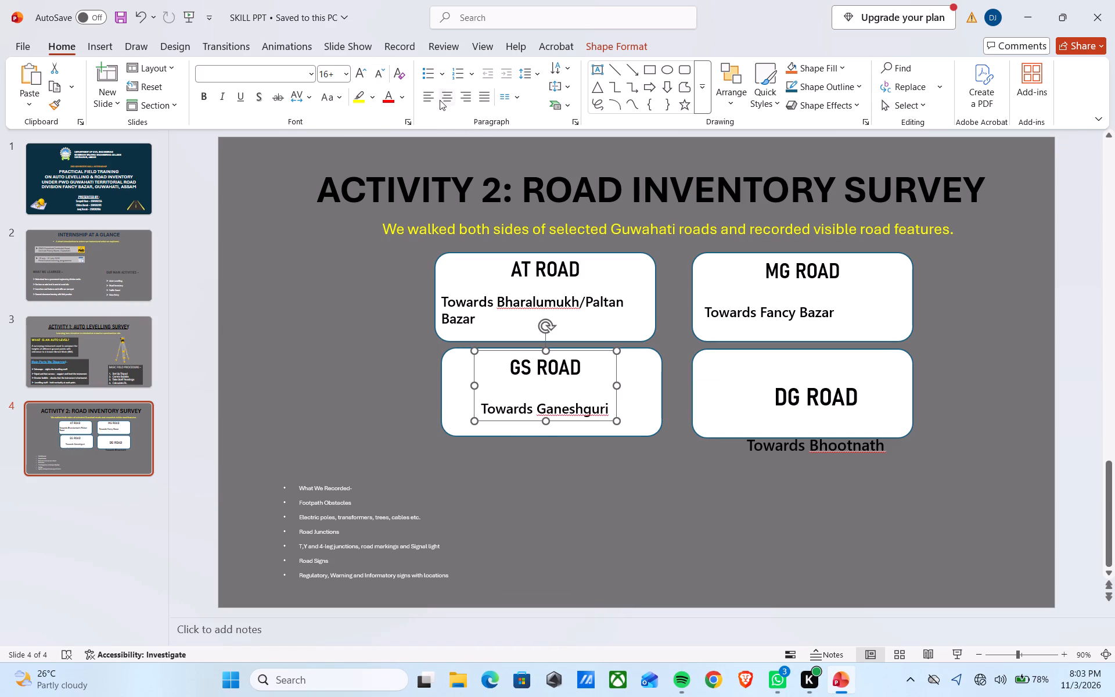
pyautogui.click(429, 100)
pyautogui.click(444, 100)
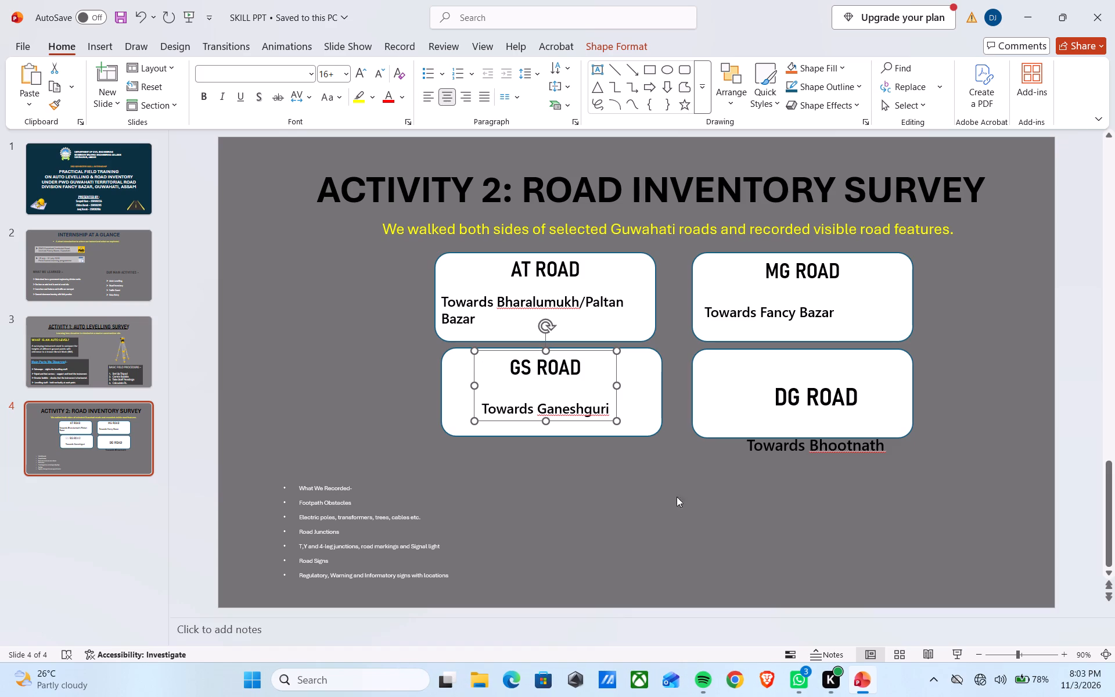
# Left-align the "Towards Ganeshguri" line and nudge the GS ROAD label slightly down within its white box.
pyautogui.click(526, 408)
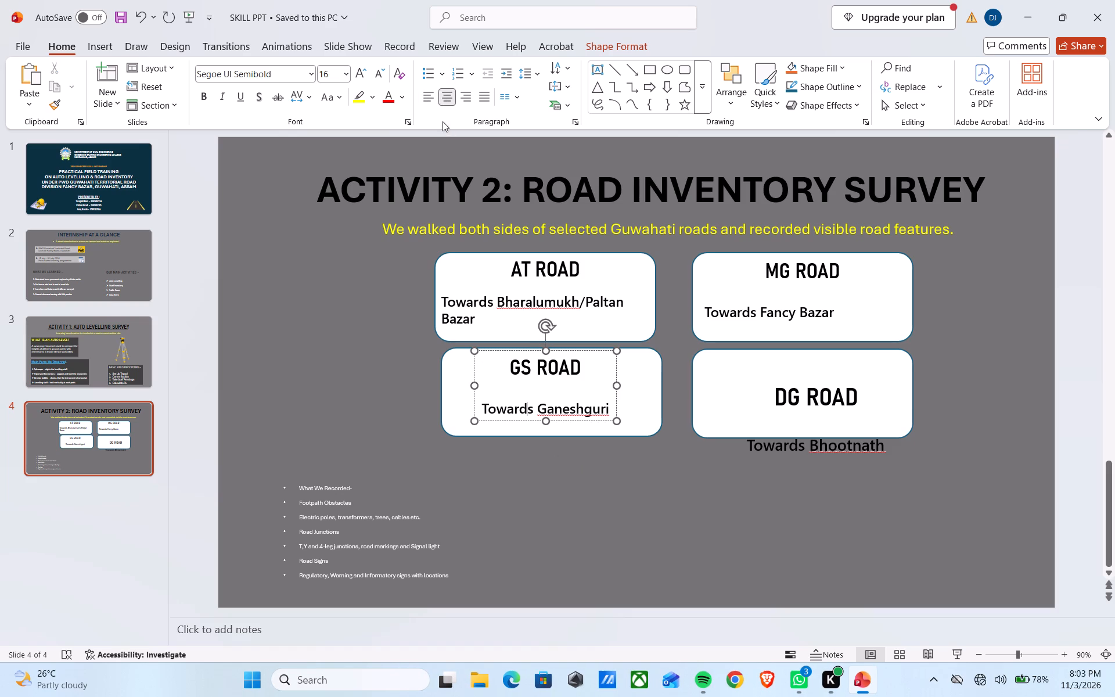
pyautogui.click(433, 104)
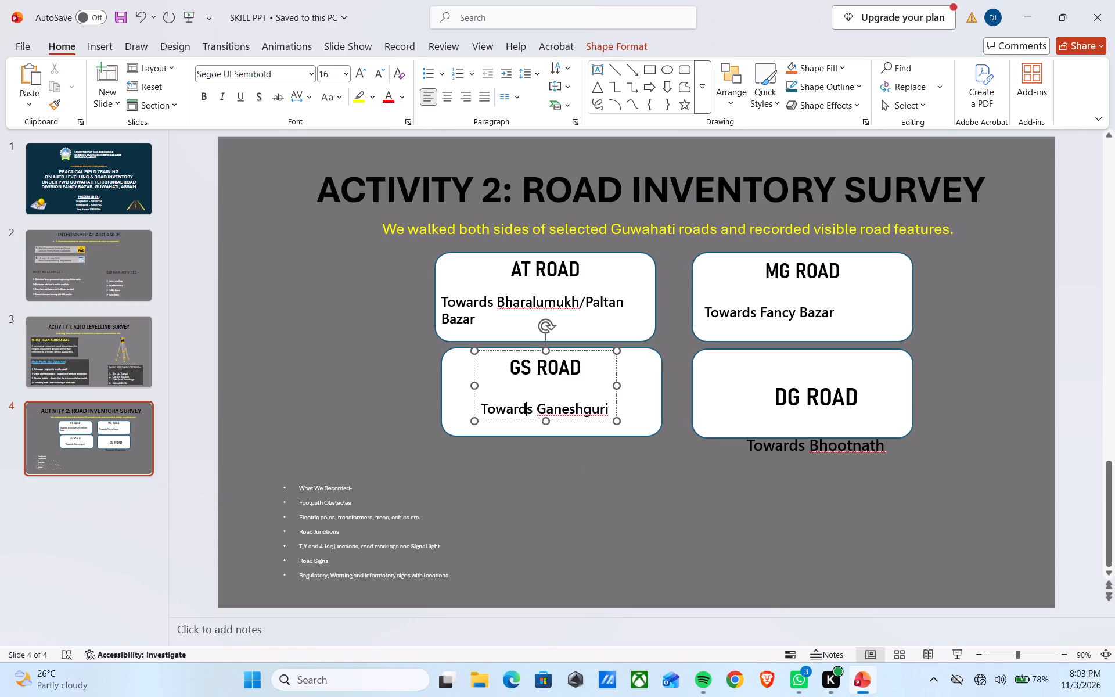
pyautogui.click(559, 352)
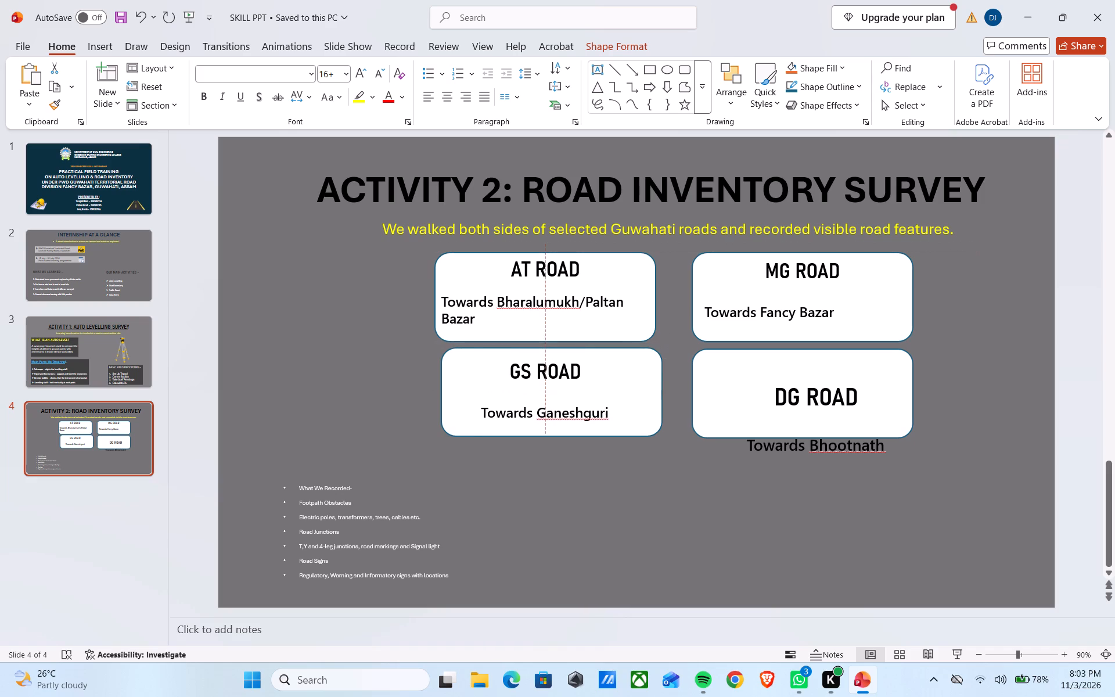
# Move the DG ROAD label up into its white box and reduce all its text to size 16+.
pyautogui.click(846, 396)
pyautogui.moveTo(853, 380); pyautogui.dragTo(857, 349)
pyautogui.hotkey('ctrl', 'a')
pyautogui.click(839, 379)
pyautogui.hotkey('ctrl', 'a')
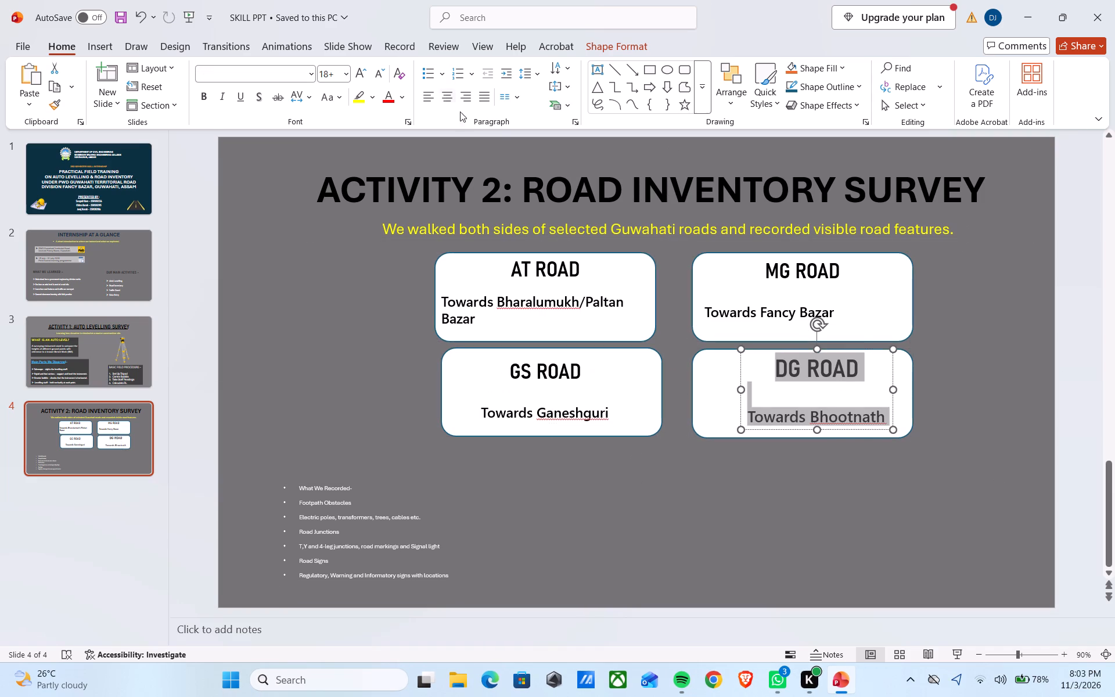
pyautogui.click(376, 70)
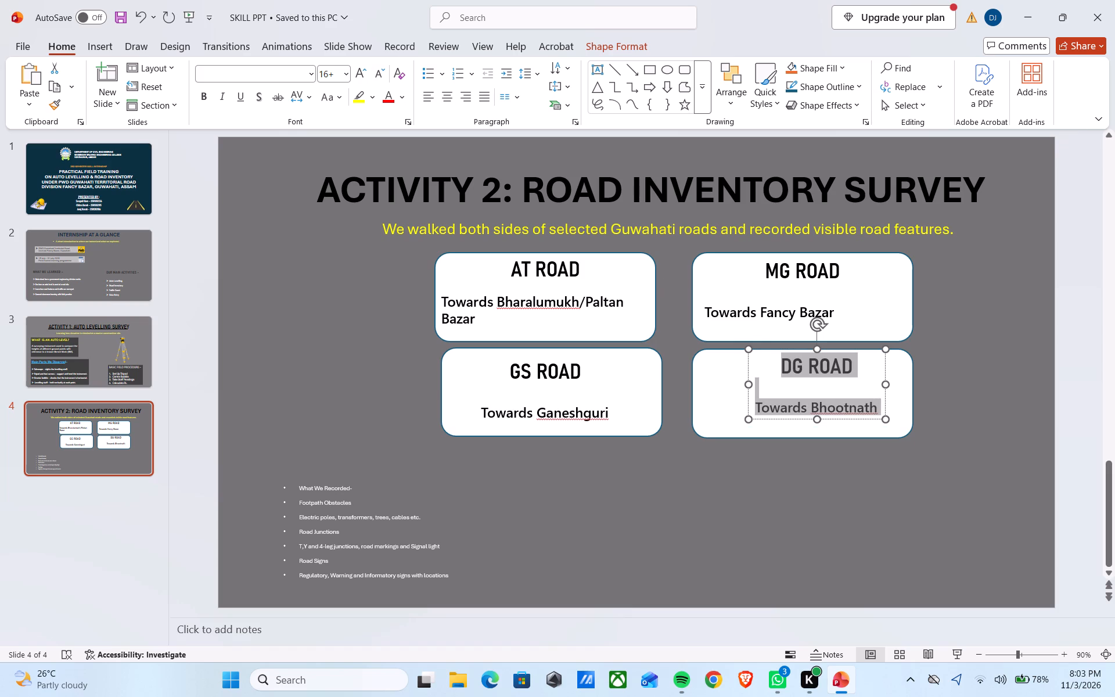
# Centre the DG ROAD label horizontally in its white box, level with the GS ROAD label.
pyautogui.moveTo(770, 351); pyautogui.dragTo(757, 357)
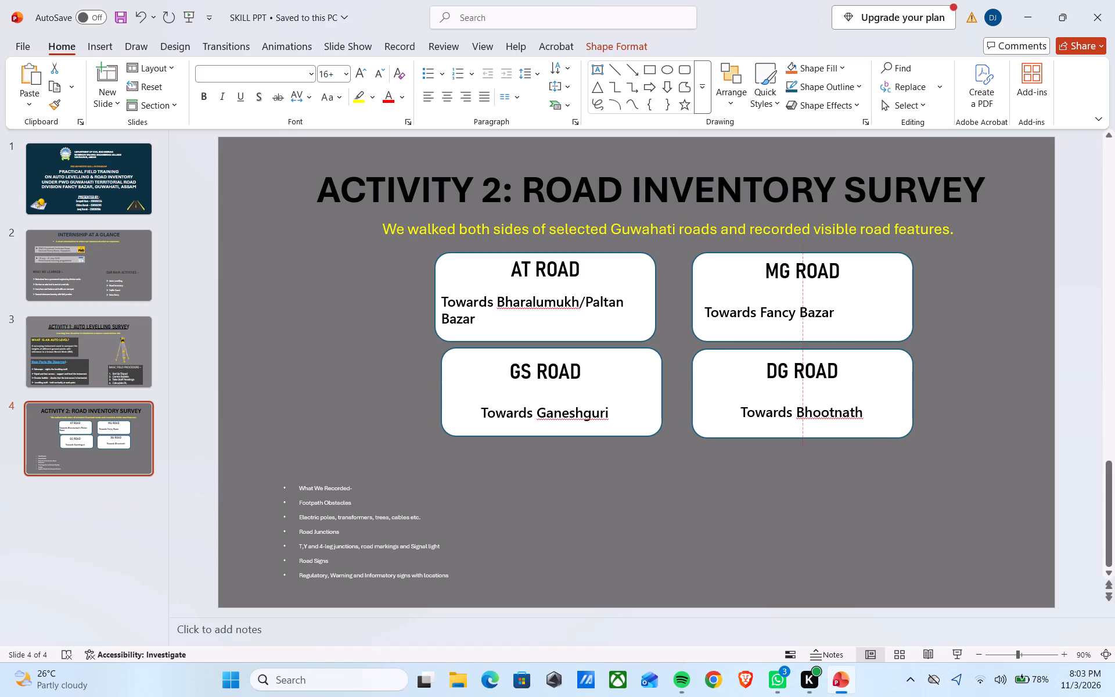
pyautogui.moveTo(757, 357); pyautogui.dragTo(757, 356)
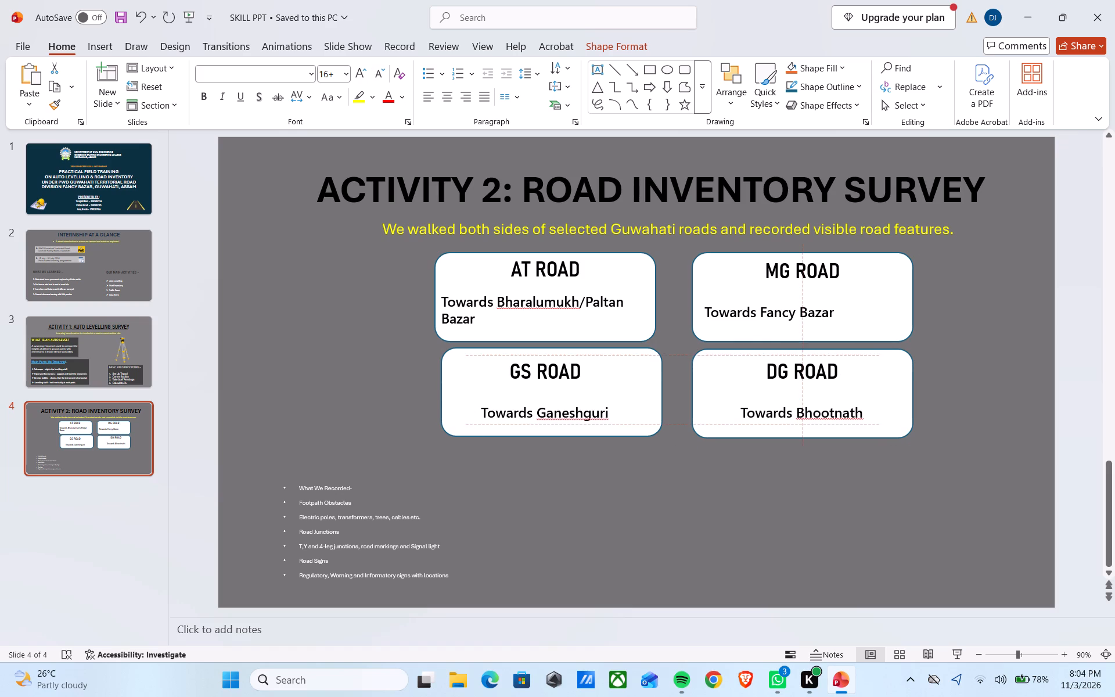
pyautogui.moveTo(757, 356); pyautogui.dragTo(757, 355)
# Set all the text of the "What We Recorded" bulleted list to size 18.
pyautogui.click(322, 504)
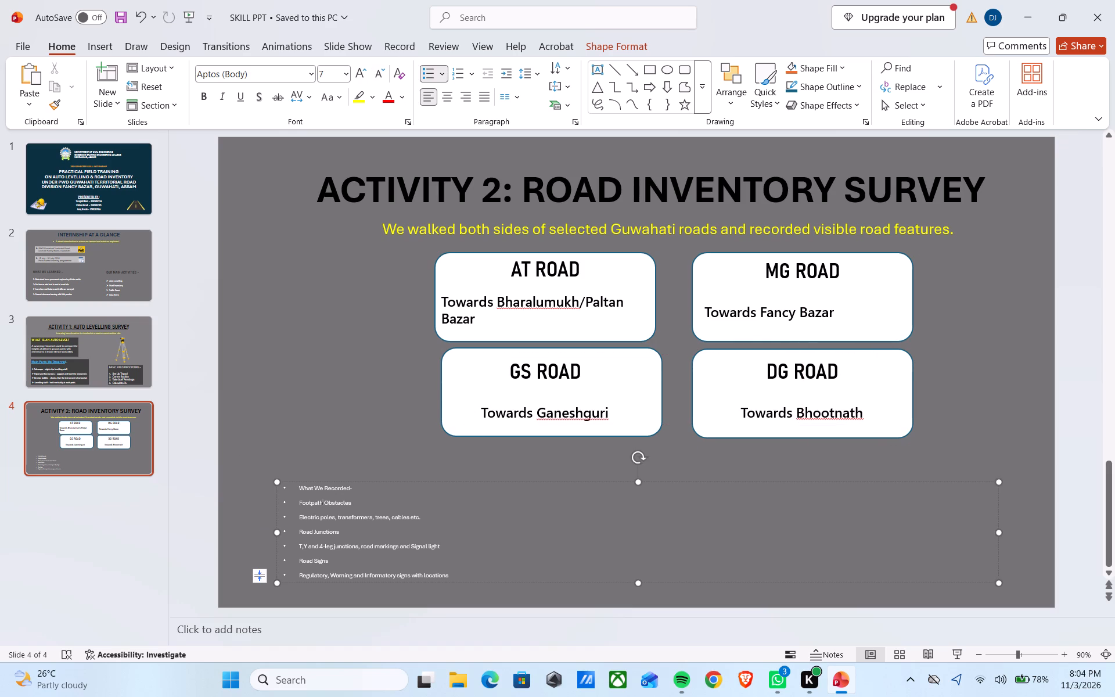
pyautogui.moveTo(358, 488); pyautogui.dragTo(296, 487)
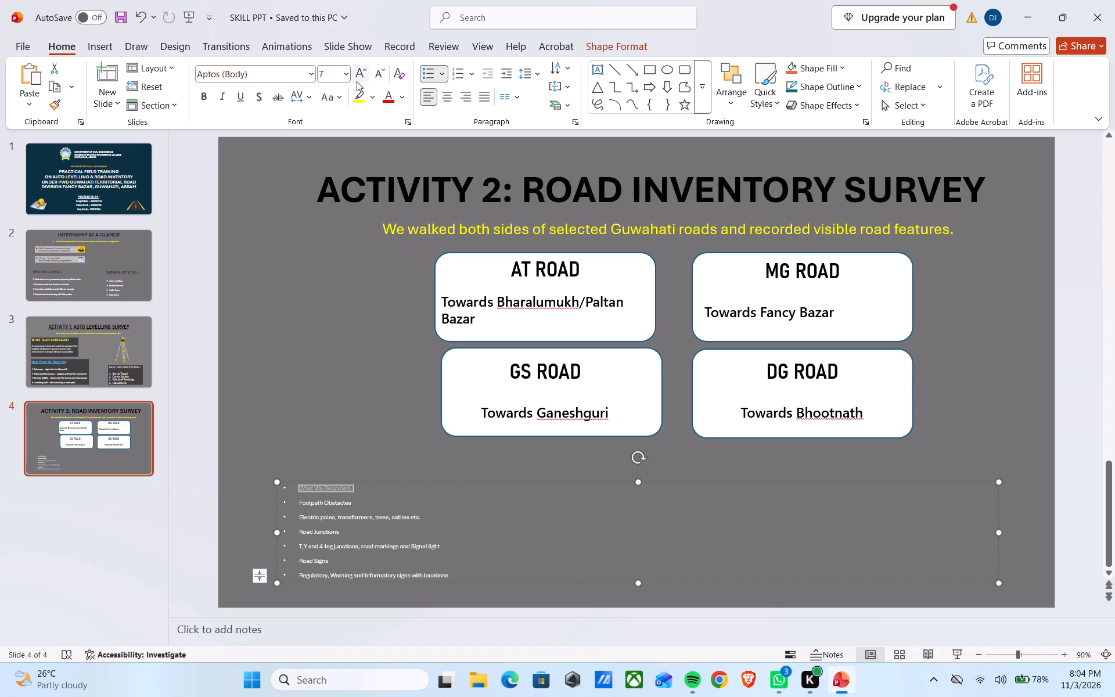
pyautogui.click(436, 522)
pyautogui.hotkey('ctrl', 'a')
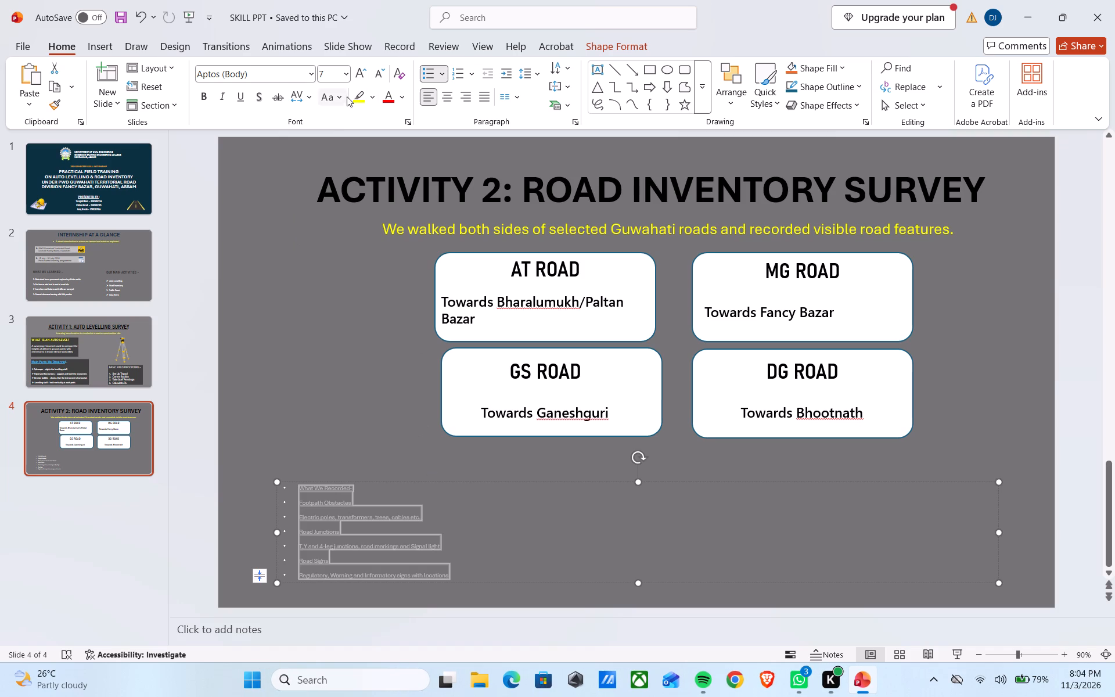
pyautogui.tripleClick(367, 70)
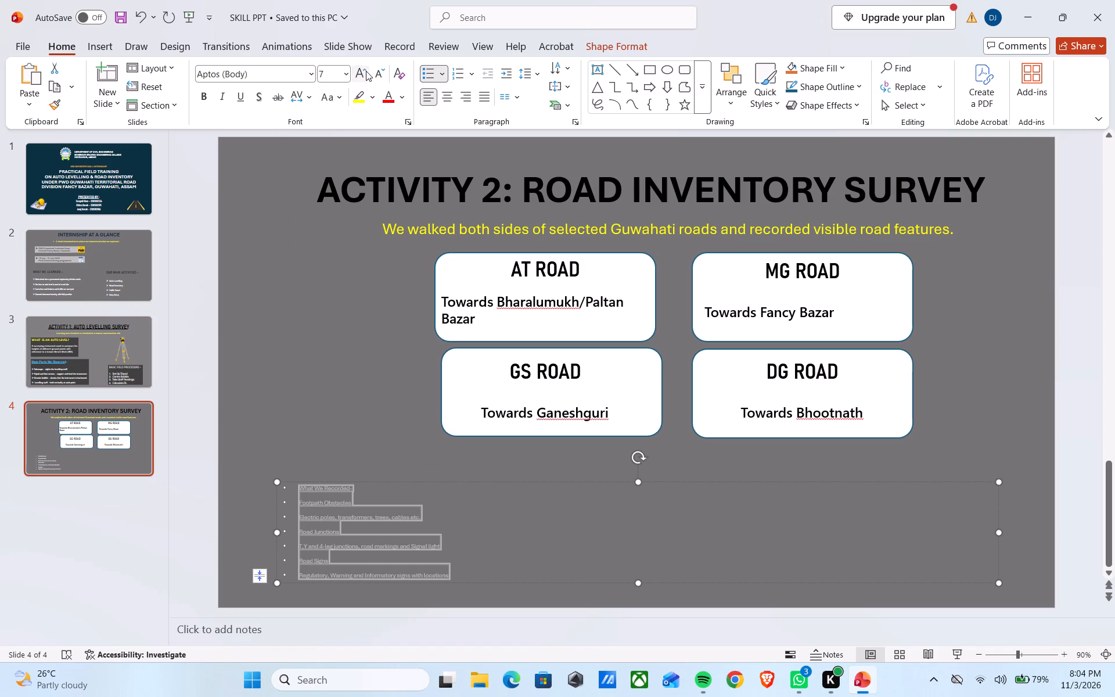
pyautogui.tripleClick(362, 73)
pyautogui.click(343, 79)
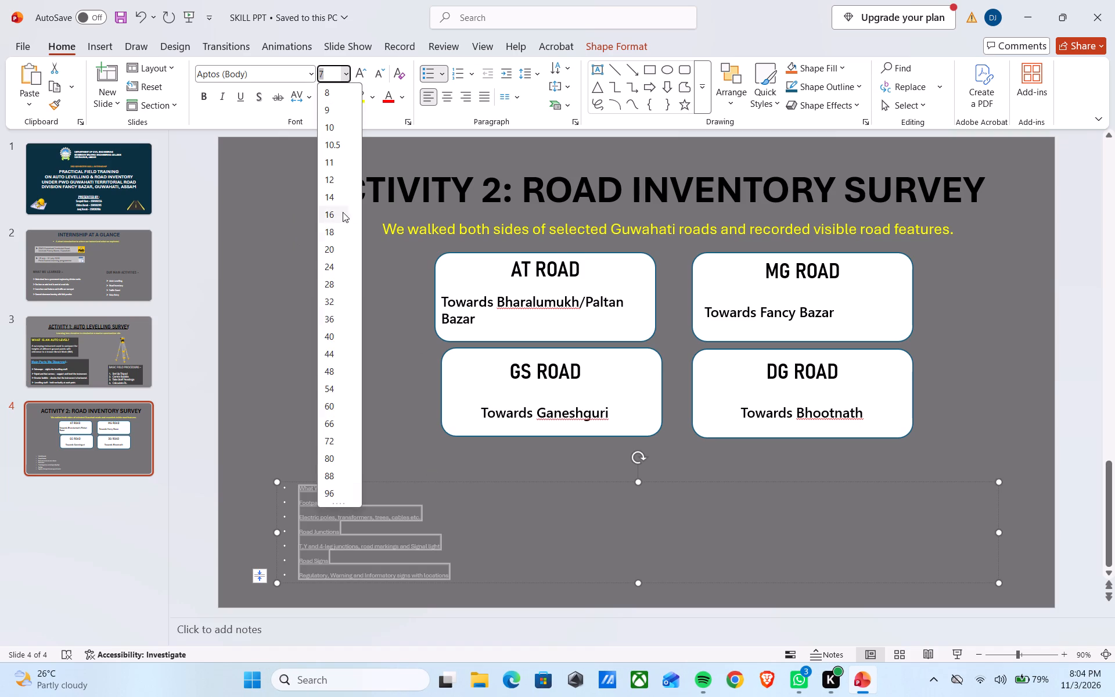
pyautogui.click(332, 229)
# Select the "What We Recorded-" line at the start of the bulleted list.
pyautogui.click(482, 512)
pyautogui.moveTo(473, 488); pyautogui.dragTo(323, 502)
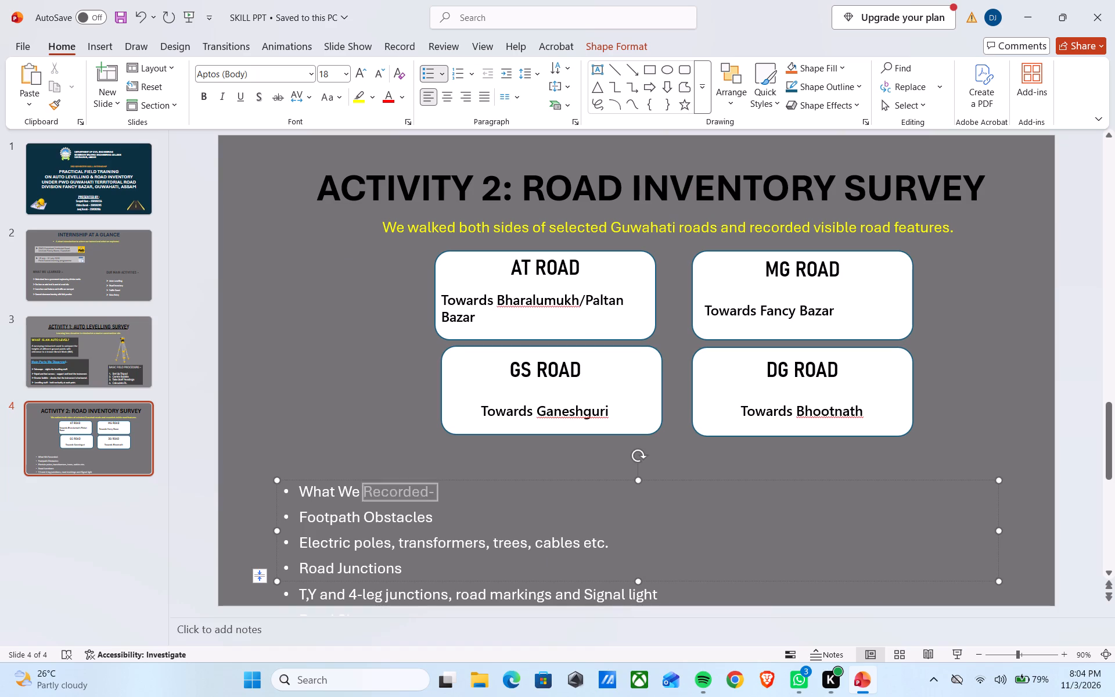
pyautogui.moveTo(323, 502); pyautogui.dragTo(307, 491)
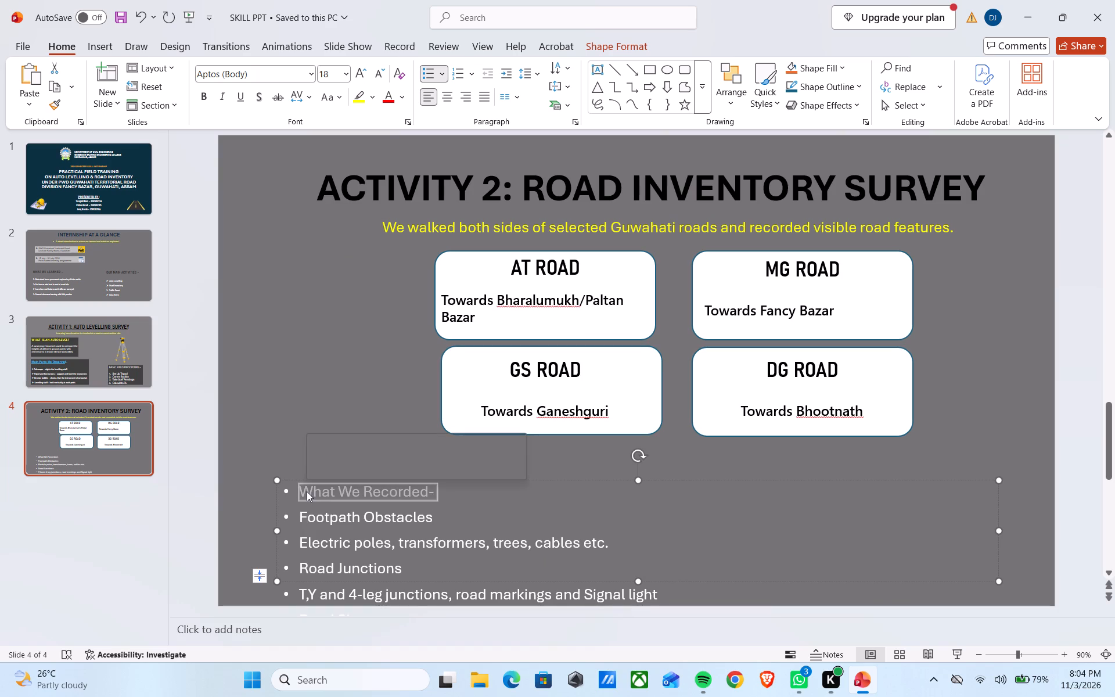
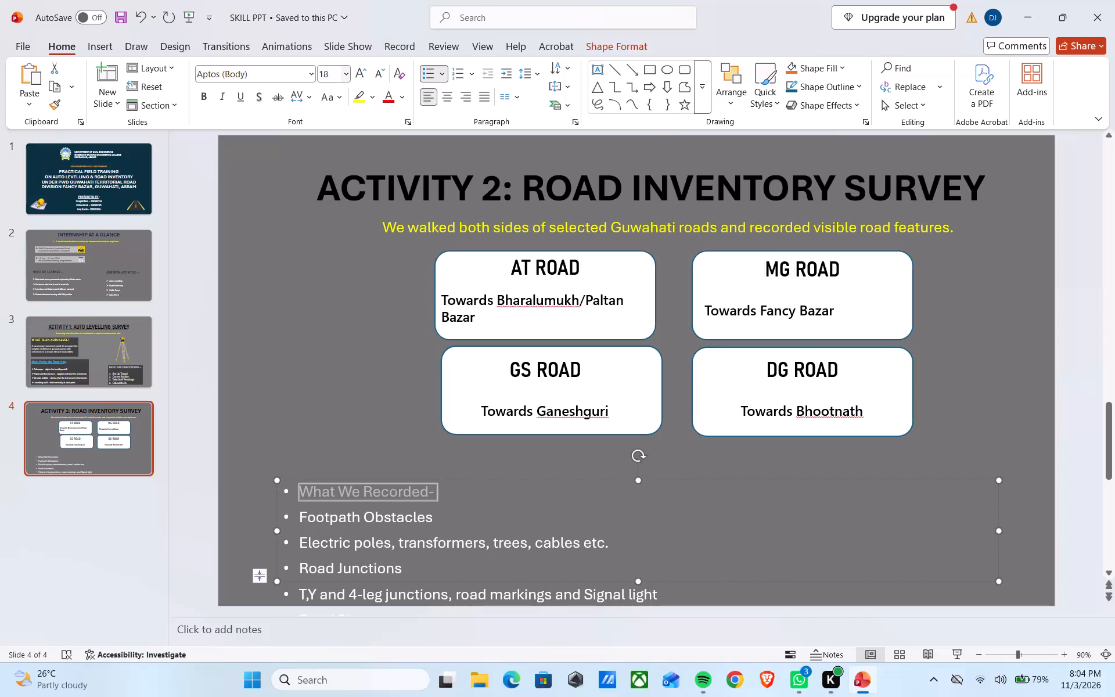
# Set the "What We Recorded-" line to size 24 in the Bahnschrift SemiBold SemiCondensed font.
pyautogui.click(367, 71)
pyautogui.click(367, 71)
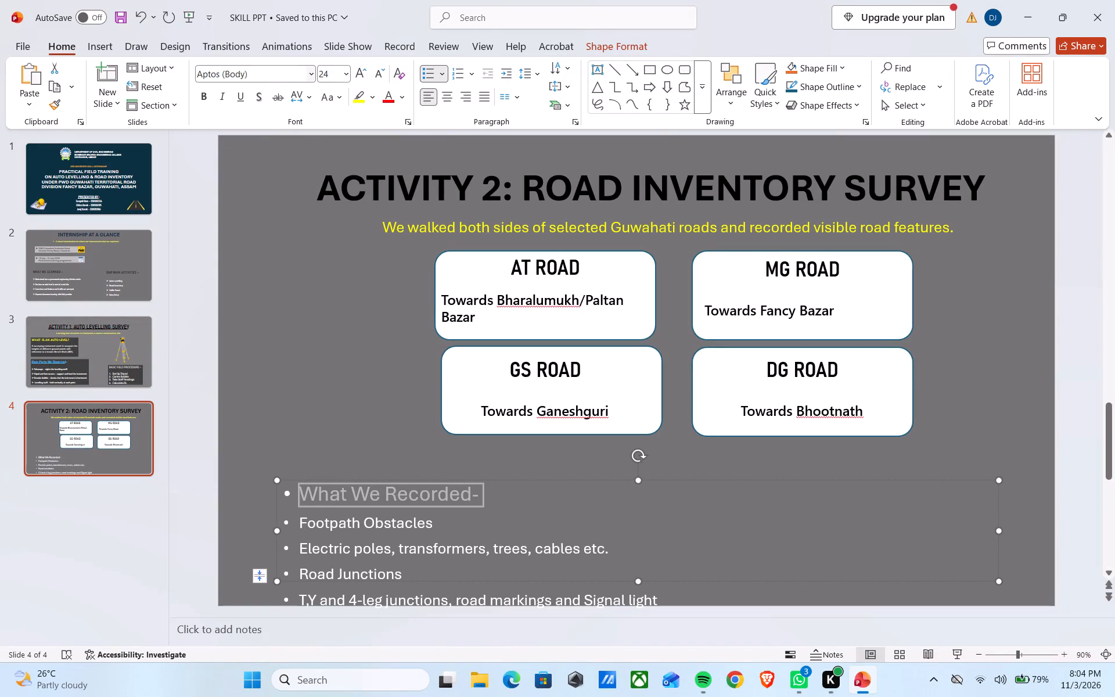
pyautogui.click(307, 69)
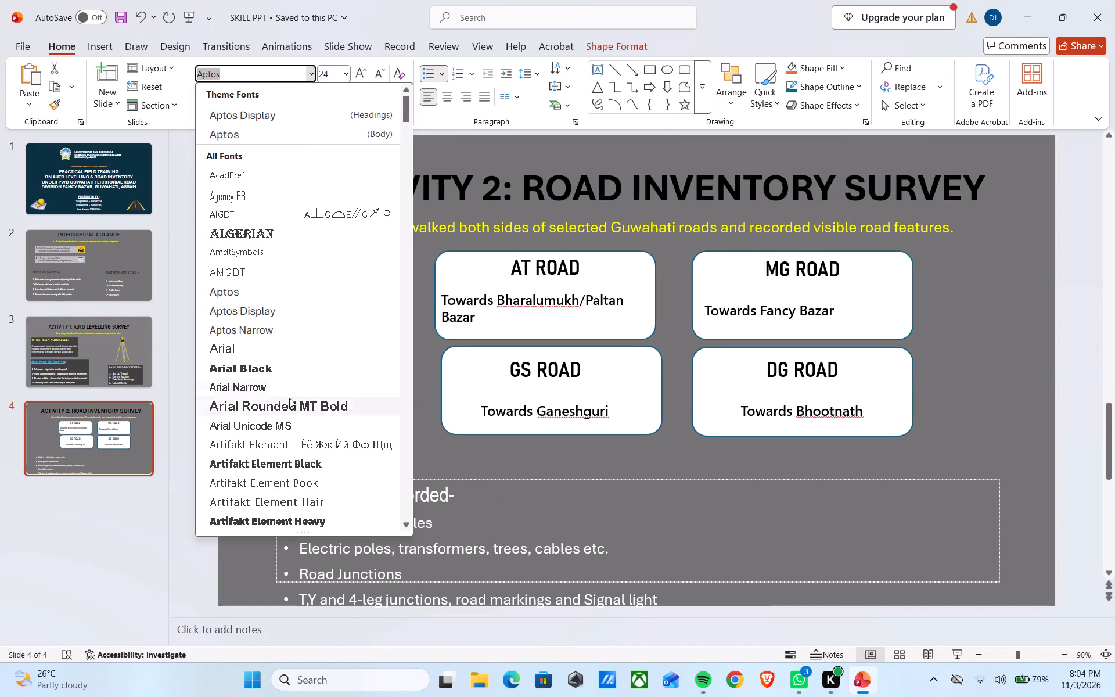
pyautogui.scroll(-3, 280, 457)
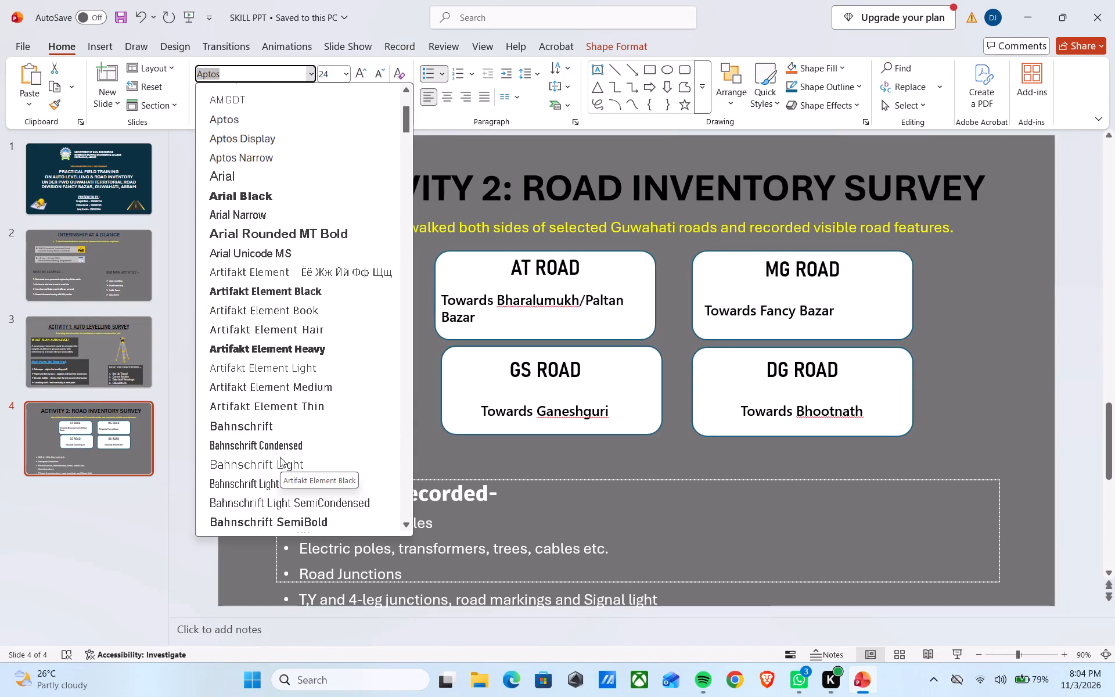
pyautogui.scroll(-3, 280, 457)
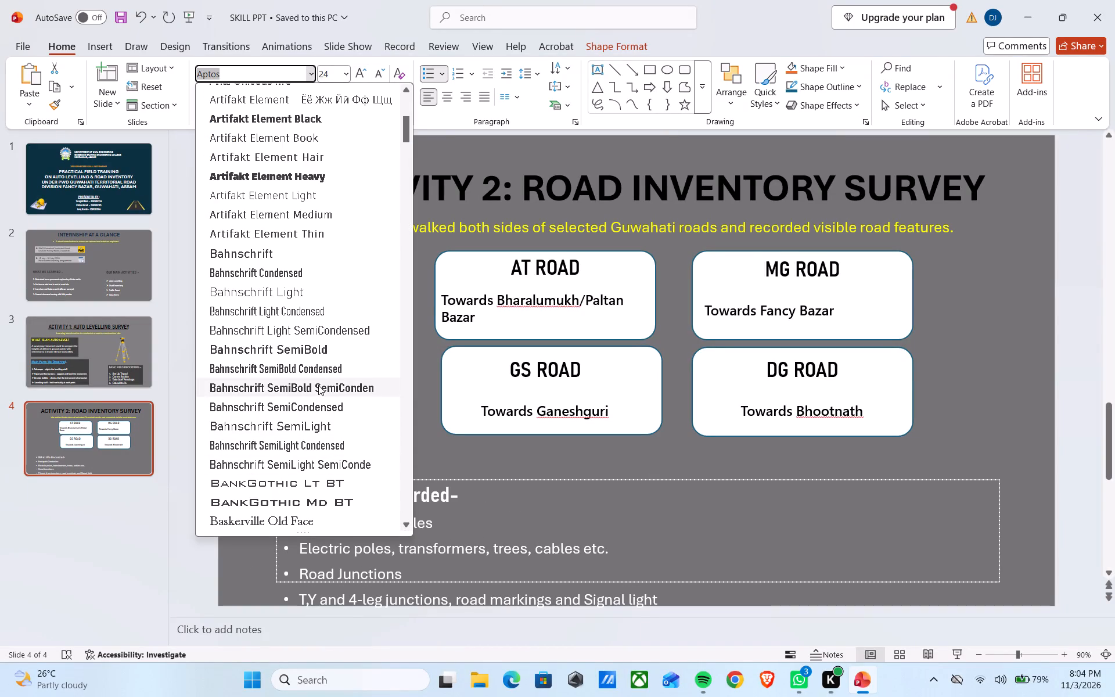
pyautogui.click(318, 385)
pyautogui.click(473, 509)
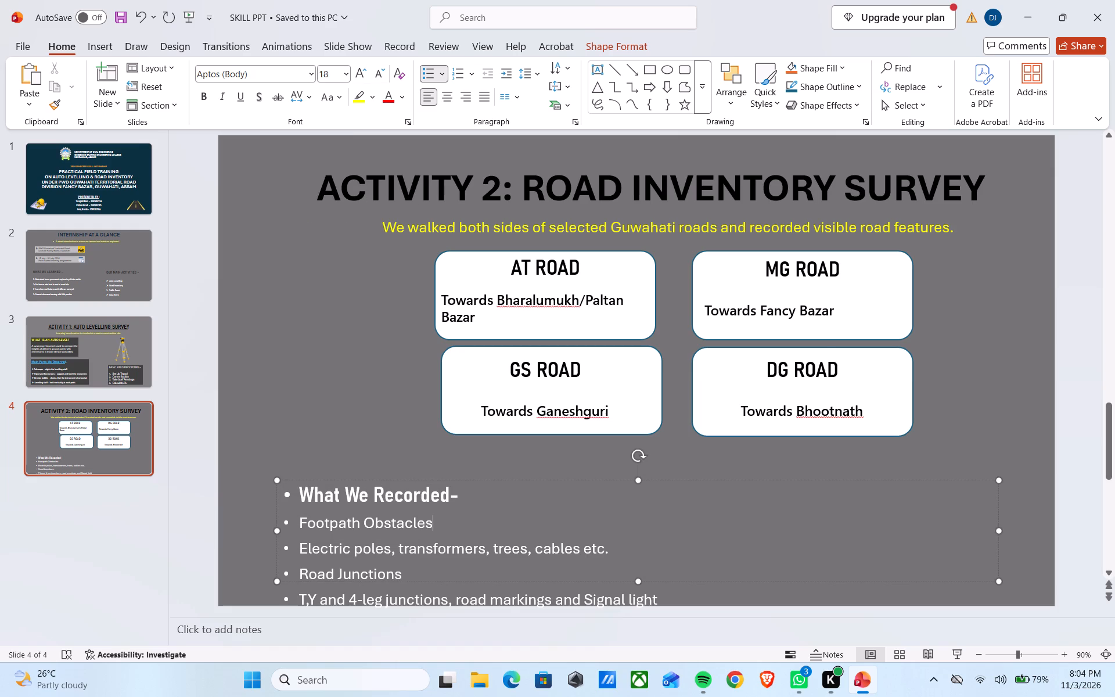
# Move the "What We Recorded" list up and to the left, just below the white road boxes.
pyautogui.scroll(-2, 455, 528)
pyautogui.moveTo(491, 447); pyautogui.dragTo(458, 423)
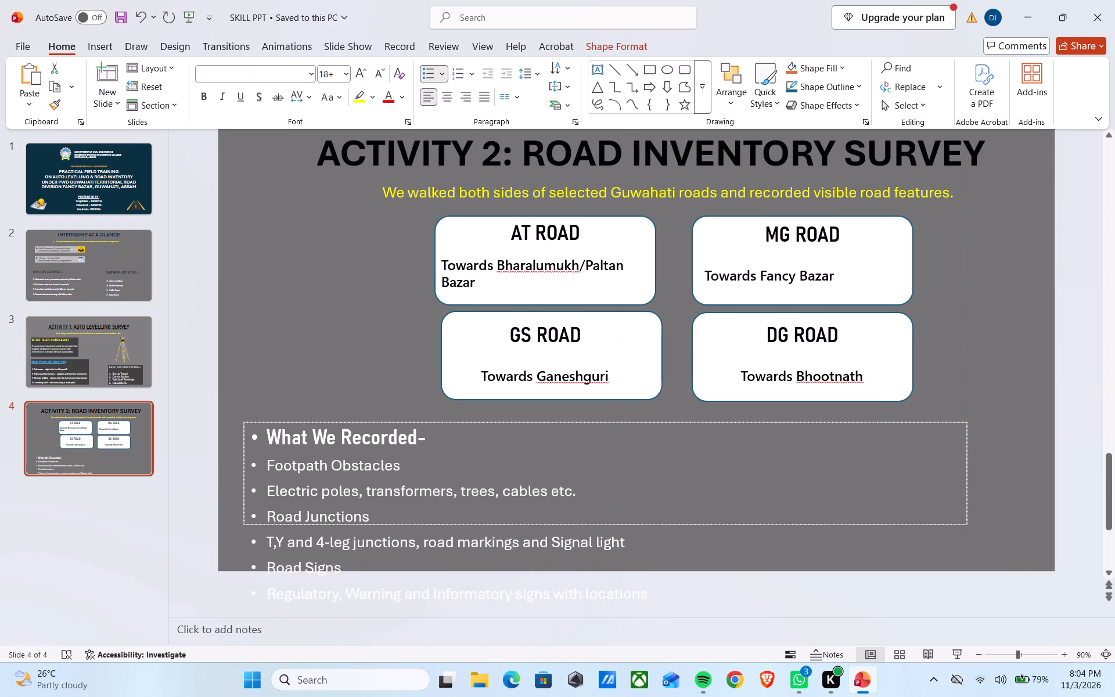
pyautogui.moveTo(458, 423); pyautogui.dragTo(458, 414)
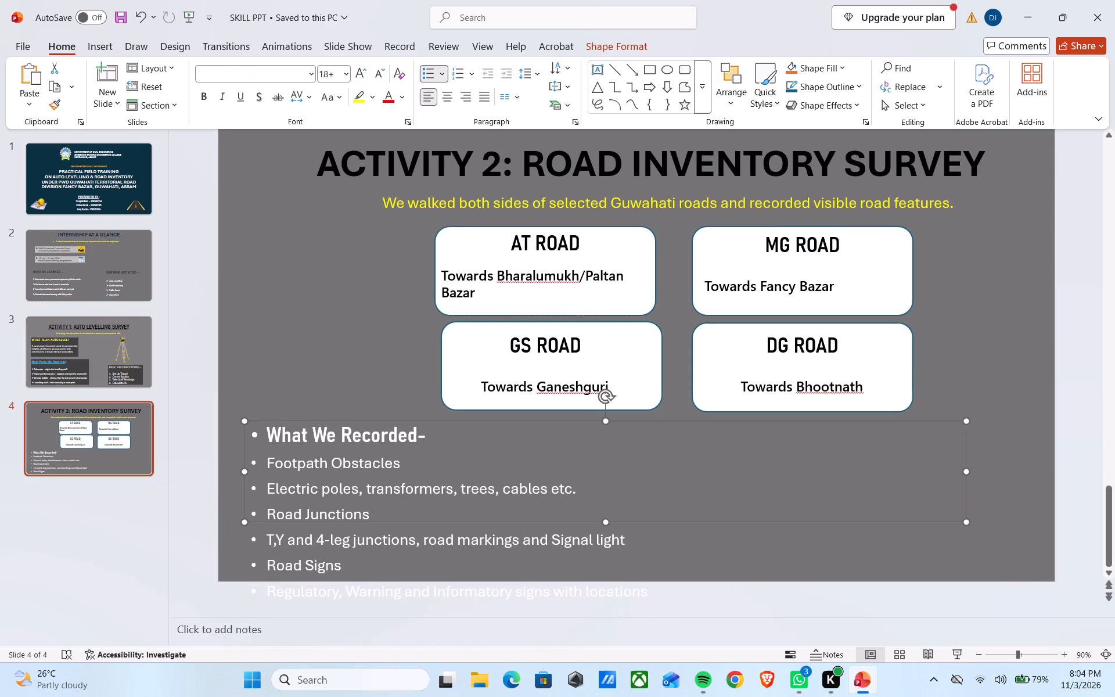
# Change the "Footpath Obstacles" line to the Bahnschrift SemiBold SemiCondensed font.
pyautogui.moveTo(265, 457); pyautogui.dragTo(426, 468)
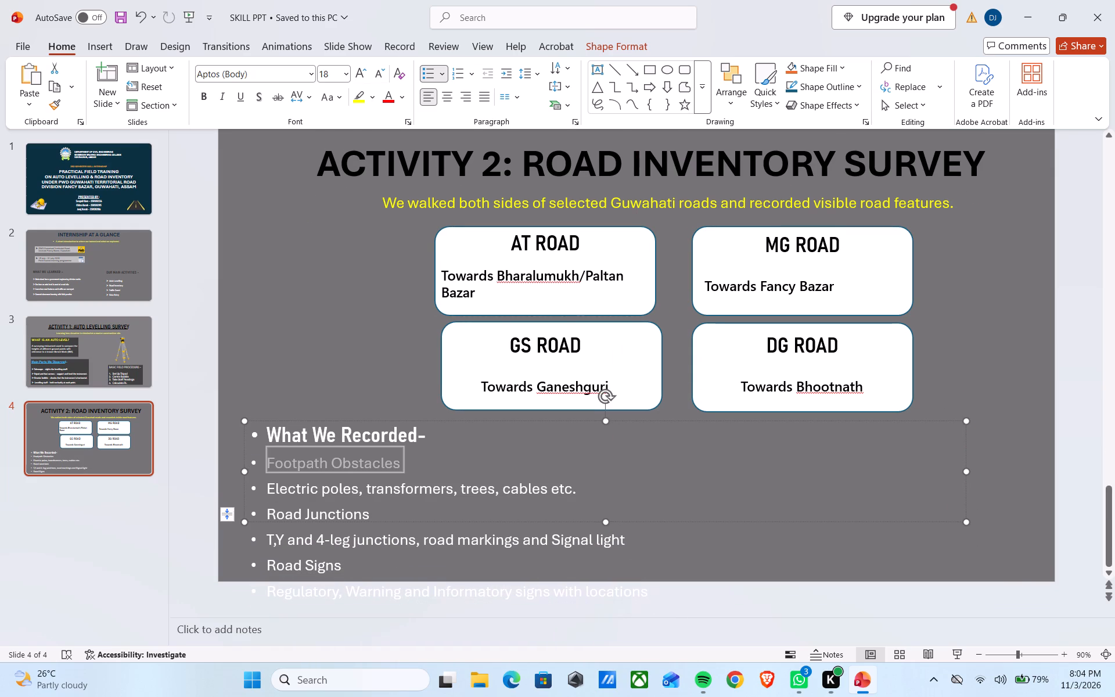
pyautogui.moveTo(426, 468); pyautogui.dragTo(424, 463)
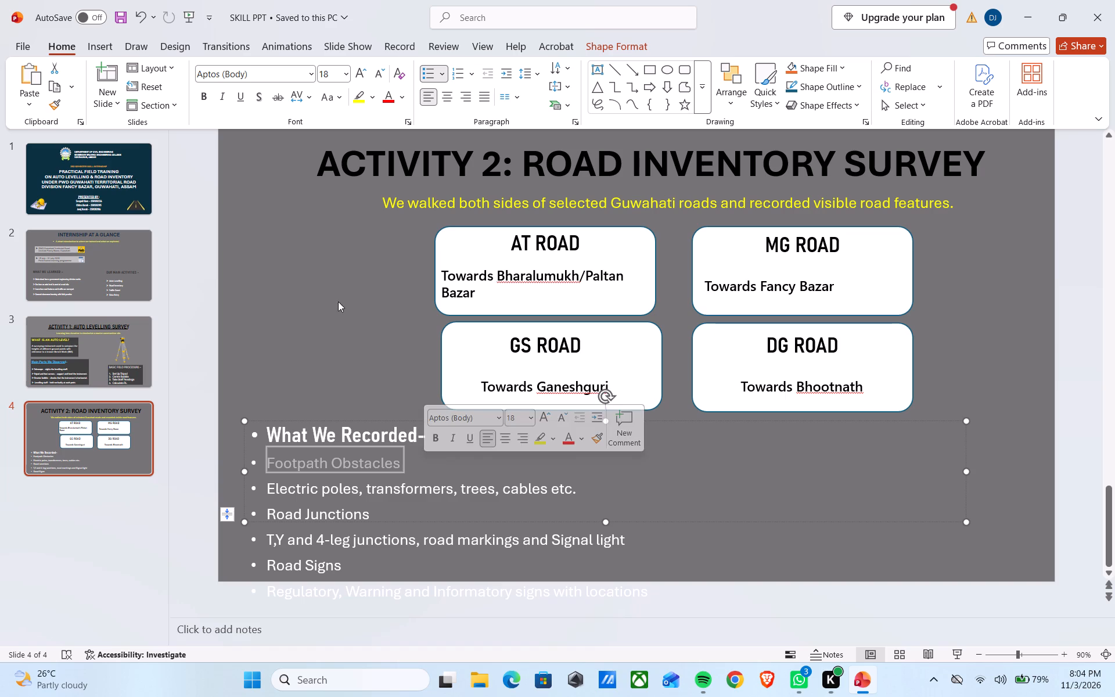
pyautogui.click(312, 76)
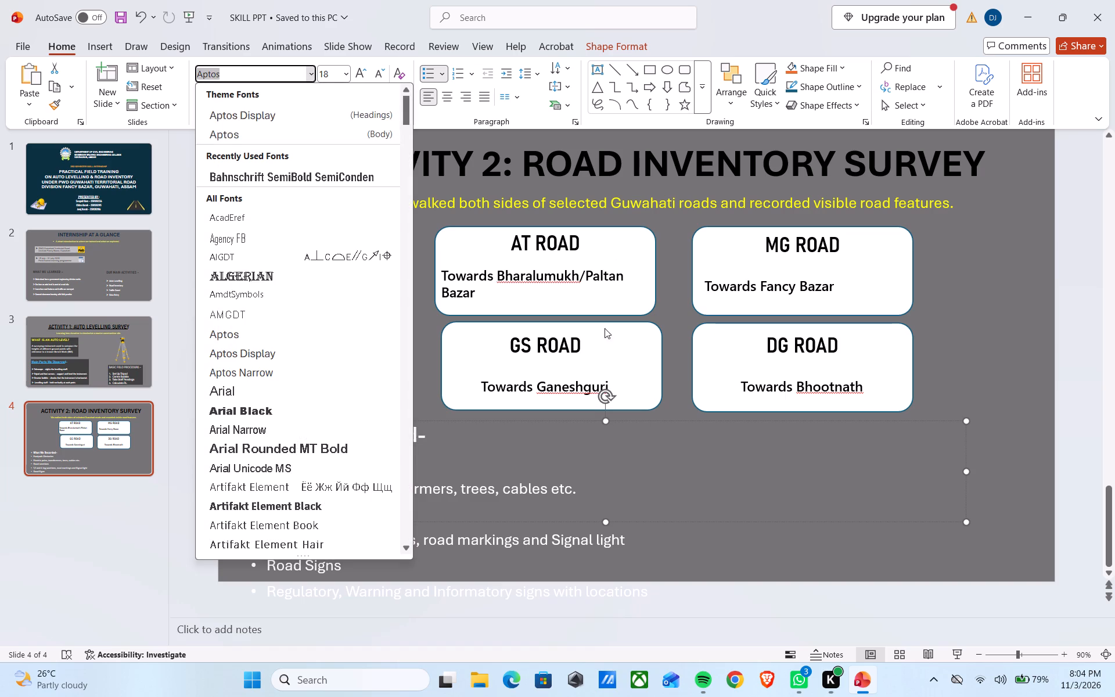
pyautogui.scroll(-7, 305, 389)
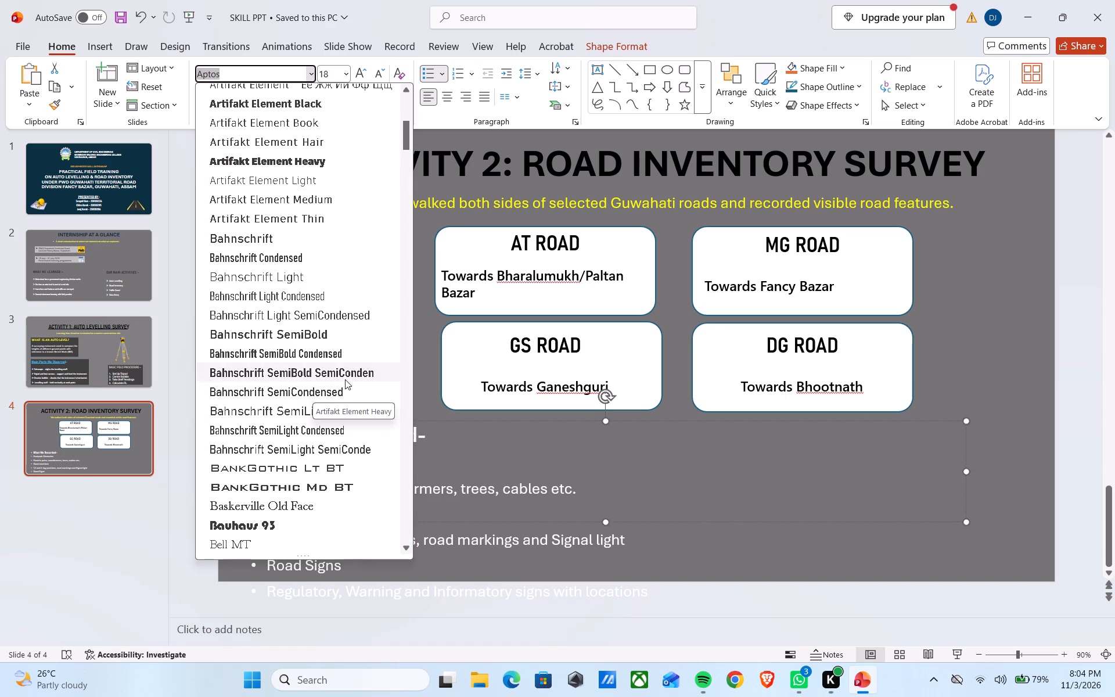
pyautogui.click(349, 372)
pyautogui.click(418, 472)
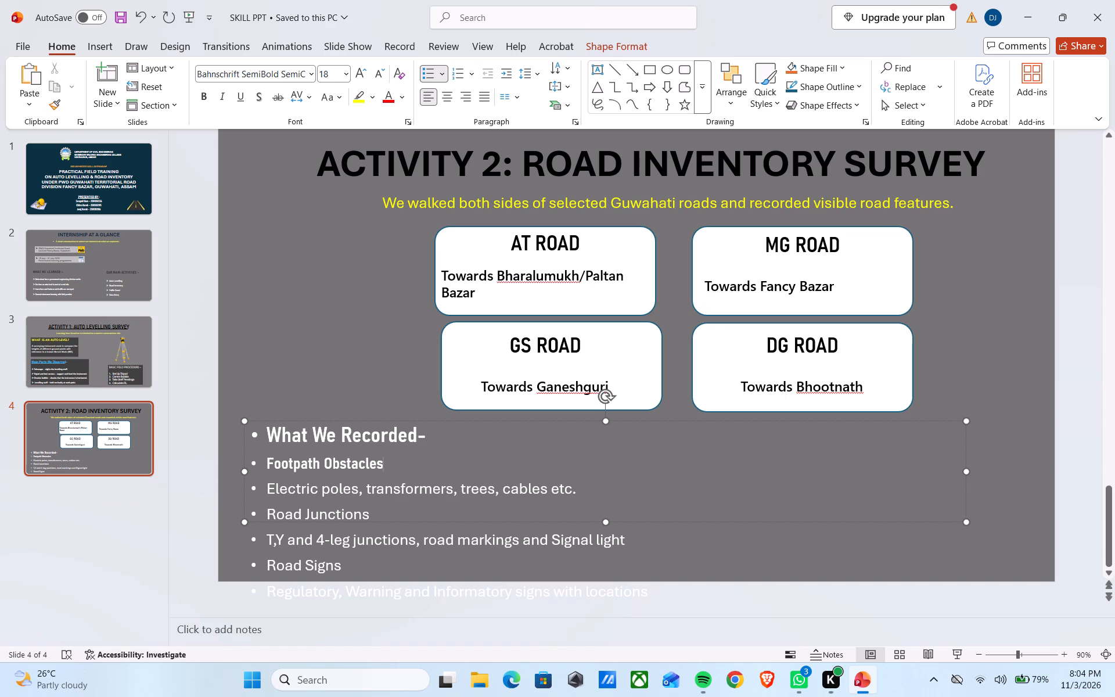
# Change the "Electric poles, transformers, trees, cables etc." line to the Arial font.
pyautogui.moveTo(606, 479); pyautogui.dragTo(190, 500)
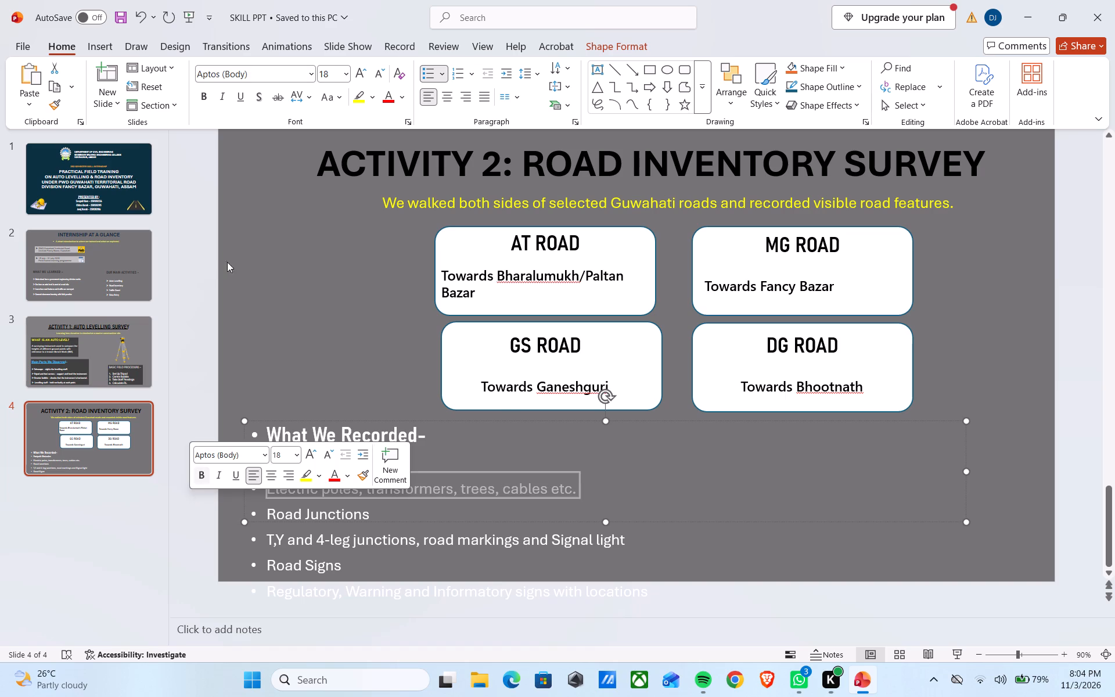
pyautogui.click(311, 80)
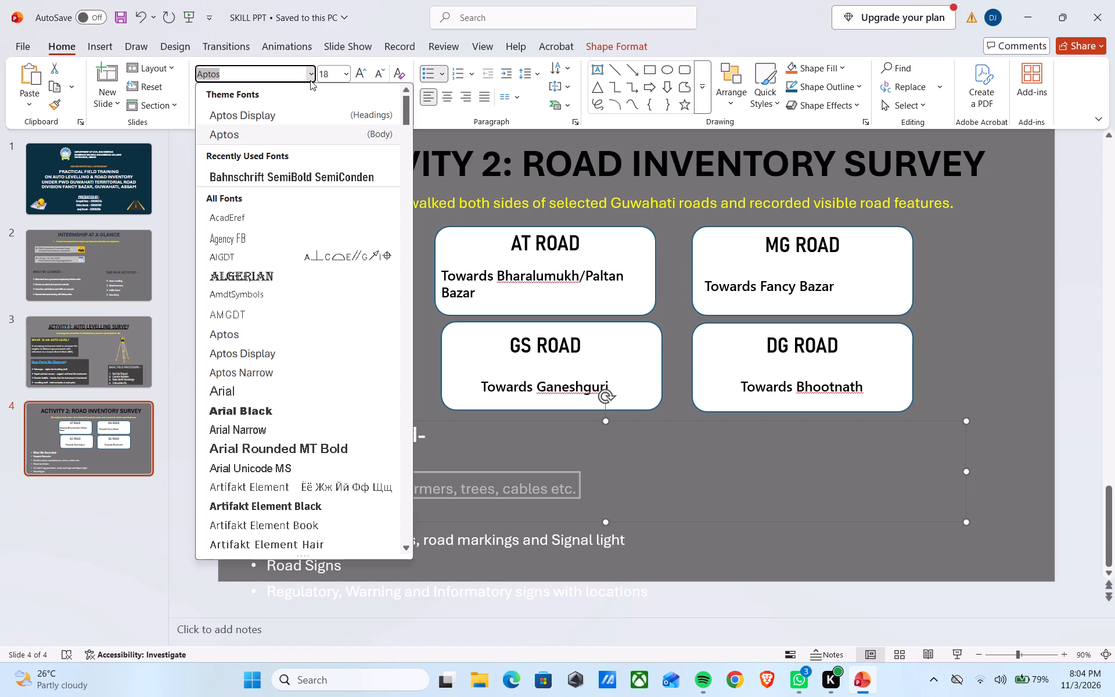
pyautogui.click(264, 386)
pyautogui.click(370, 464)
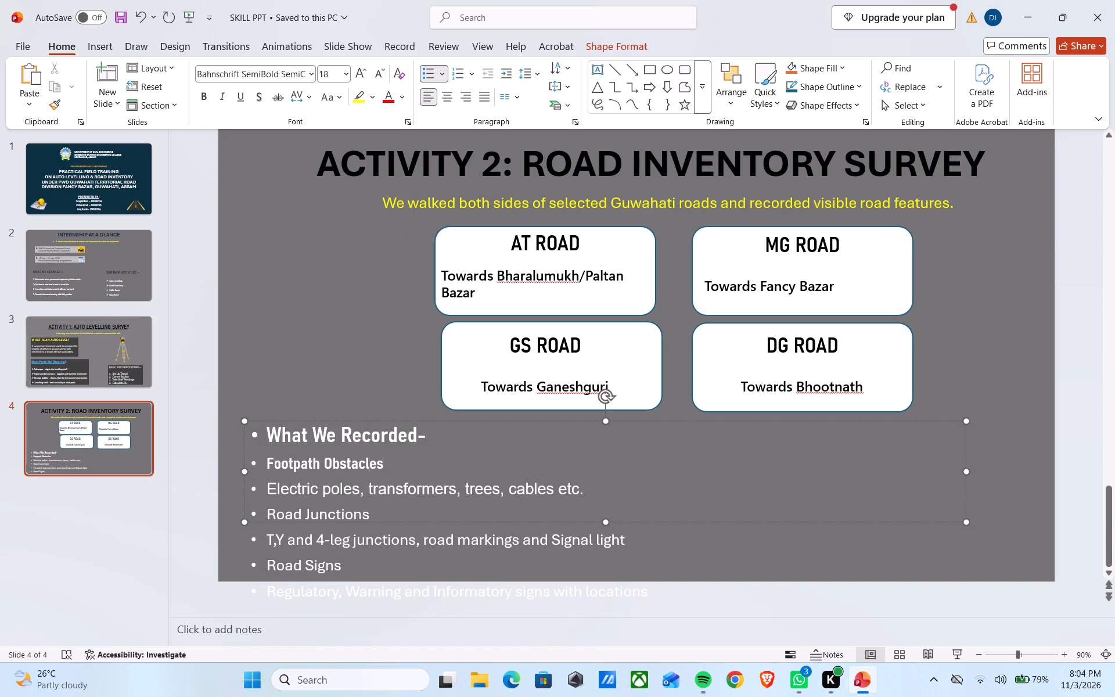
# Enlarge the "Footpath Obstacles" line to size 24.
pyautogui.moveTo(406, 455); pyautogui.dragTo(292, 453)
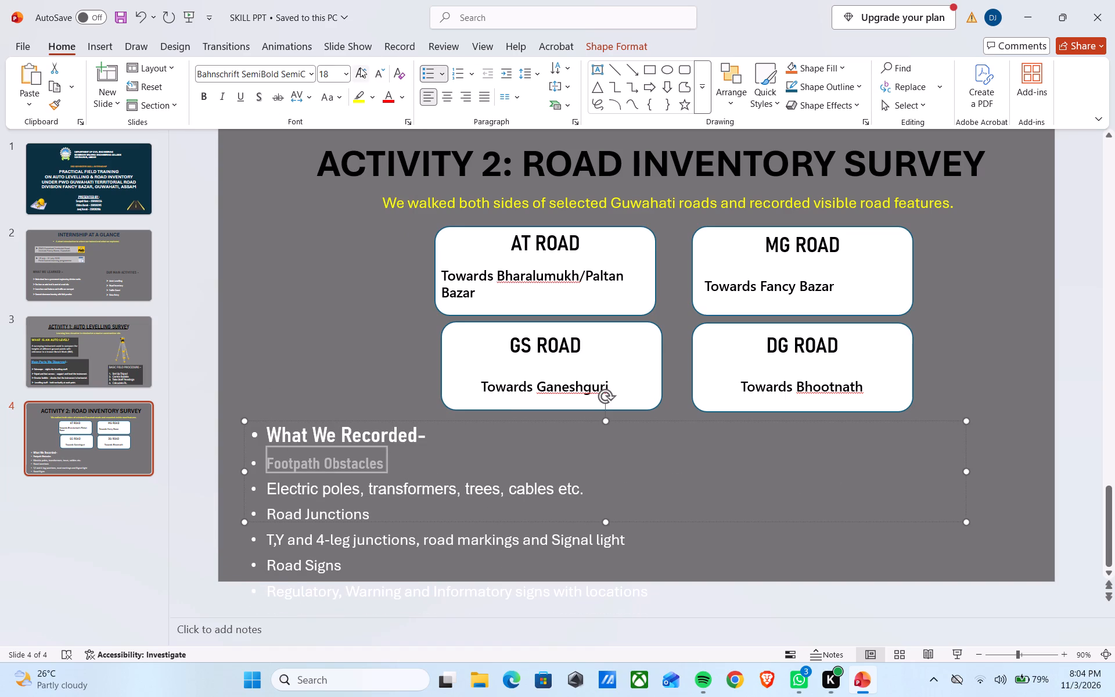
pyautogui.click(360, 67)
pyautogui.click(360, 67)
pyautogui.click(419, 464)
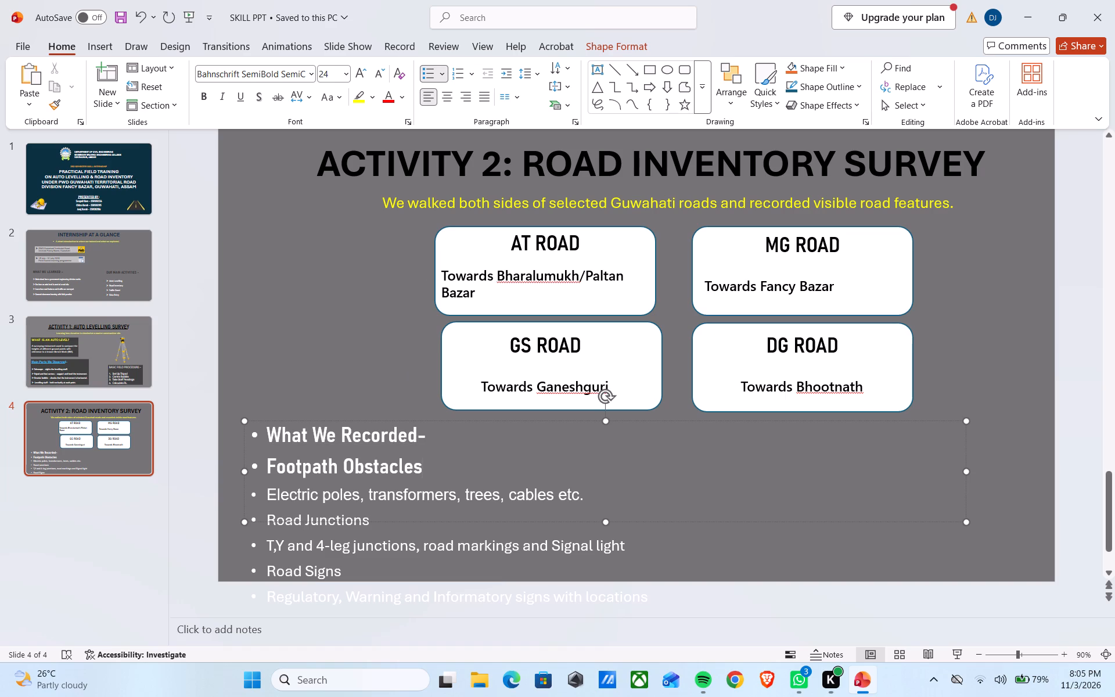
# Move the white box behind the GS ROAD label slightly left to align it with the AT ROAD box above.
pyautogui.click(474, 335)
pyautogui.moveTo(454, 339); pyautogui.dragTo(449, 337)
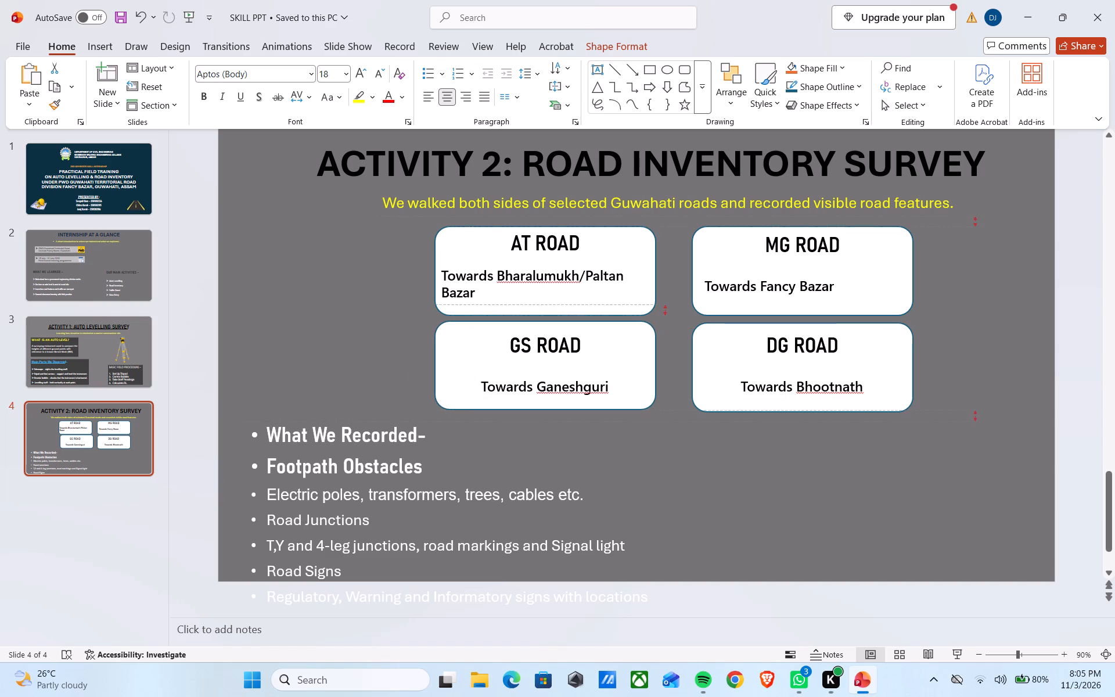
pyautogui.moveTo(449, 337); pyautogui.dragTo(448, 337)
pyautogui.scroll(3, 448, 337)
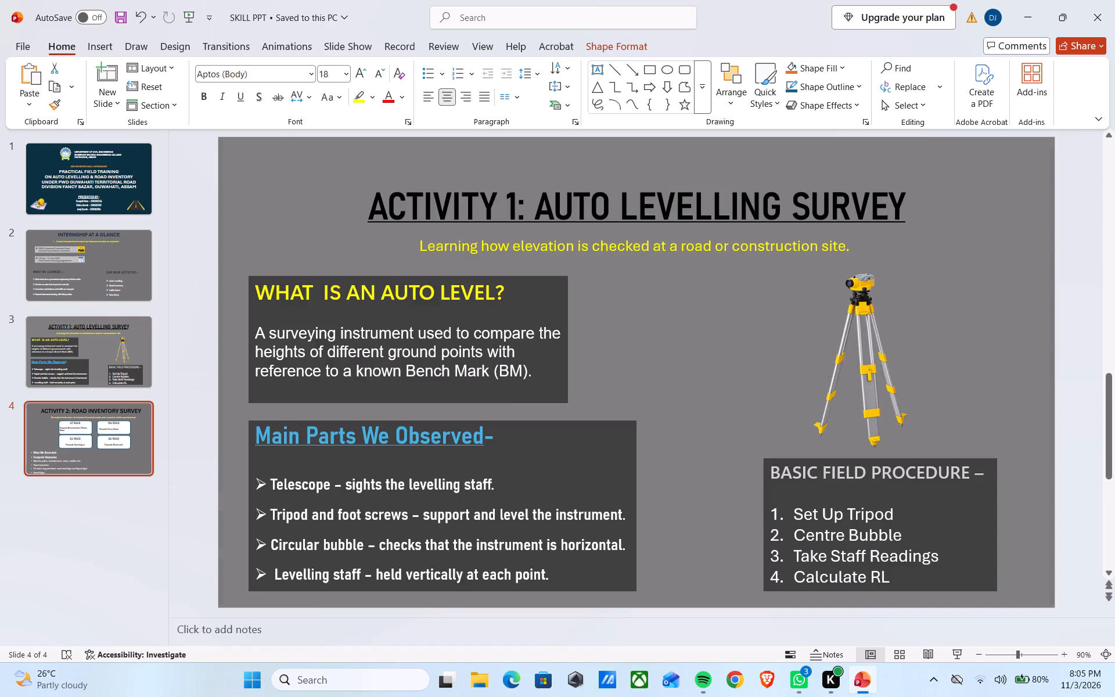
pyautogui.scroll(-2, 448, 337)
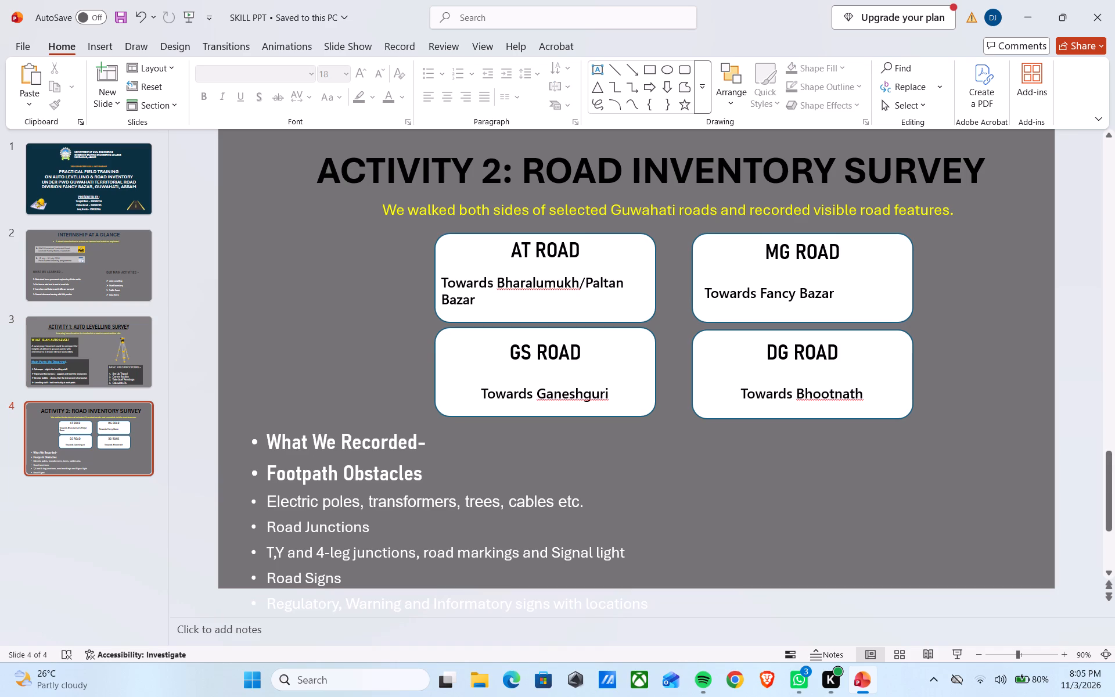
pyautogui.scroll(-3, 413, 498)
# Set the "Footpath Obstacles" line to size 20.
pyautogui.click(329, 447)
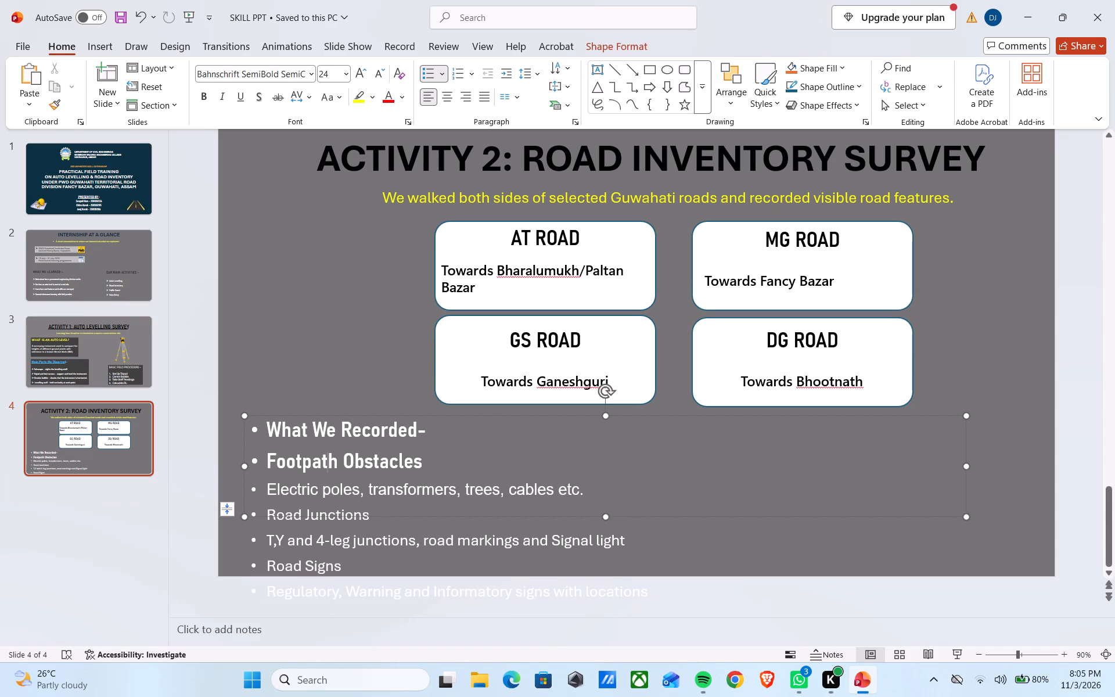
pyautogui.moveTo(433, 455); pyautogui.dragTo(298, 456)
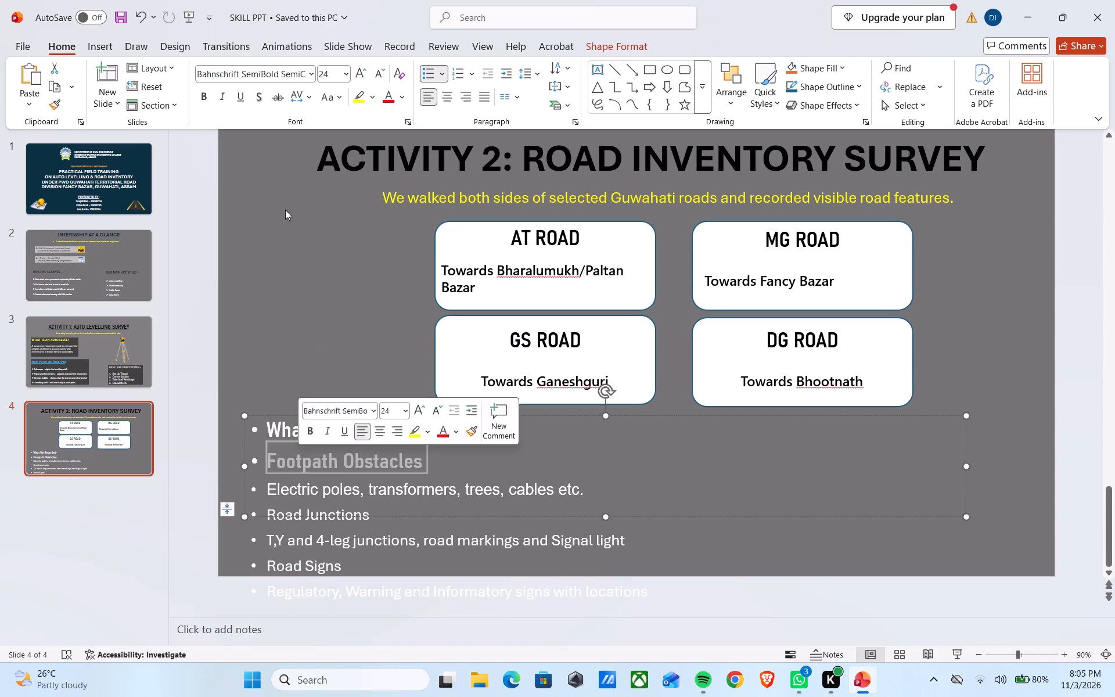
pyautogui.click(386, 78)
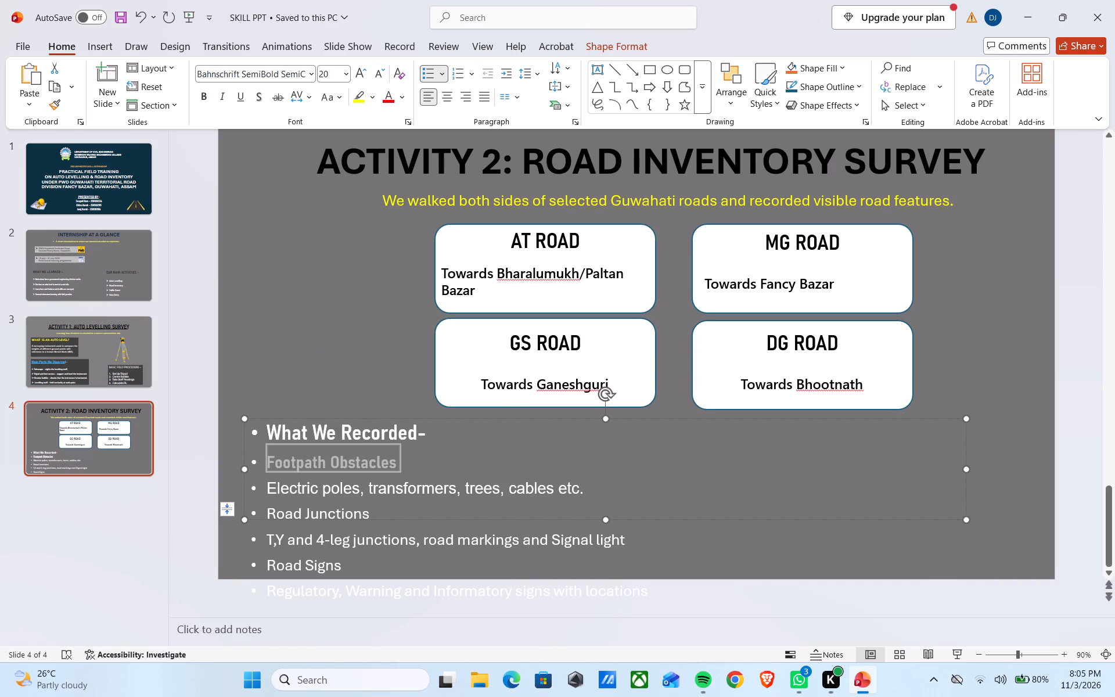
pyautogui.click(451, 502)
# Reduce the "Electric poles, transformers, trees, cables etc." line by one font size increment.
pyautogui.moveTo(593, 487); pyautogui.dragTo(564, 491)
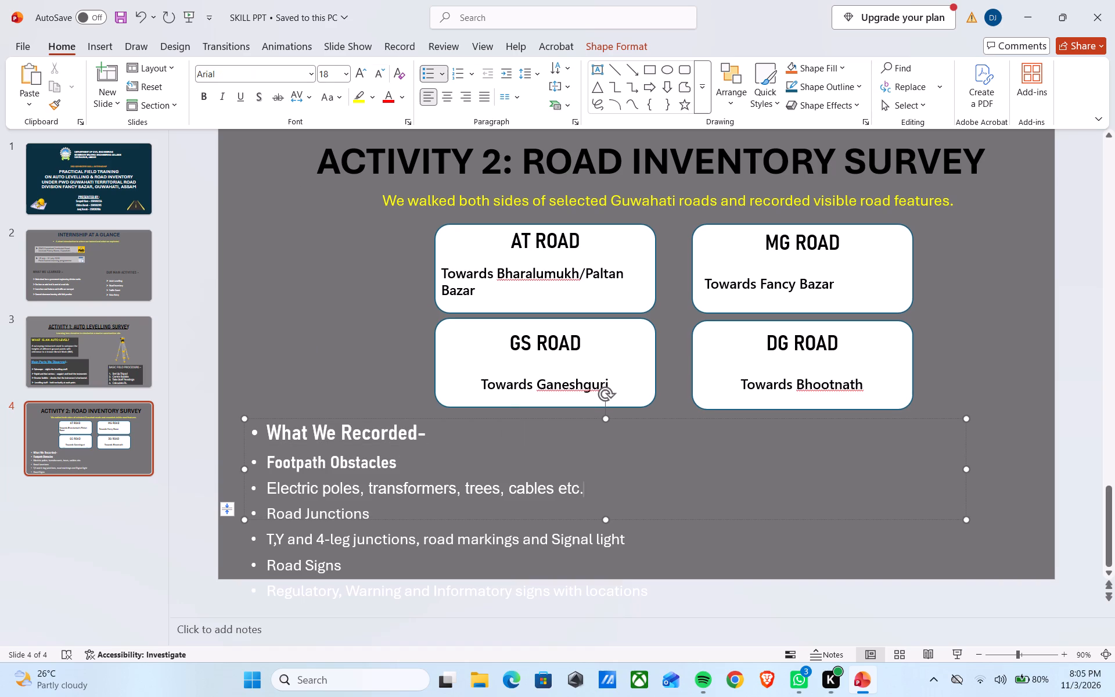
pyautogui.moveTo(564, 491); pyautogui.dragTo(261, 481)
pyautogui.click(377, 77)
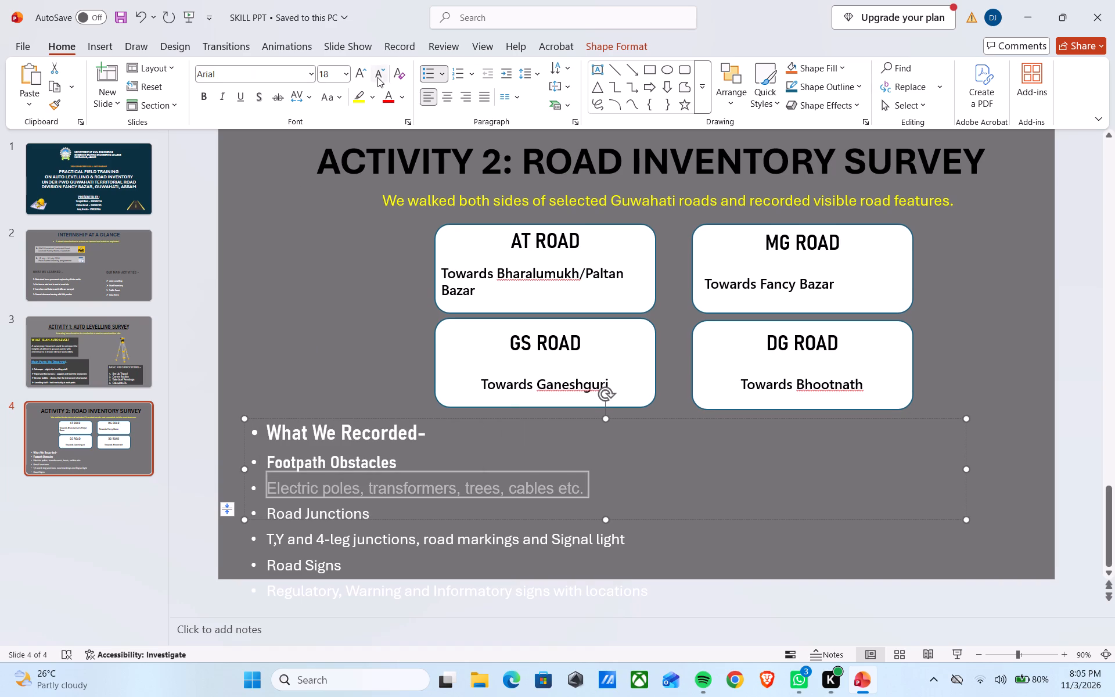
pyautogui.click(350, 525)
# Set the "Road Junctions" line to size 20 in the Bahnschrift SemiBold SemiCondensed font.
pyautogui.moveTo(372, 509); pyautogui.dragTo(310, 506)
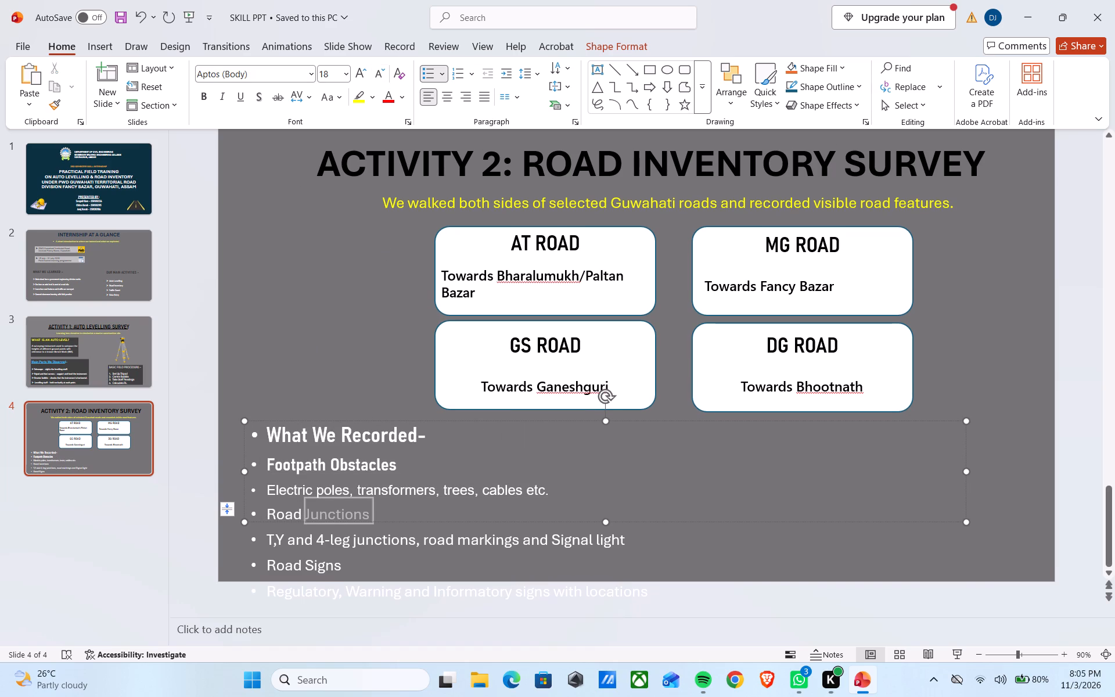
pyautogui.moveTo(310, 506); pyautogui.dragTo(290, 502)
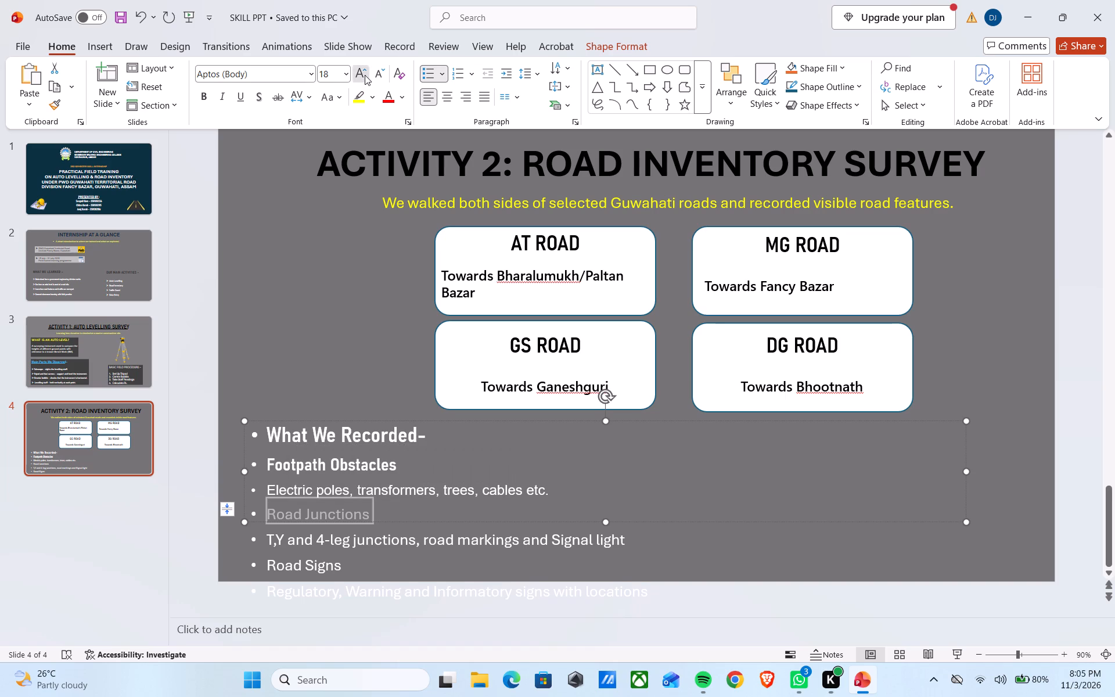
pyautogui.click(365, 75)
pyautogui.click(314, 69)
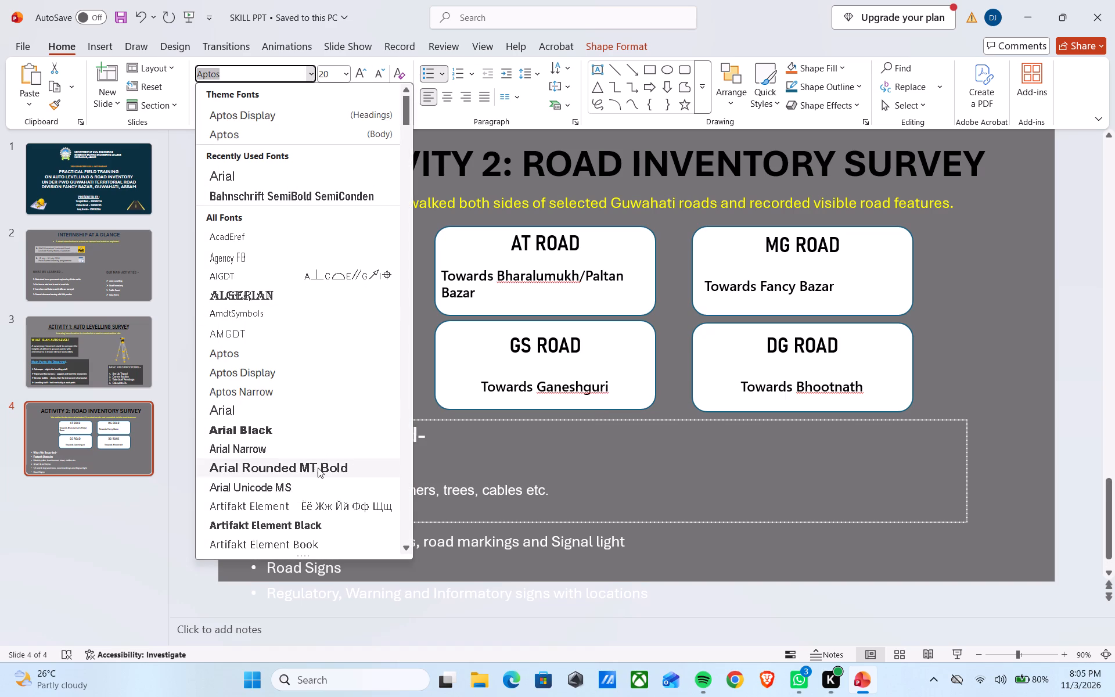
pyautogui.click(337, 204)
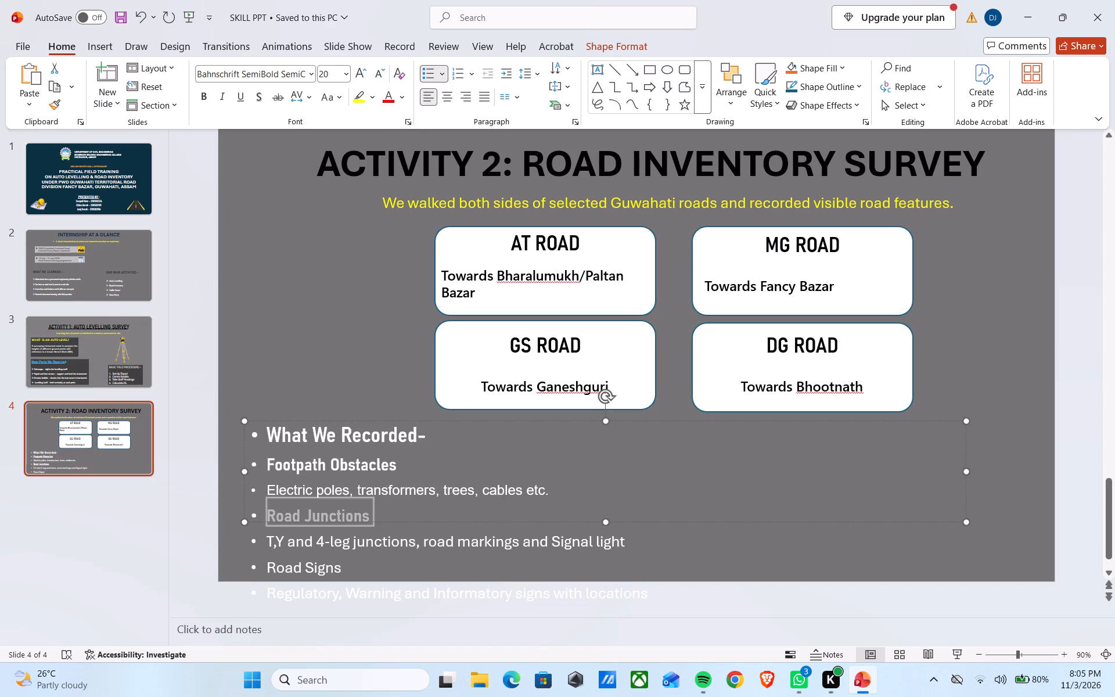
pyautogui.click(377, 505)
# Reduce the "T,Y and 4-leg junctions, road markings and Signal light" line to size 16.
pyautogui.click(480, 539)
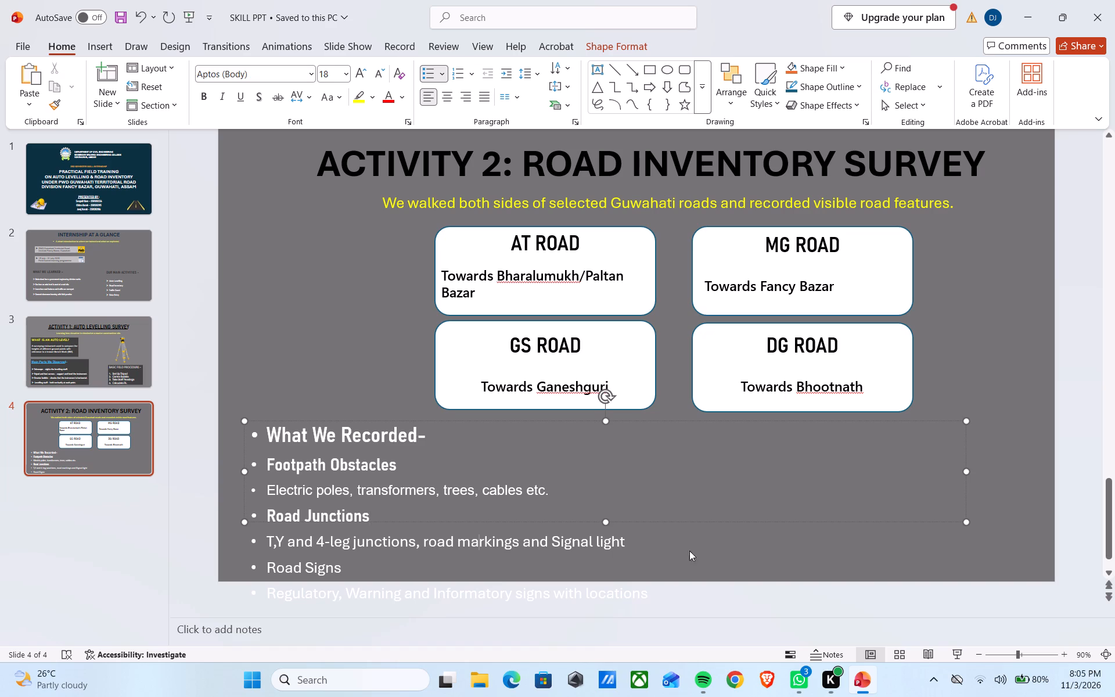
pyautogui.moveTo(632, 541); pyautogui.dragTo(296, 538)
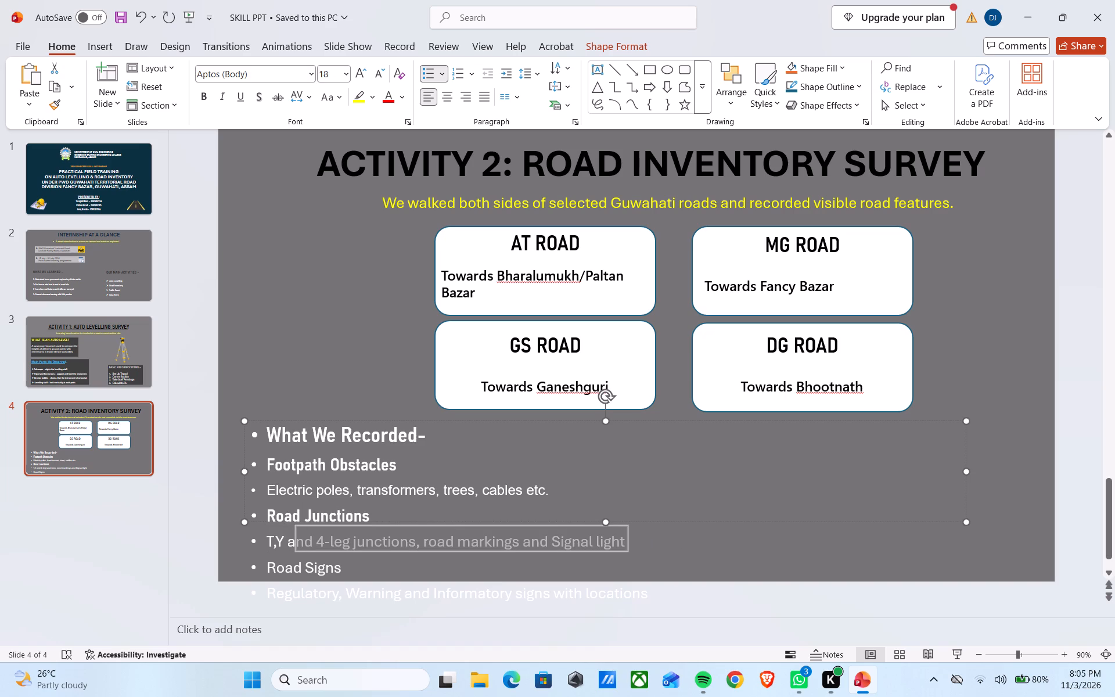
pyautogui.moveTo(296, 538); pyautogui.dragTo(268, 539)
pyautogui.moveTo(268, 539); pyautogui.dragTo(267, 539)
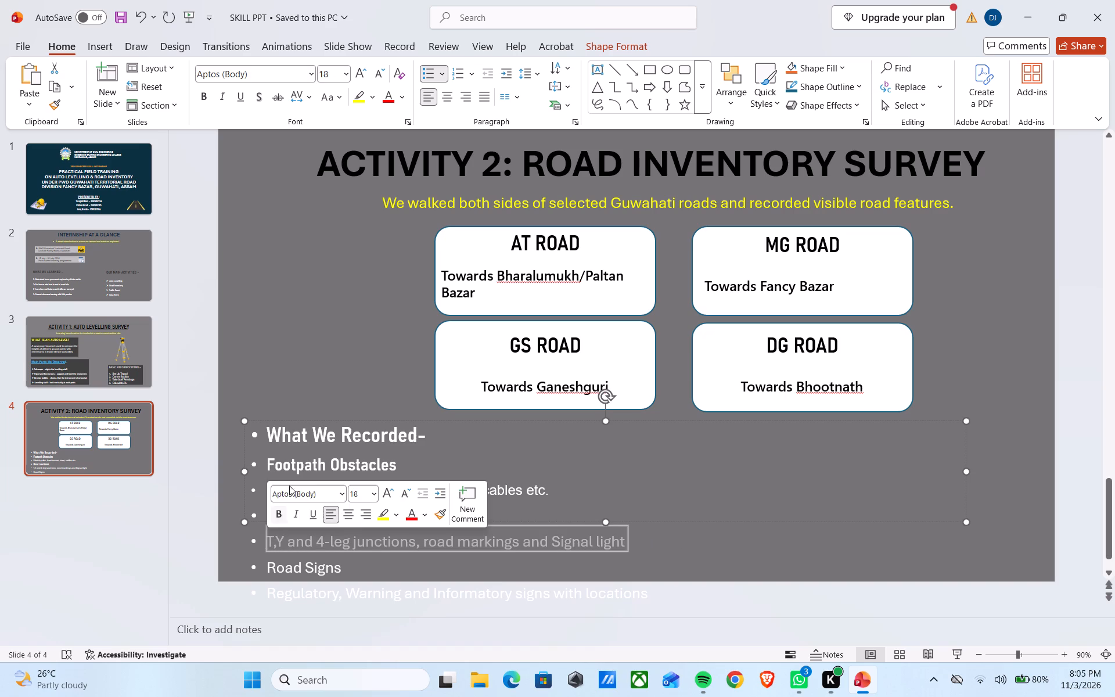
pyautogui.click(380, 82)
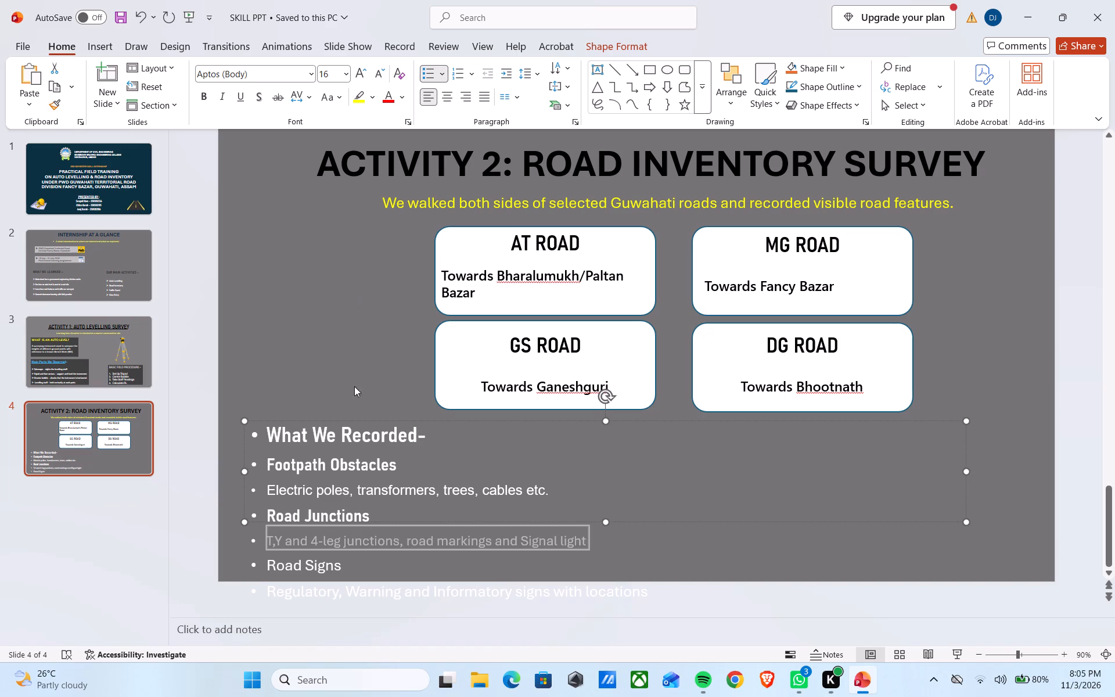
pyautogui.click(339, 488)
pyautogui.click(335, 535)
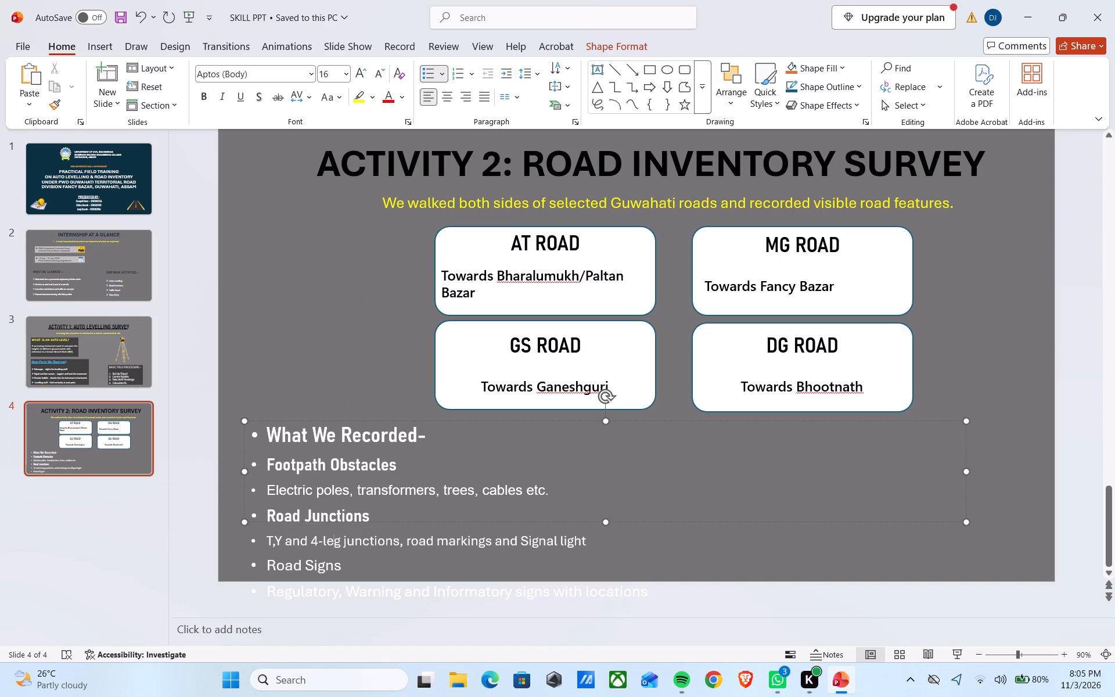
# Change the "T,Y and 4-leg junctions, road markings and Signal light" line to the Arial font.
pyautogui.moveTo(262, 540); pyautogui.dragTo(494, 554)
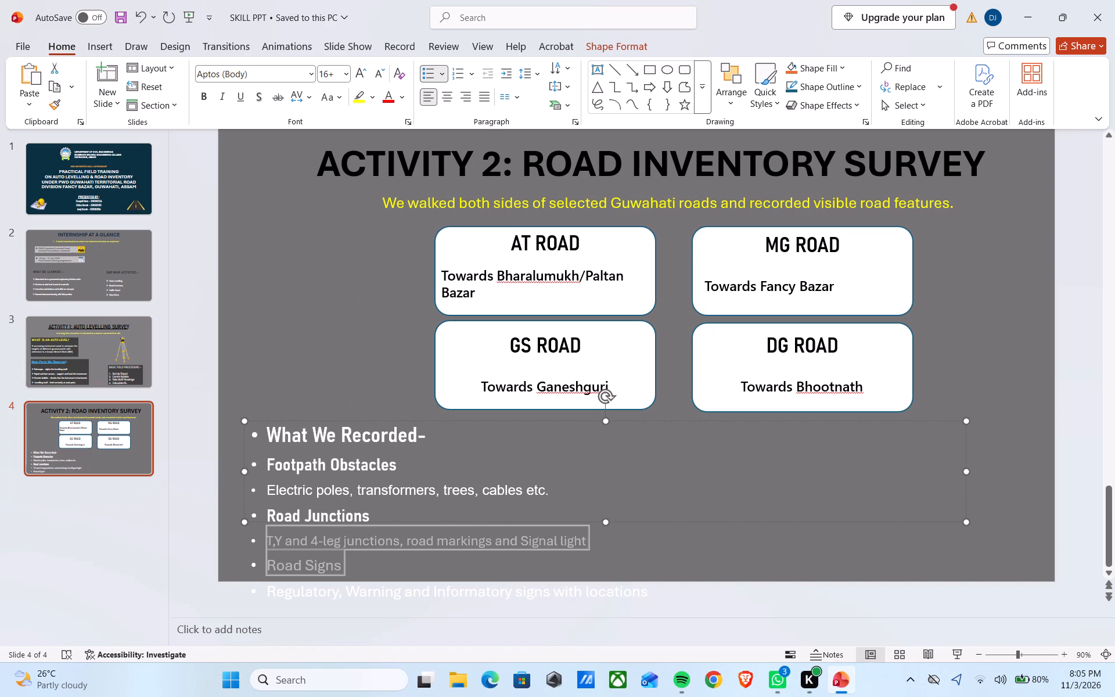
pyautogui.moveTo(494, 554); pyautogui.dragTo(586, 531)
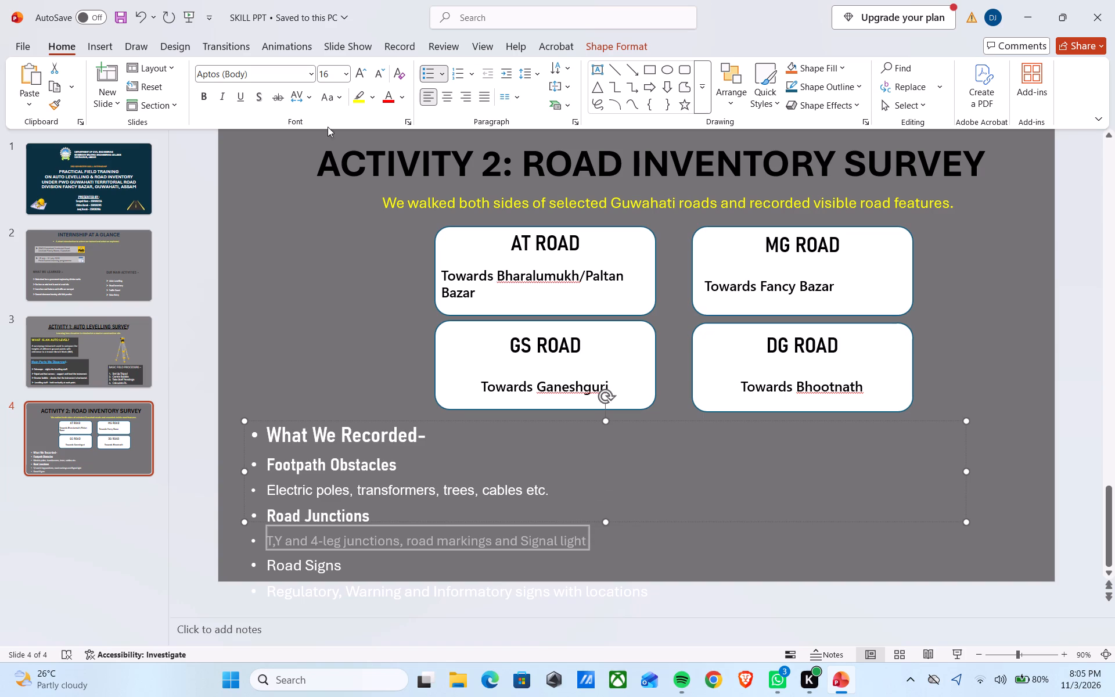
pyautogui.click(314, 74)
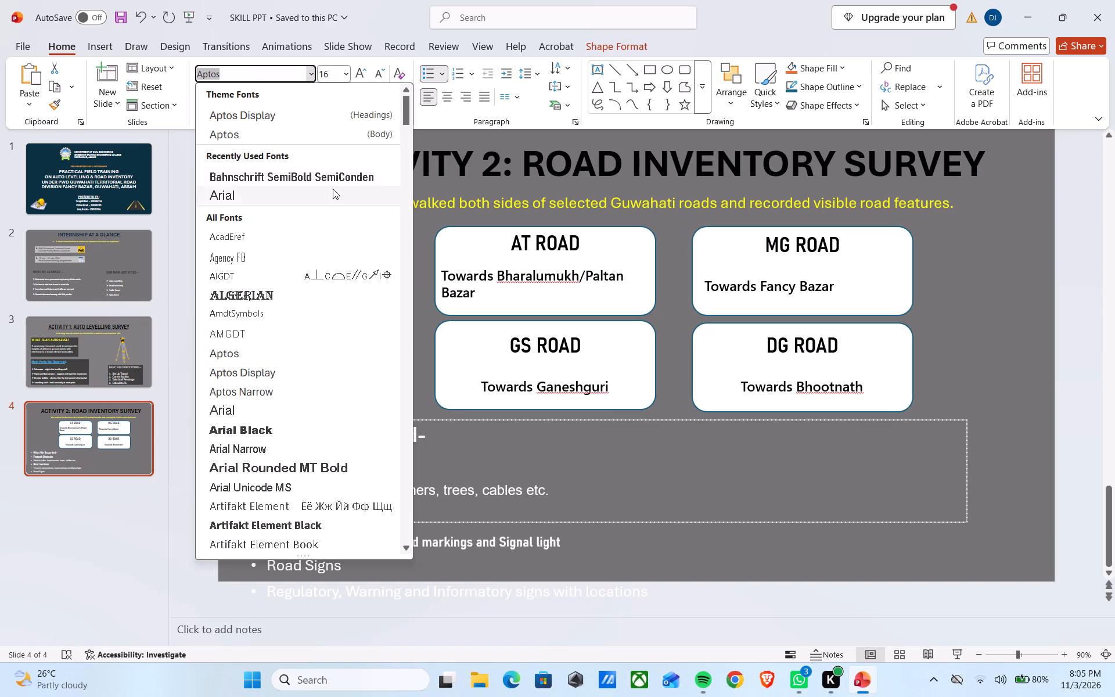
pyautogui.click(331, 193)
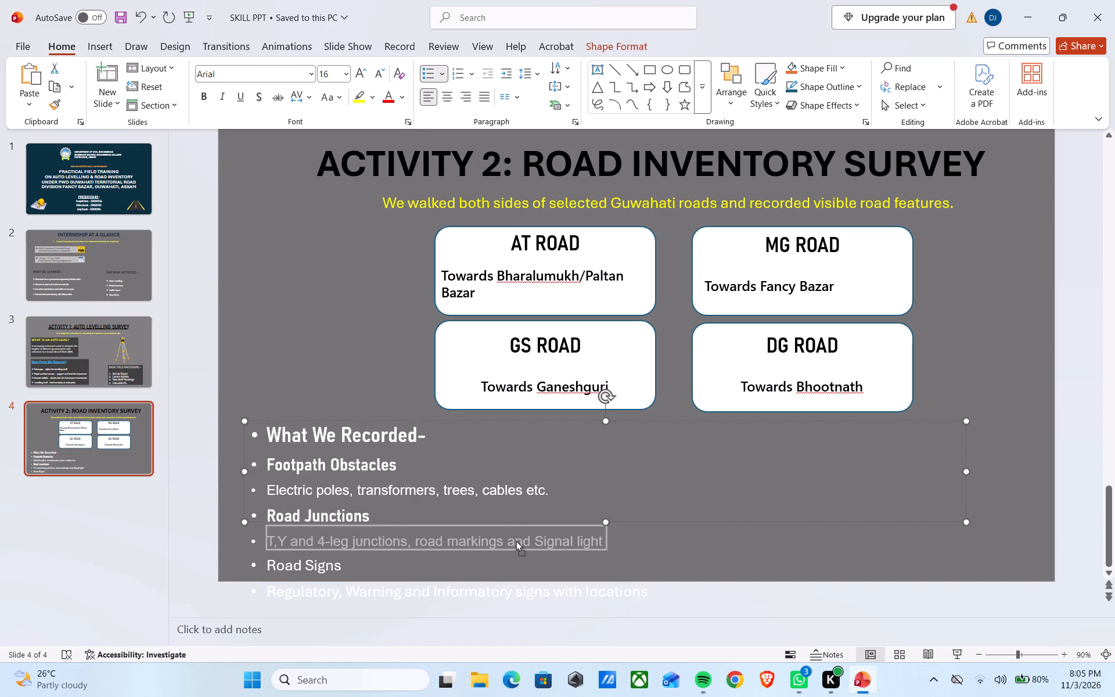
pyautogui.click(516, 540)
# Move the "What We Recorded-" text box up and extend its lower edge to enclose all the list lines.
pyautogui.scroll(-4, 516, 540)
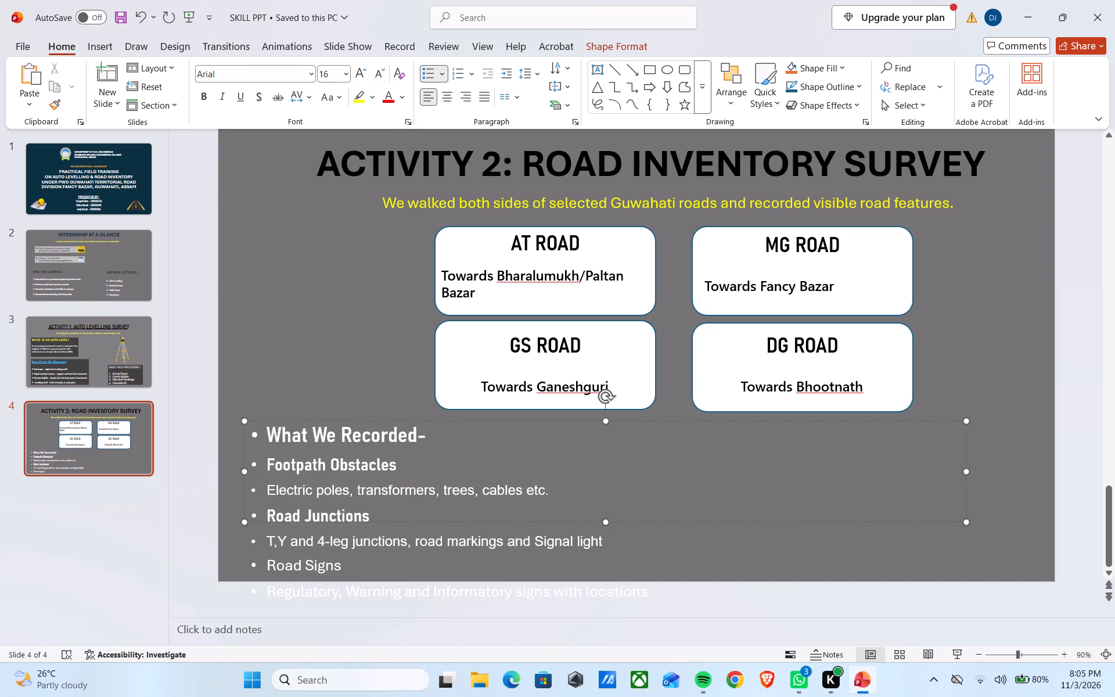
pyautogui.moveTo(547, 422); pyautogui.dragTo(534, 390)
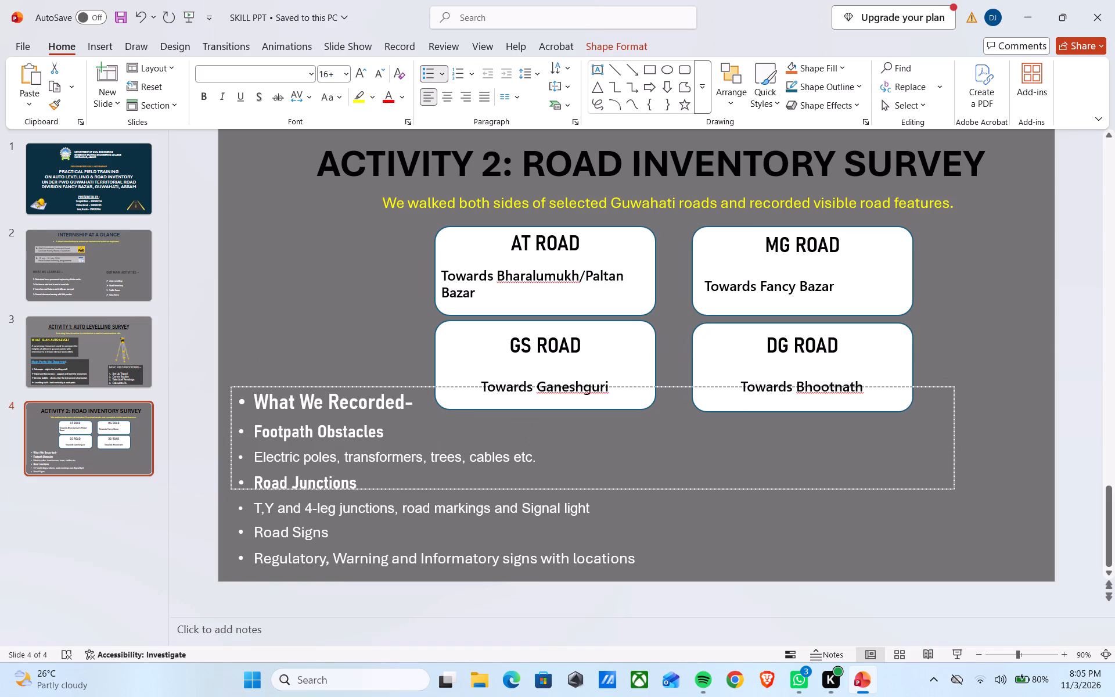
pyautogui.moveTo(534, 390); pyautogui.dragTo(534, 390)
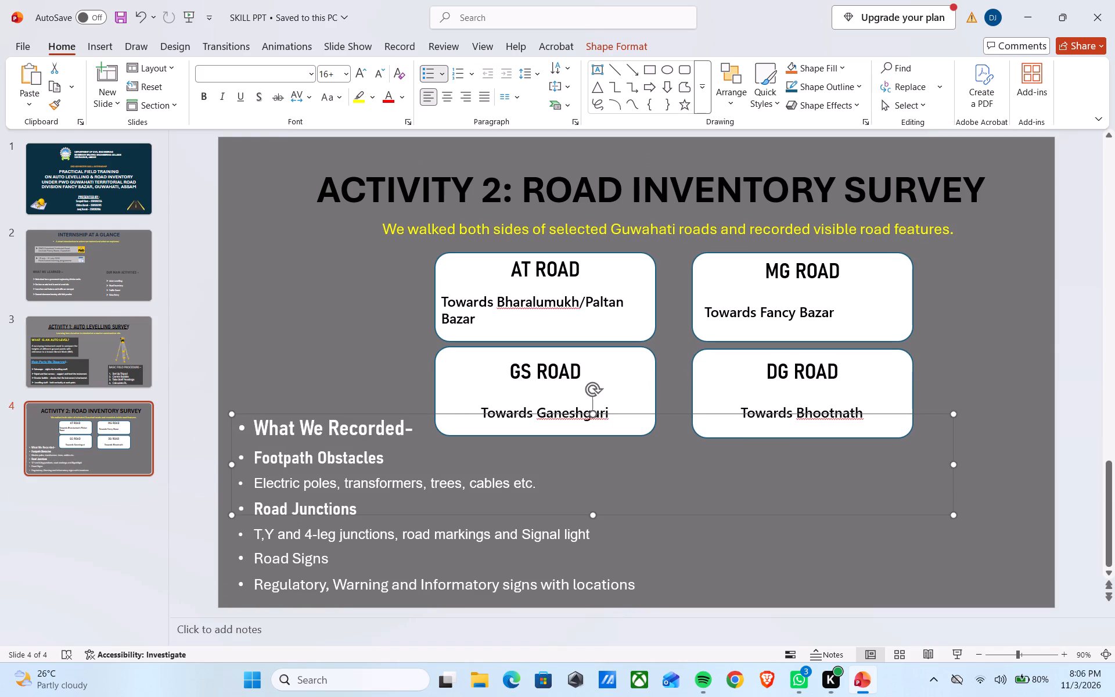
pyautogui.click(397, 535)
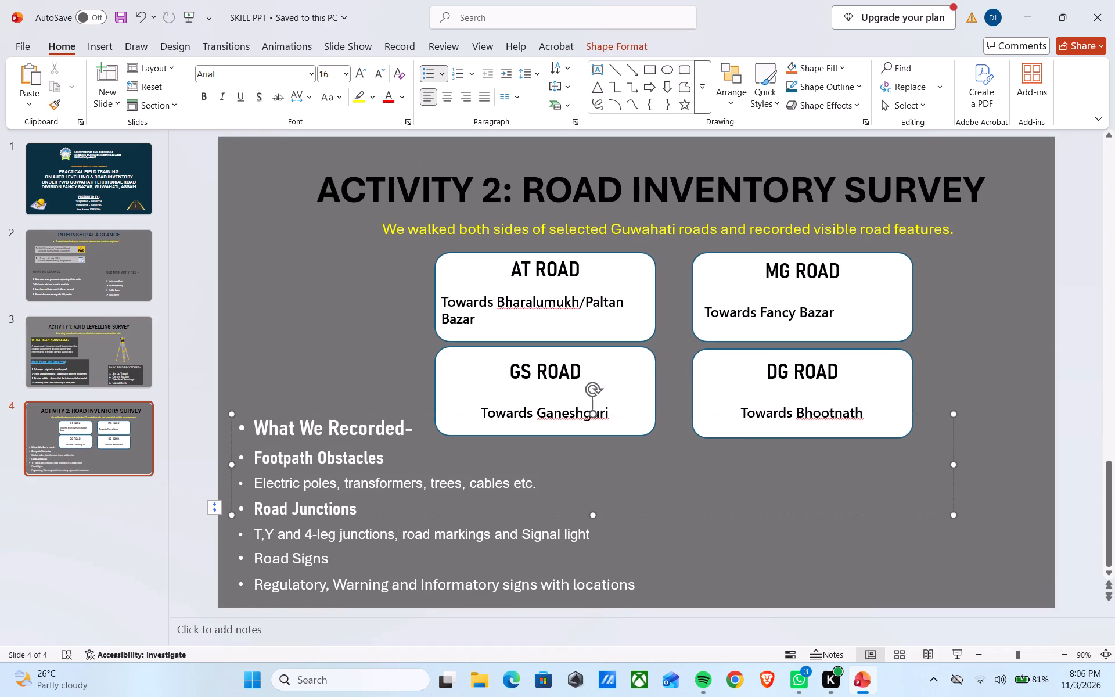
pyautogui.moveTo(376, 414); pyautogui.dragTo(383, 379)
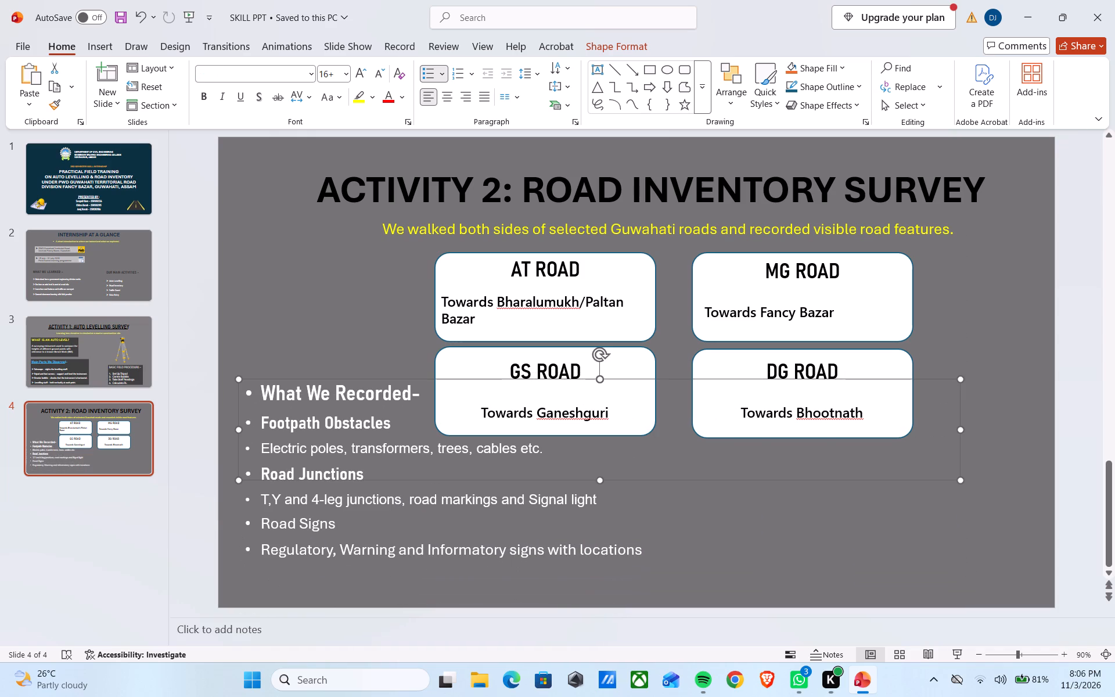
pyautogui.moveTo(600, 479); pyautogui.dragTo(589, 584)
# Set the "Road Signs" line to size 20 in the Bahnschrift SemiBold SemiCondensed font.
pyautogui.moveTo(349, 525); pyautogui.dragTo(268, 526)
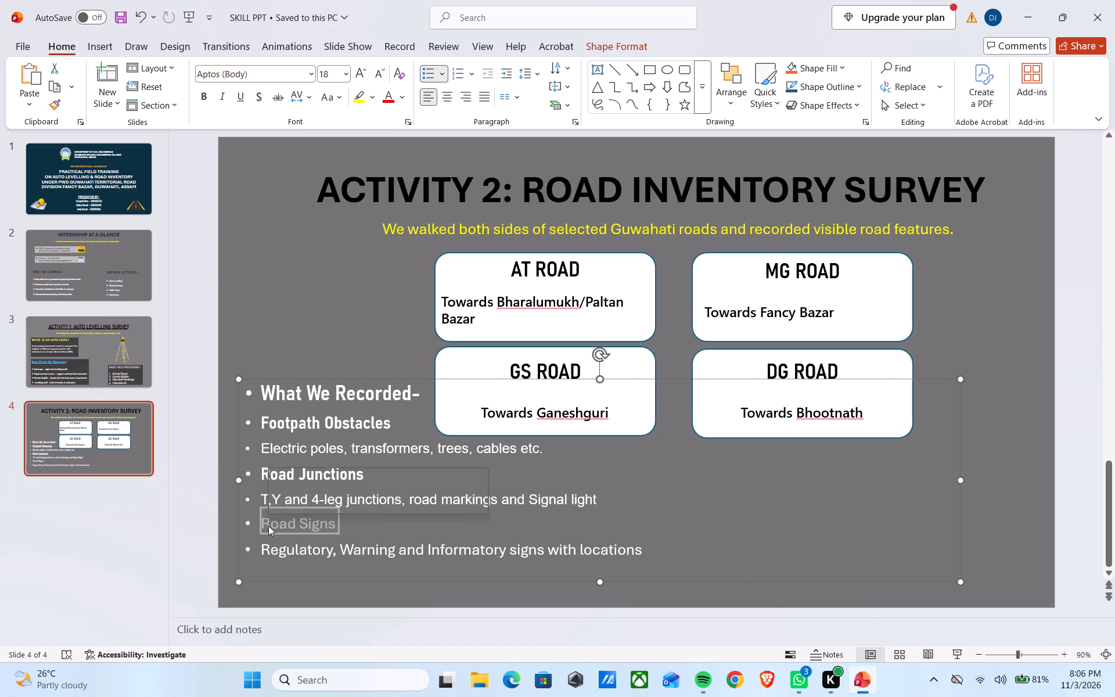
pyautogui.click(314, 78)
pyautogui.click(295, 194)
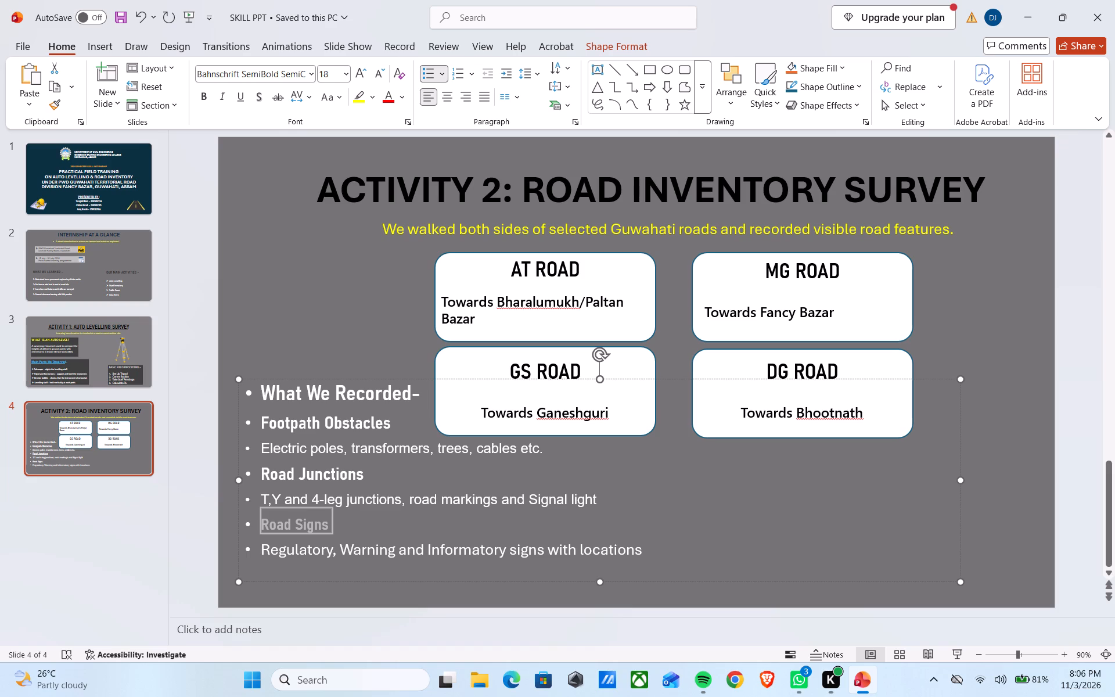
pyautogui.click(364, 80)
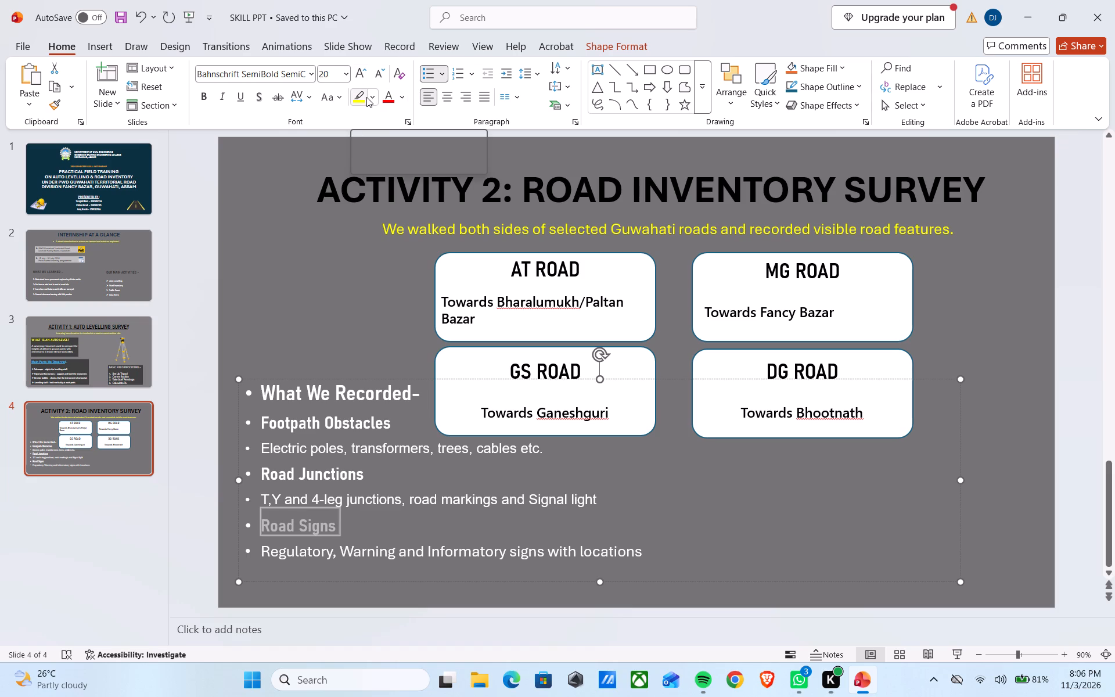
# Change the "Regulatory, Warning and Informatory signs with locations" line to the Arial font.
pyautogui.click(421, 528)
pyautogui.moveTo(652, 555); pyautogui.dragTo(307, 555)
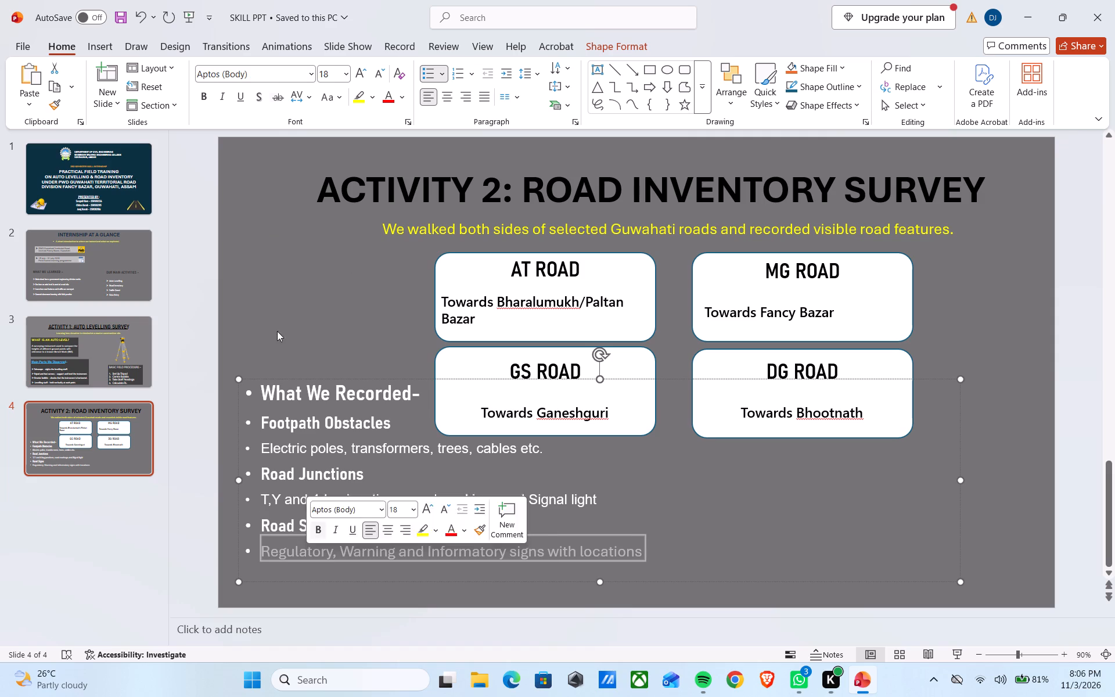
pyautogui.click(311, 69)
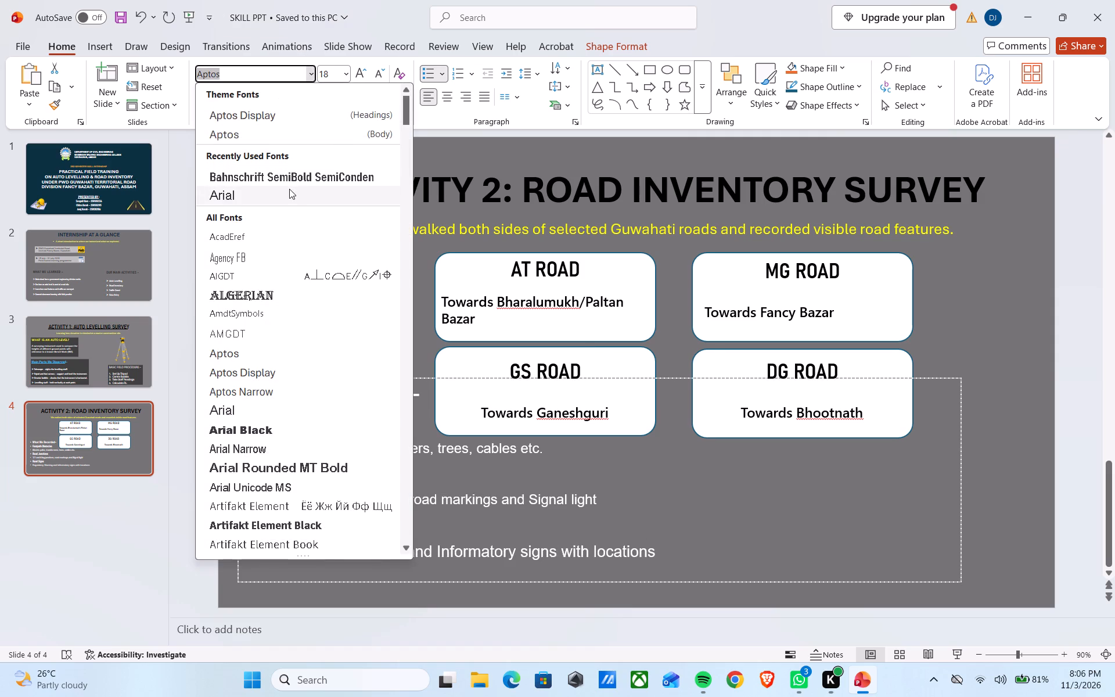
pyautogui.click(289, 189)
pyautogui.click(372, 486)
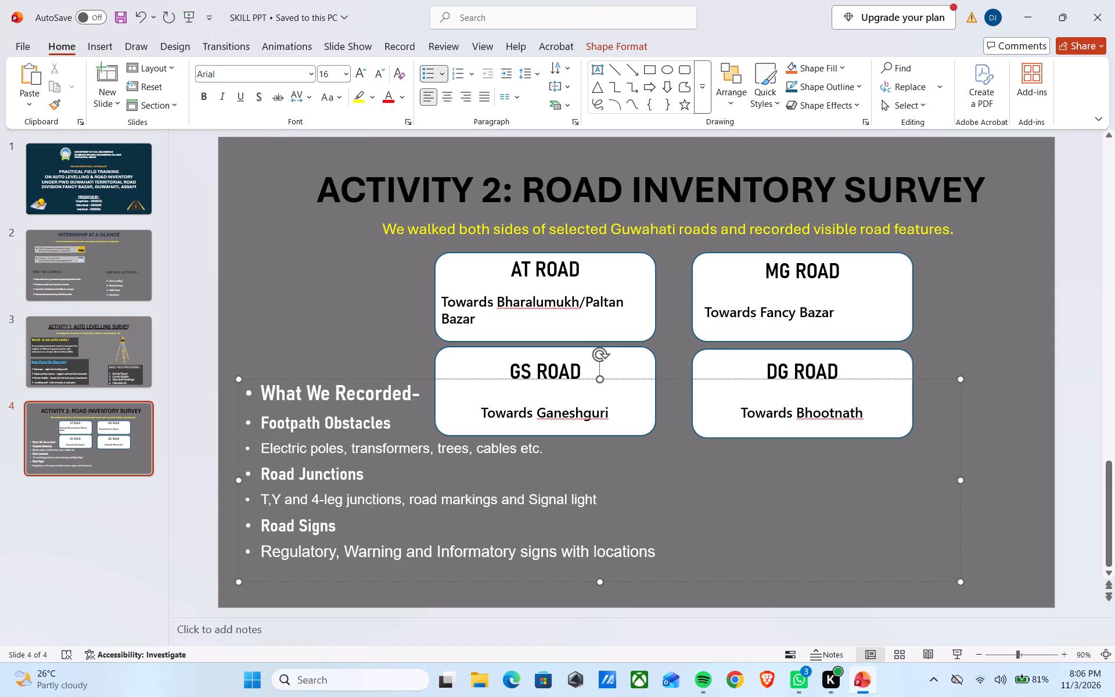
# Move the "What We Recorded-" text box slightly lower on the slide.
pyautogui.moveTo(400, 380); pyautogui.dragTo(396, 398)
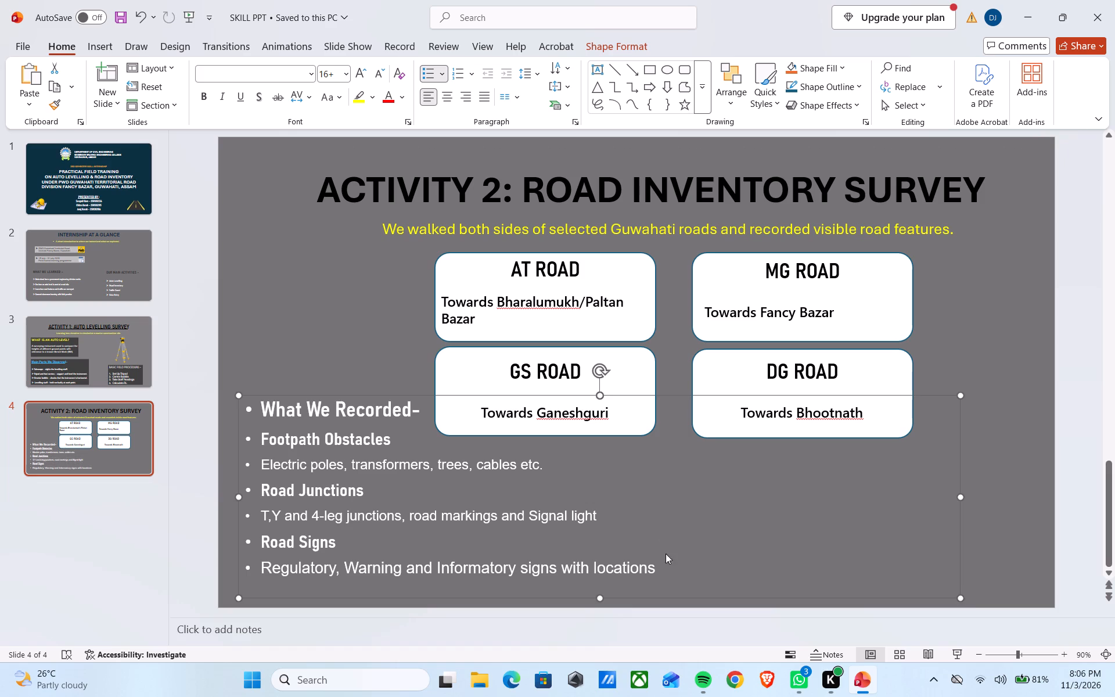
# Reduce all the text in the "What We Recorded-" list by one font size increment.
pyautogui.moveTo(664, 568); pyautogui.dragTo(253, 429)
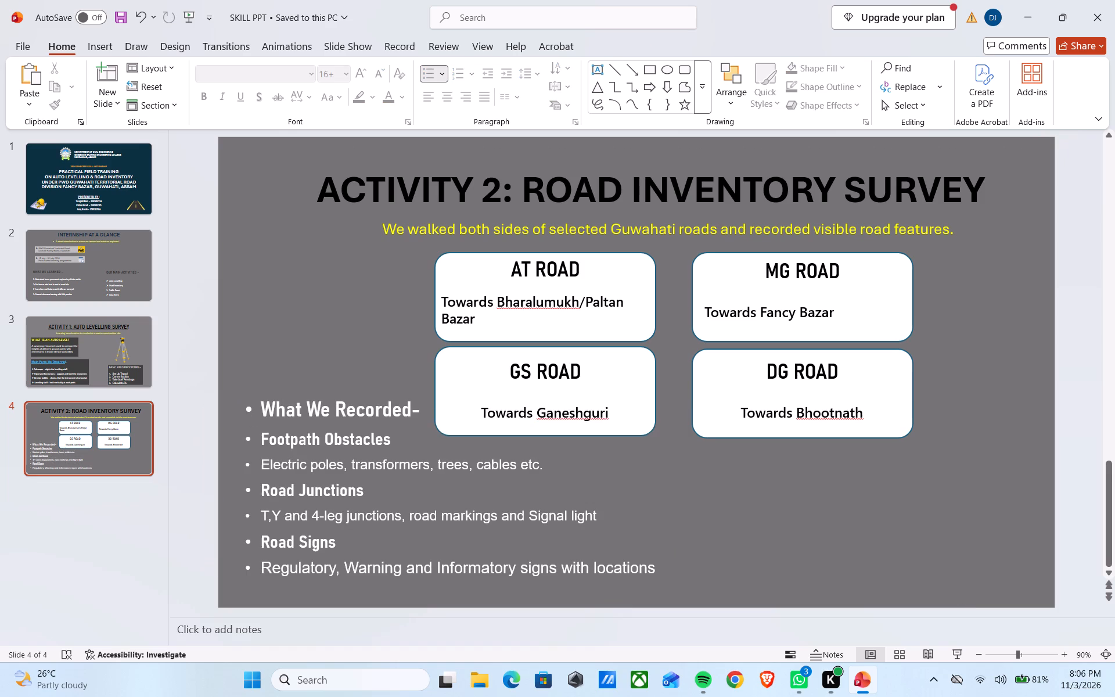
pyautogui.click(301, 486)
pyautogui.click(670, 566)
pyautogui.moveTo(670, 566); pyautogui.dragTo(108, 420)
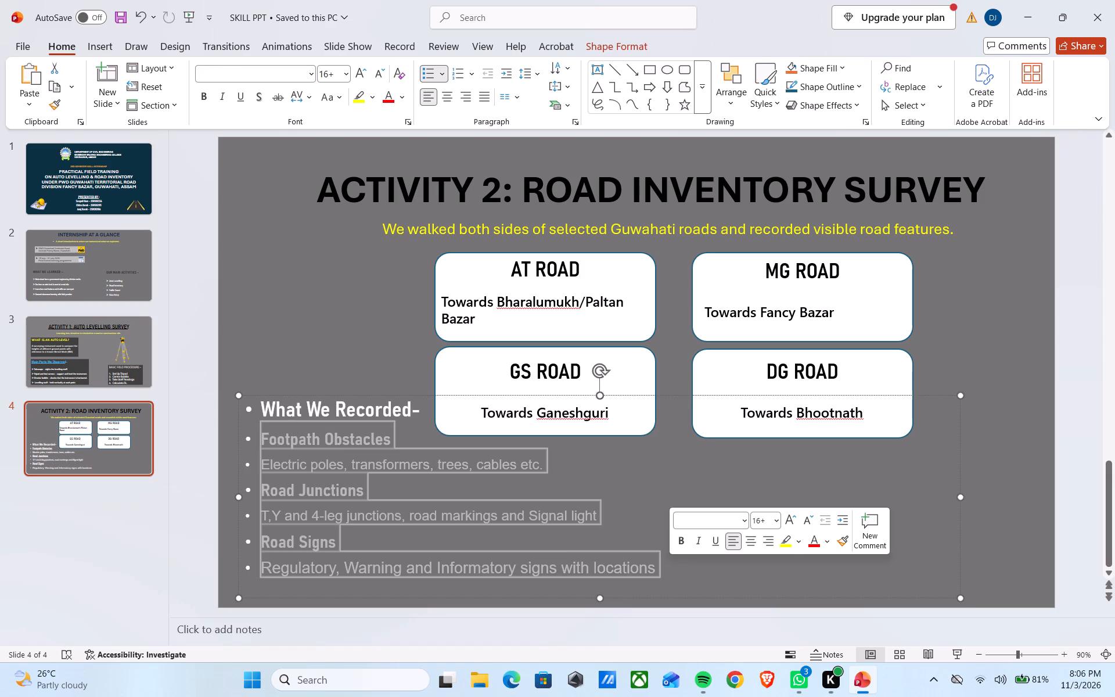
pyautogui.moveTo(108, 420); pyautogui.dragTo(118, 396)
pyautogui.click(385, 72)
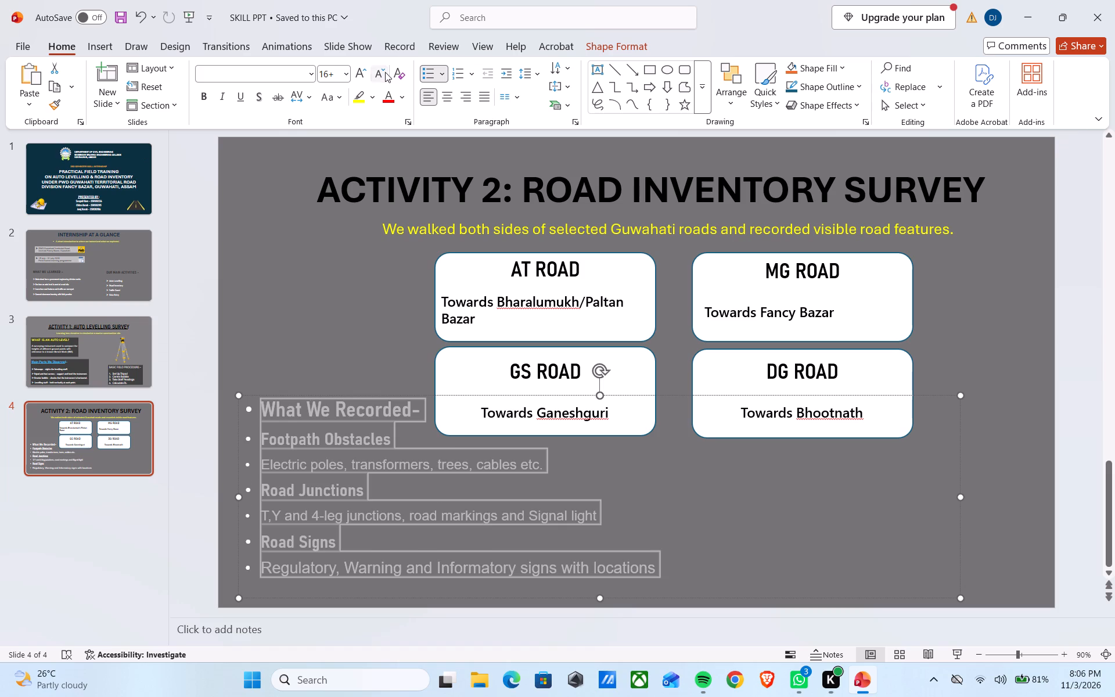
pyautogui.click(404, 416)
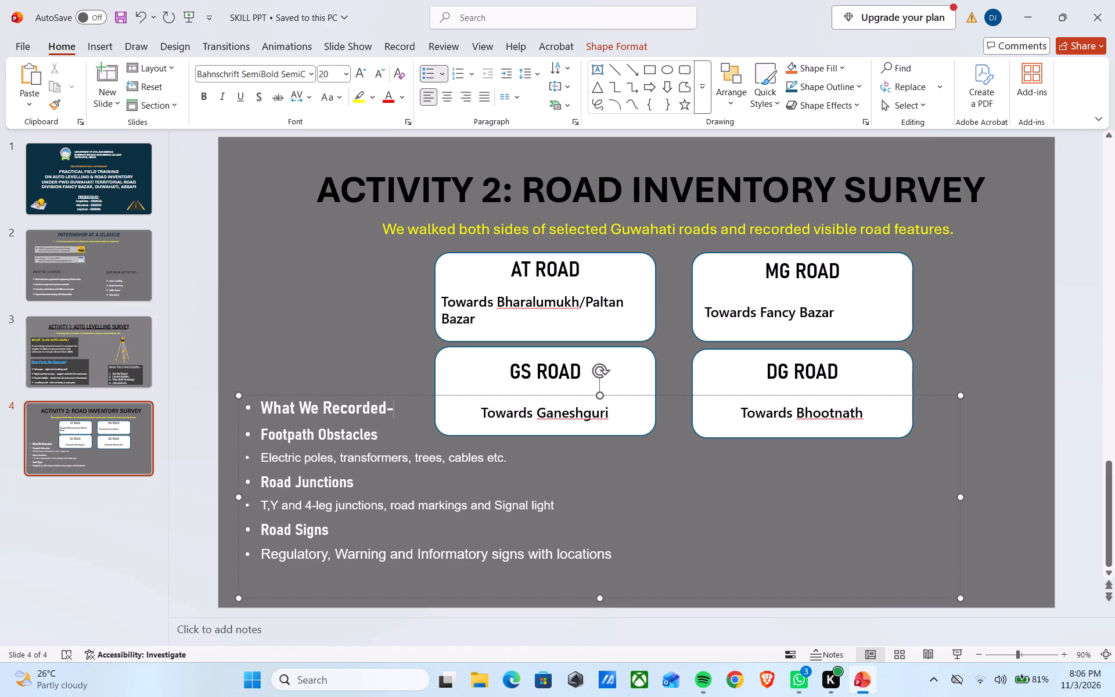
# Move the "What We Recorded-" text box down toward the slide's lower-left corner, with its text beneath the road boxes.
pyautogui.moveTo(412, 393); pyautogui.dragTo(399, 429)
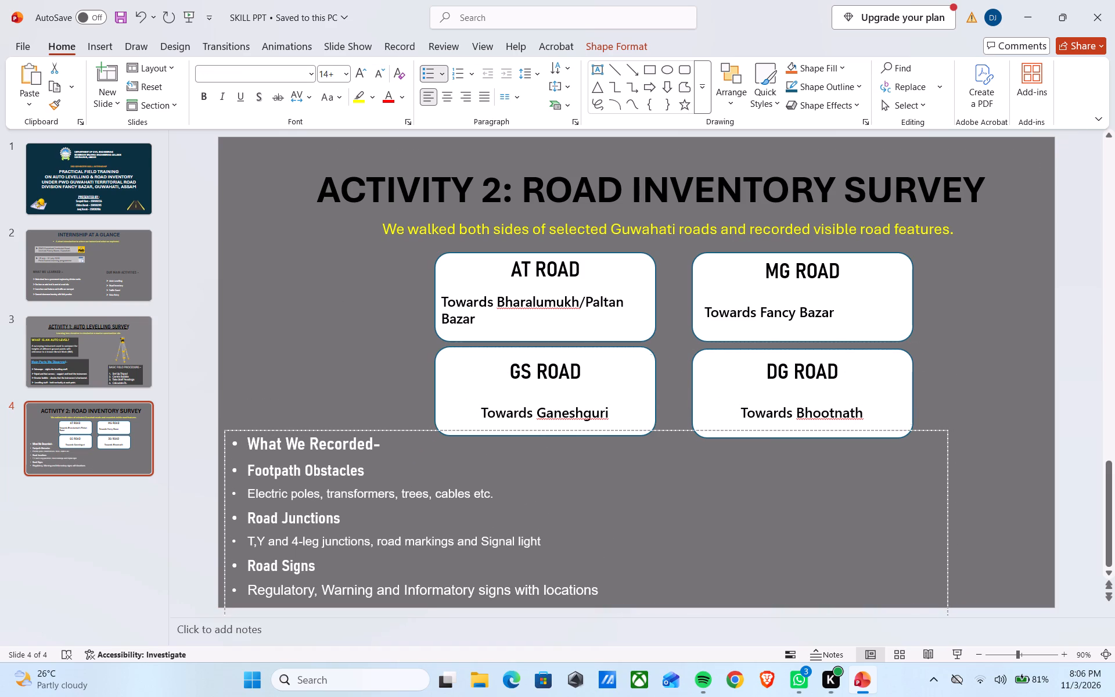
pyautogui.moveTo(399, 429); pyautogui.dragTo(400, 423)
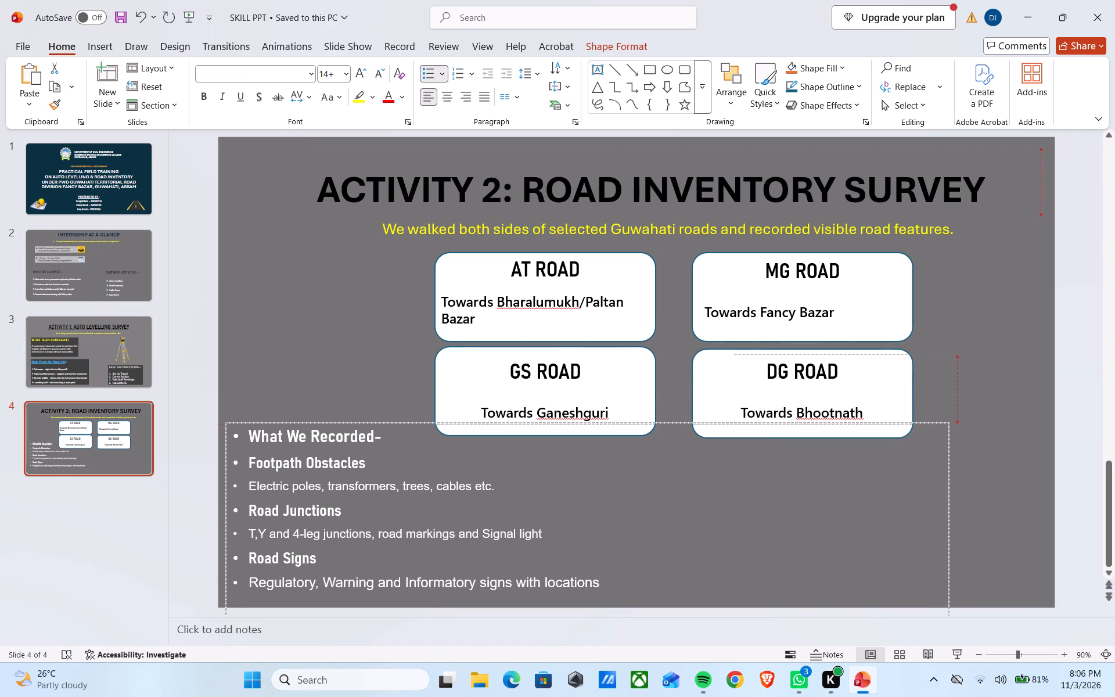
pyautogui.moveTo(400, 423); pyautogui.dragTo(398, 425)
# Remove the bullet from the "What We Recorded-" heading and indent it with four spaces.
pyautogui.click(247, 435)
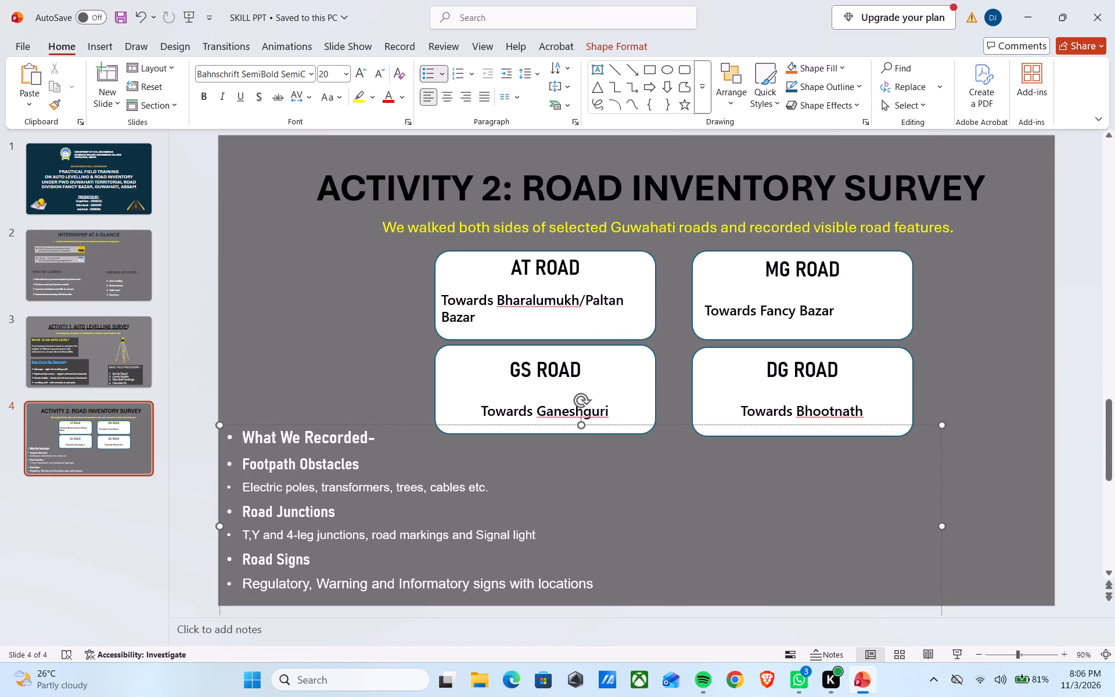
pyautogui.press('BackSpace')
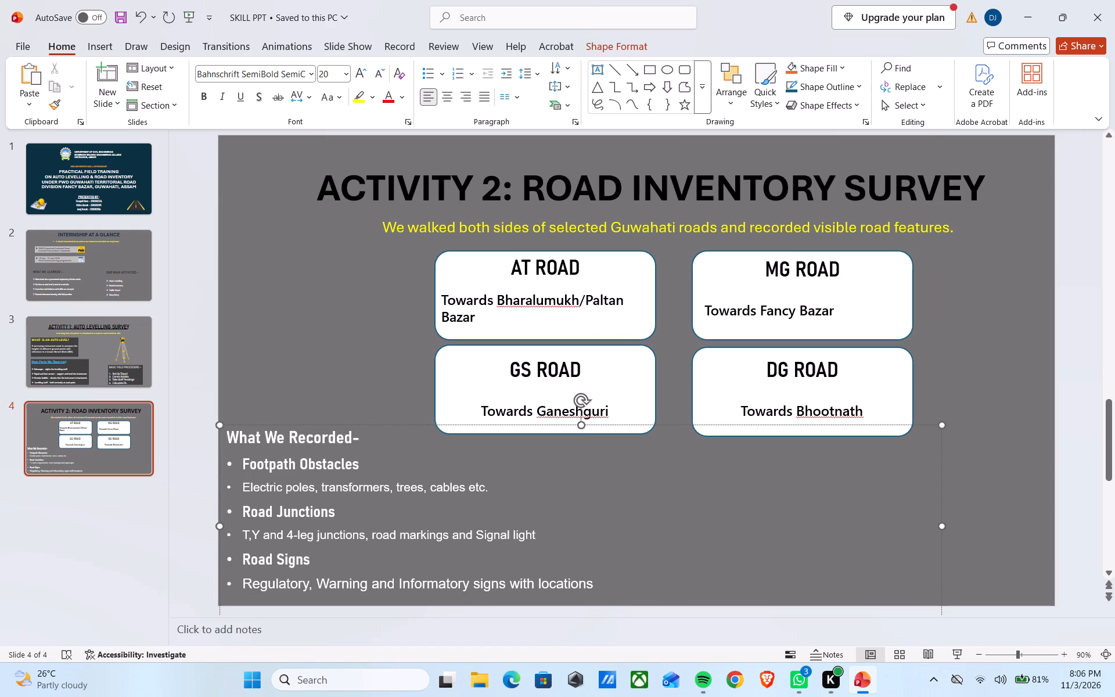
pyautogui.press('space')
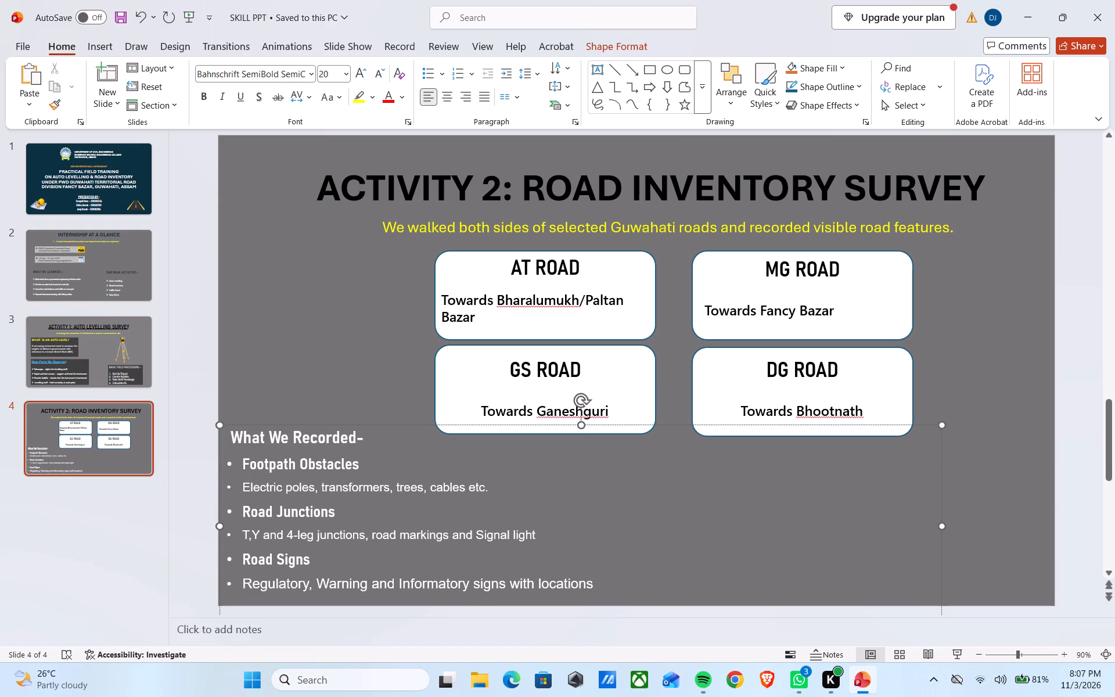
pyautogui.press('space')
pyautogui.press('space')
pyautogui.press('space')
# Apply arrow bullets to the "Footpath Obstacles", "Road Junctions" and "Road Signs" headings.
pyautogui.keyDown('ctrl'); pyautogui.moveTo(241, 465); pyautogui.dragTo(247, 465); pyautogui.keyUp('ctrl')
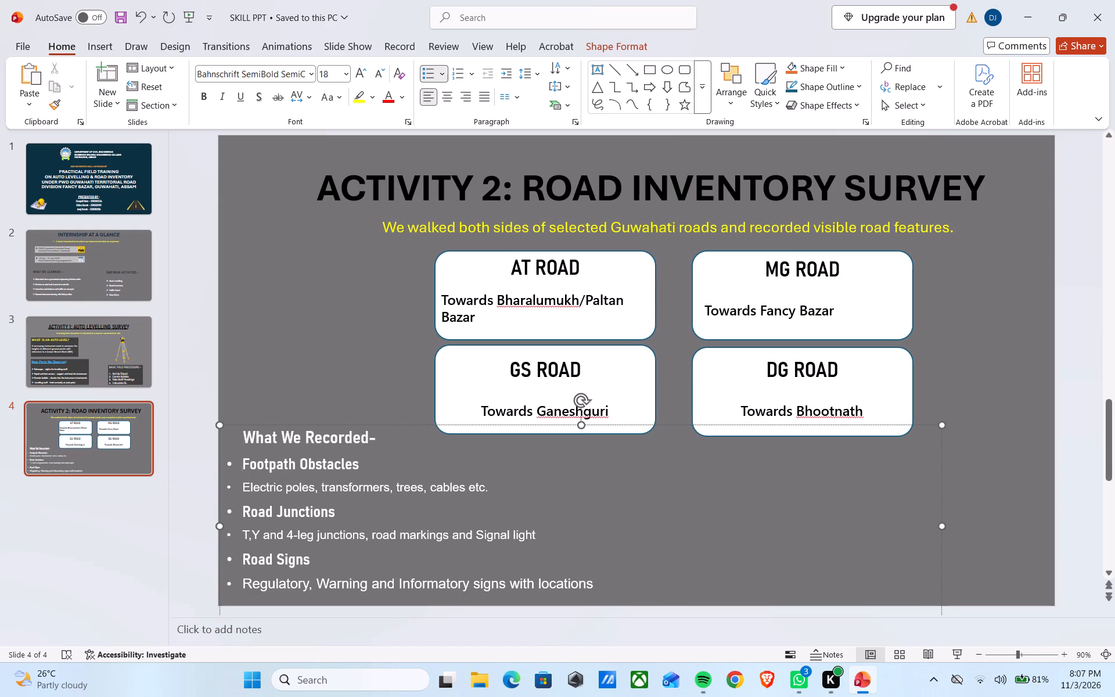
pyautogui.keyDown('ctrl'); pyautogui.moveTo(247, 465); pyautogui.dragTo(363, 468); pyautogui.keyUp('ctrl')
pyautogui.keyDown('ctrl'); pyautogui.moveTo(243, 505); pyautogui.dragTo(364, 512); pyautogui.keyUp('ctrl')
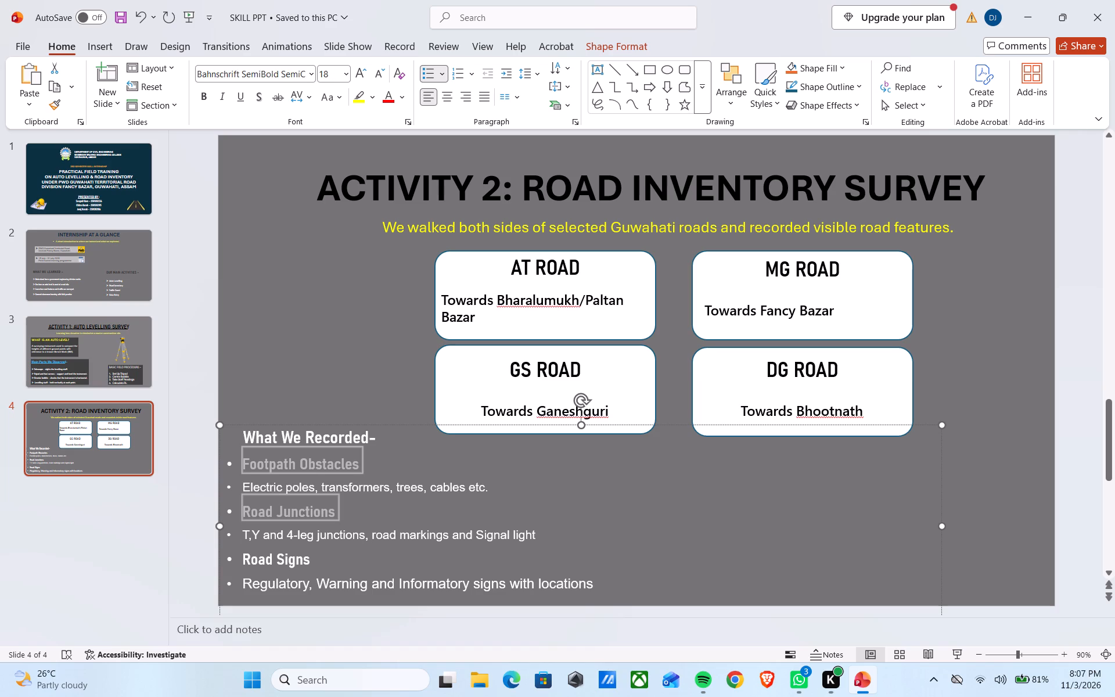
pyautogui.keyDown('ctrl'); pyautogui.moveTo(364, 512); pyautogui.dragTo(364, 512); pyautogui.keyUp('ctrl')
pyautogui.keyDown('ctrl'); pyautogui.moveTo(239, 555); pyautogui.dragTo(322, 562); pyautogui.keyUp('ctrl')
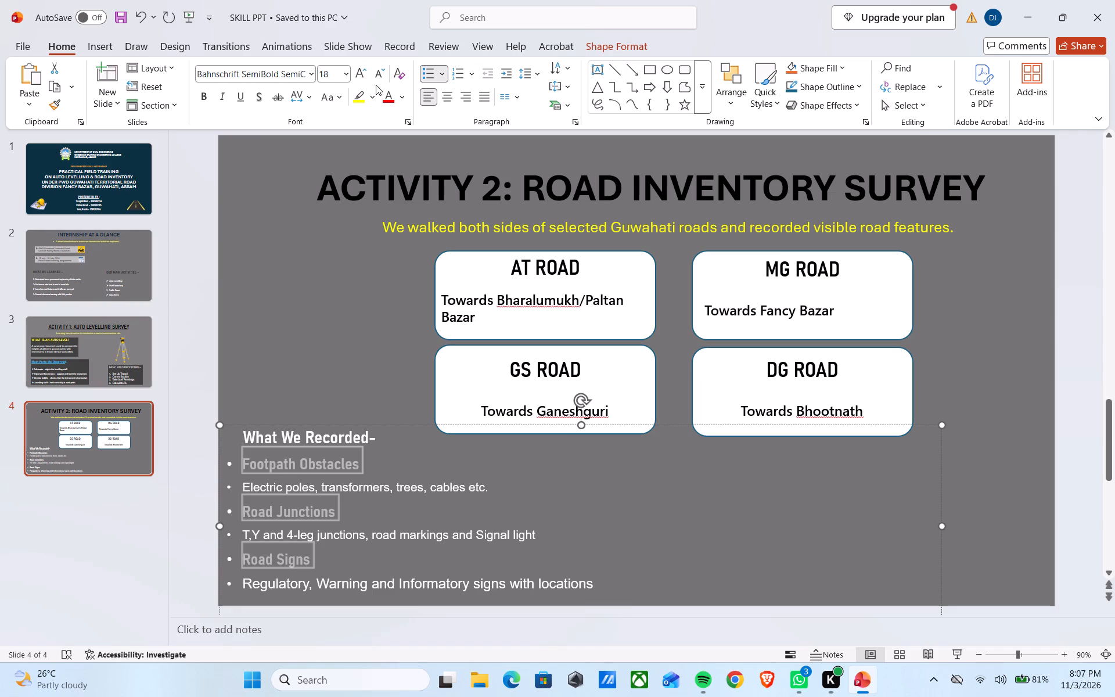
pyautogui.click(447, 77)
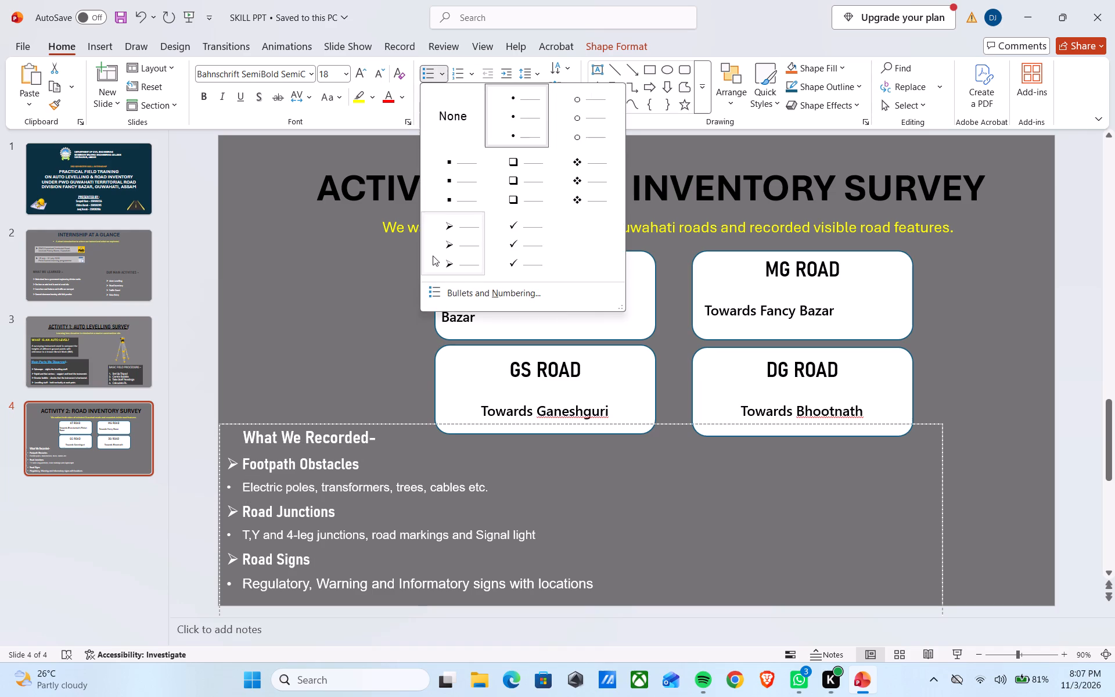
pyautogui.click(449, 252)
pyautogui.click(279, 520)
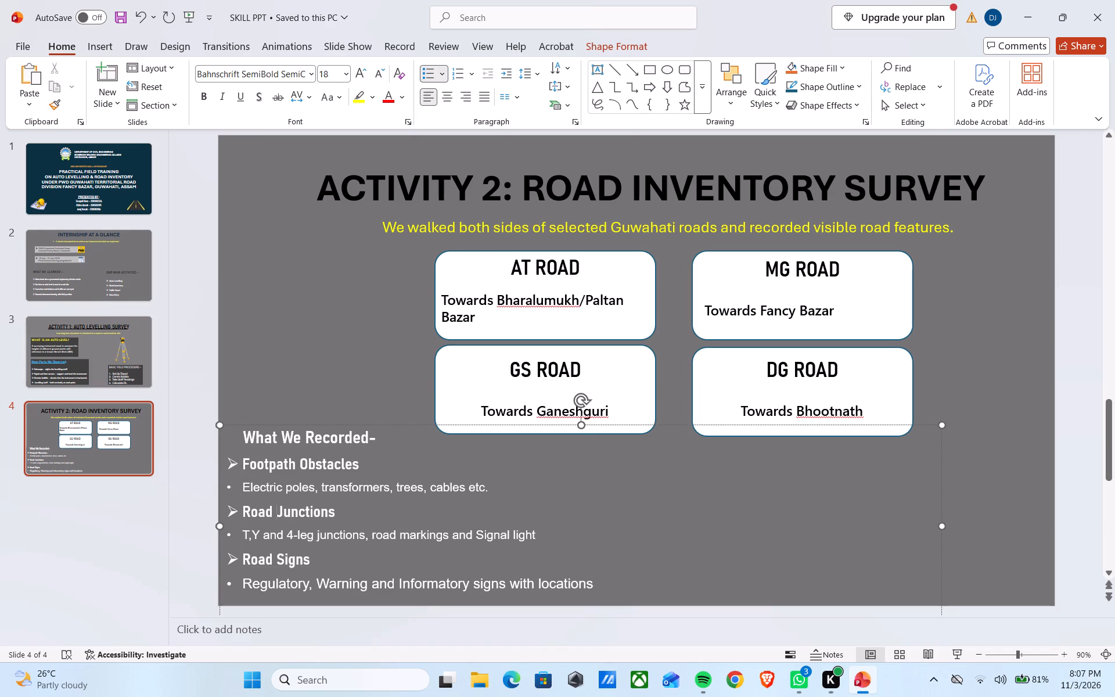
# Reduce the "Regulatory, Warning and Informatory signs with locations" line to size 14.
pyautogui.moveTo(244, 584); pyautogui.dragTo(612, 579)
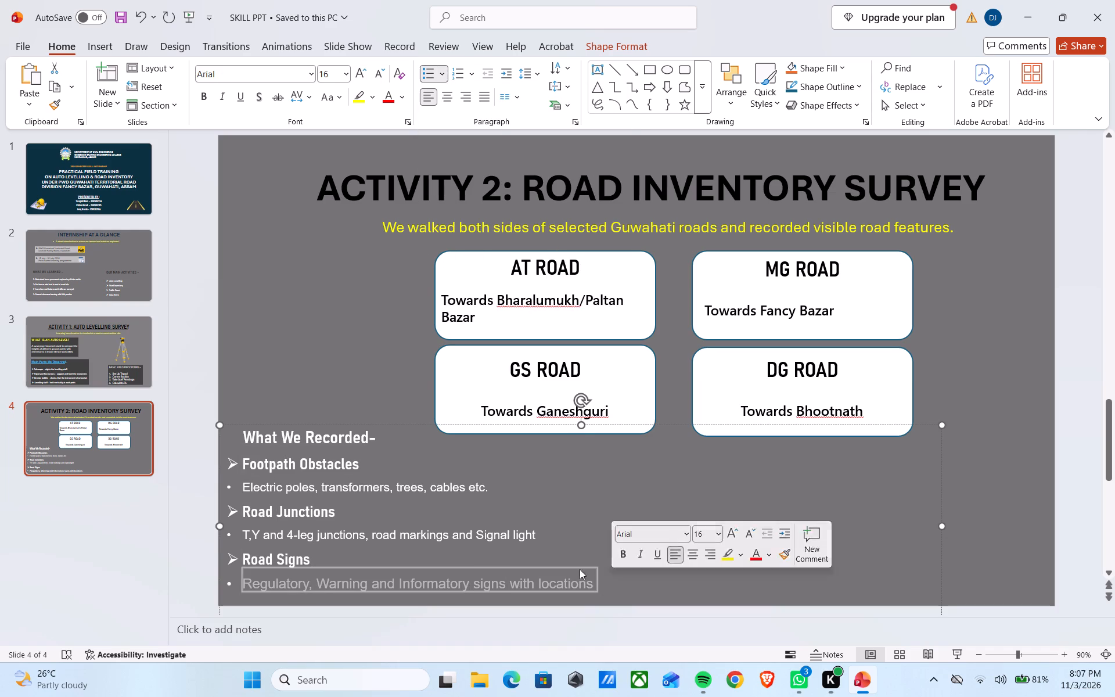
pyautogui.click(379, 69)
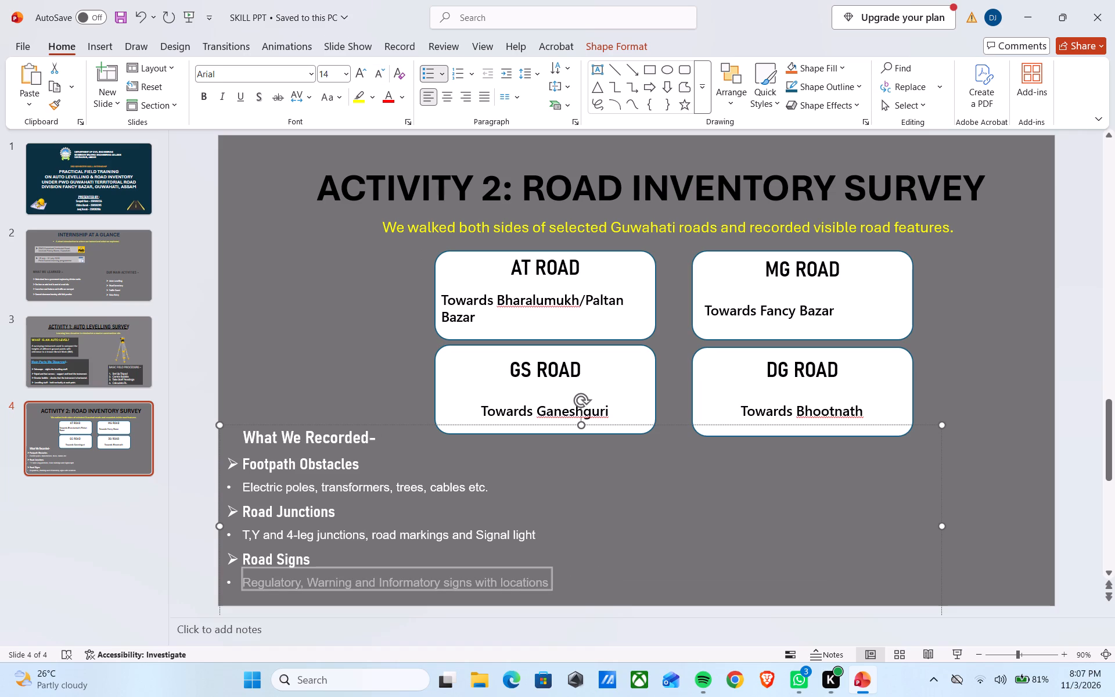
# Nudge the "What We Recorded-" text box slightly down so its heading sits just below the GS ROAD box.
pyautogui.click(364, 538)
pyautogui.moveTo(379, 426); pyautogui.dragTo(379, 436)
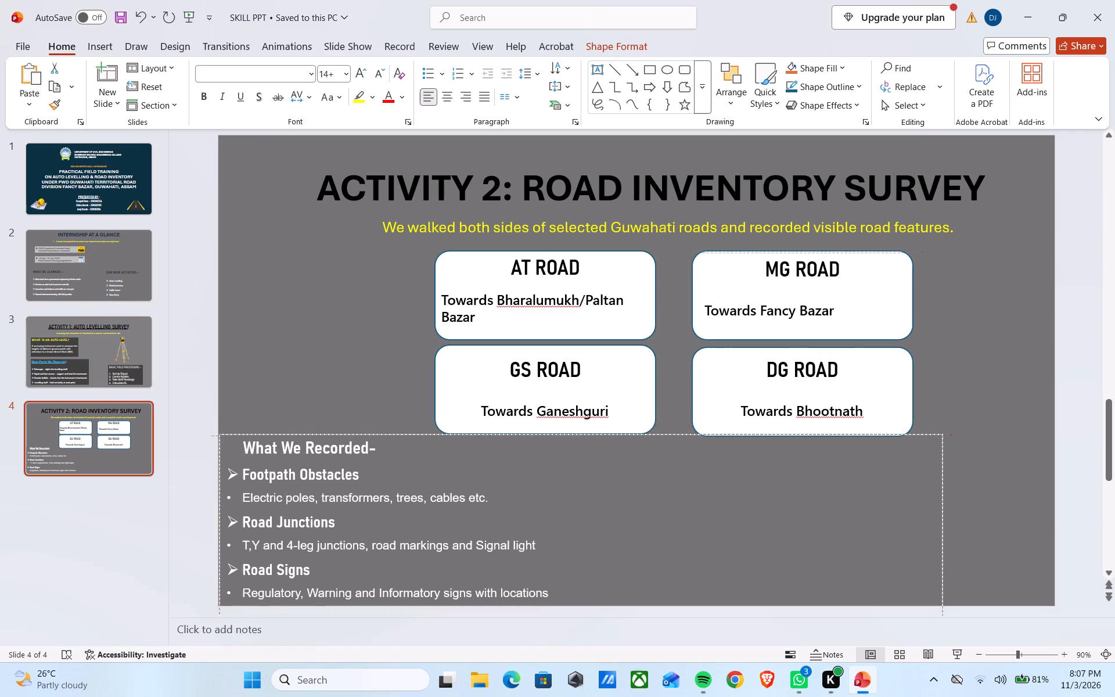
pyautogui.moveTo(379, 436); pyautogui.dragTo(384, 419)
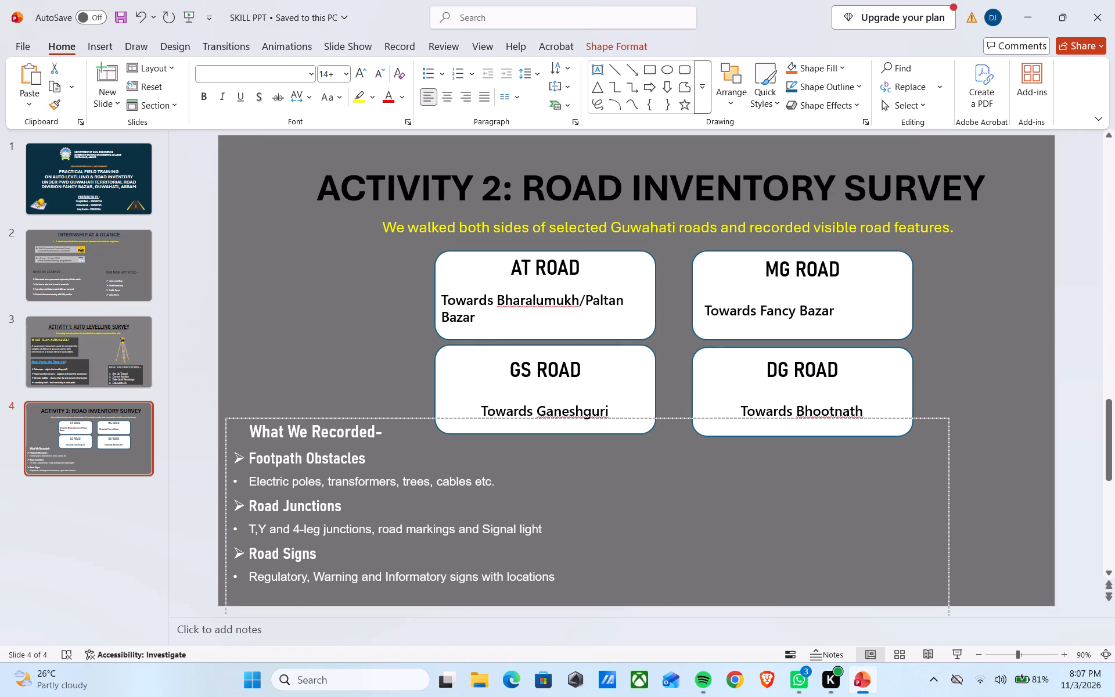
pyautogui.moveTo(384, 419); pyautogui.dragTo(380, 431)
pyautogui.click(366, 405)
pyautogui.scroll(2, 408, 390)
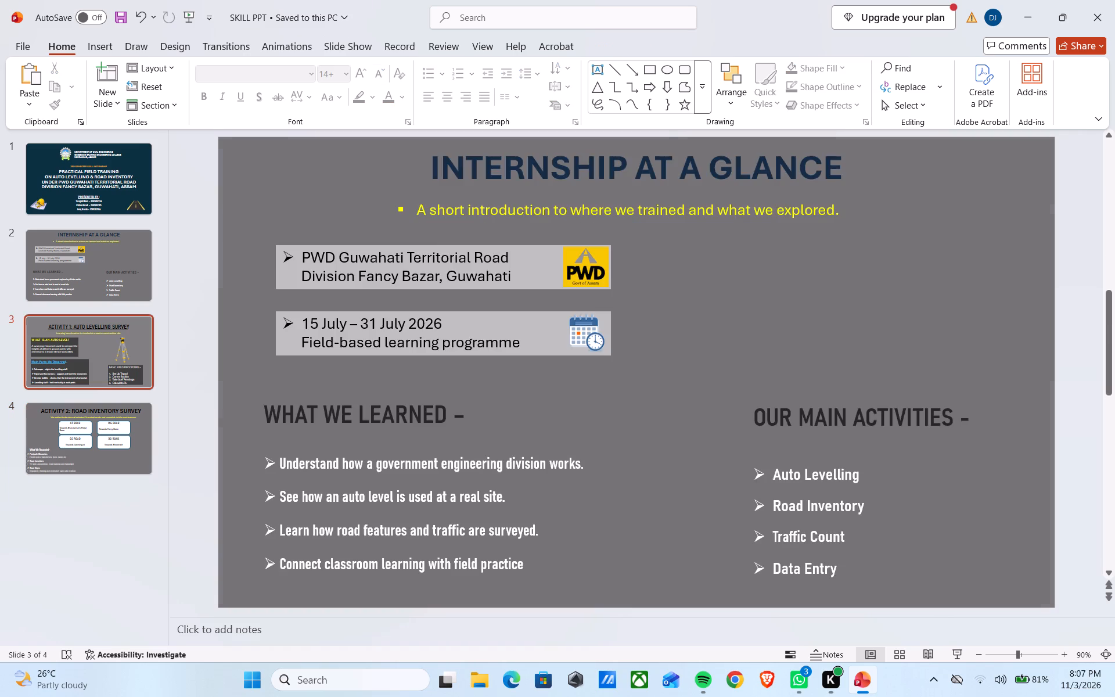
pyautogui.scroll(-4, 408, 390)
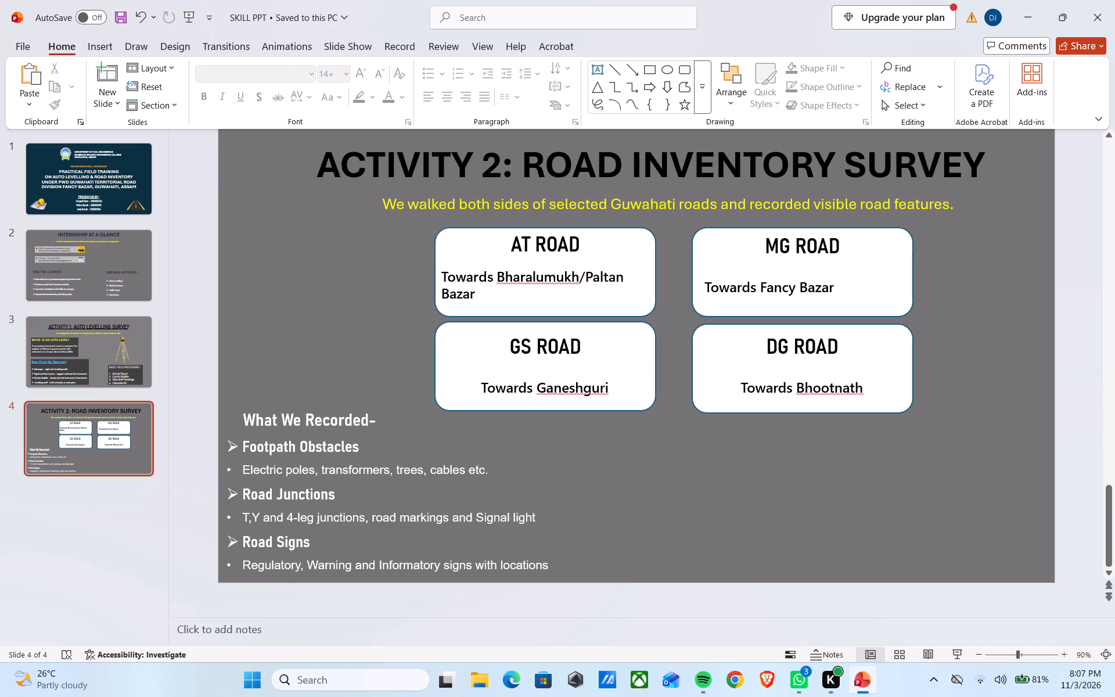
pyautogui.scroll(1, 483, 308)
pyautogui.scroll(1, 533, 215)
pyautogui.click(543, 210)
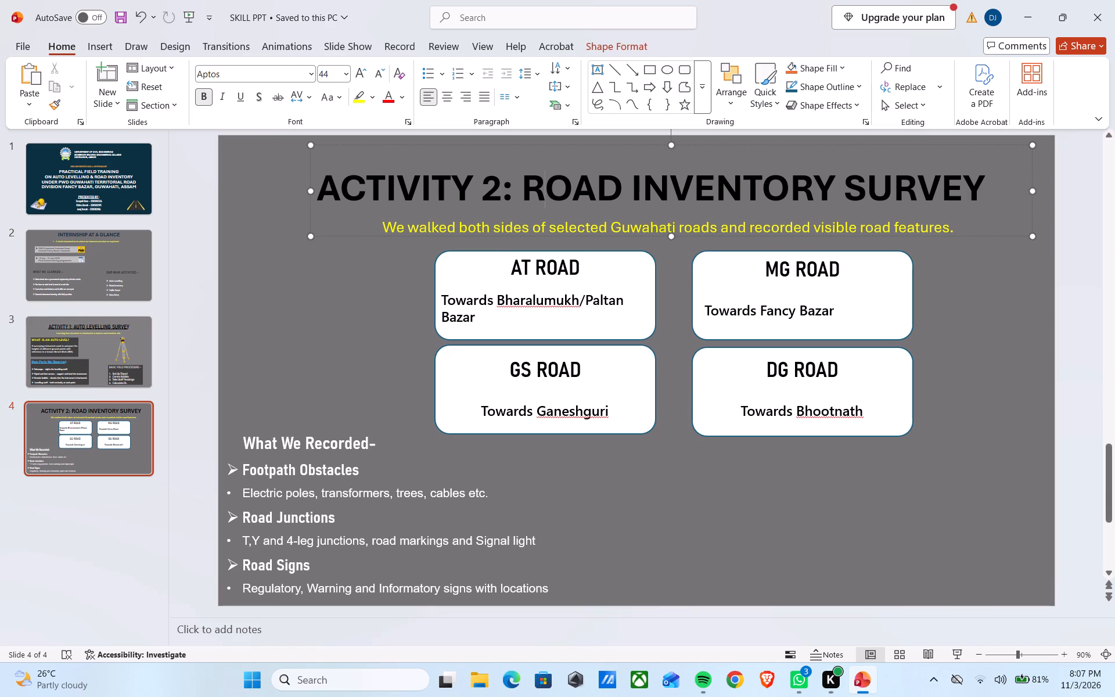
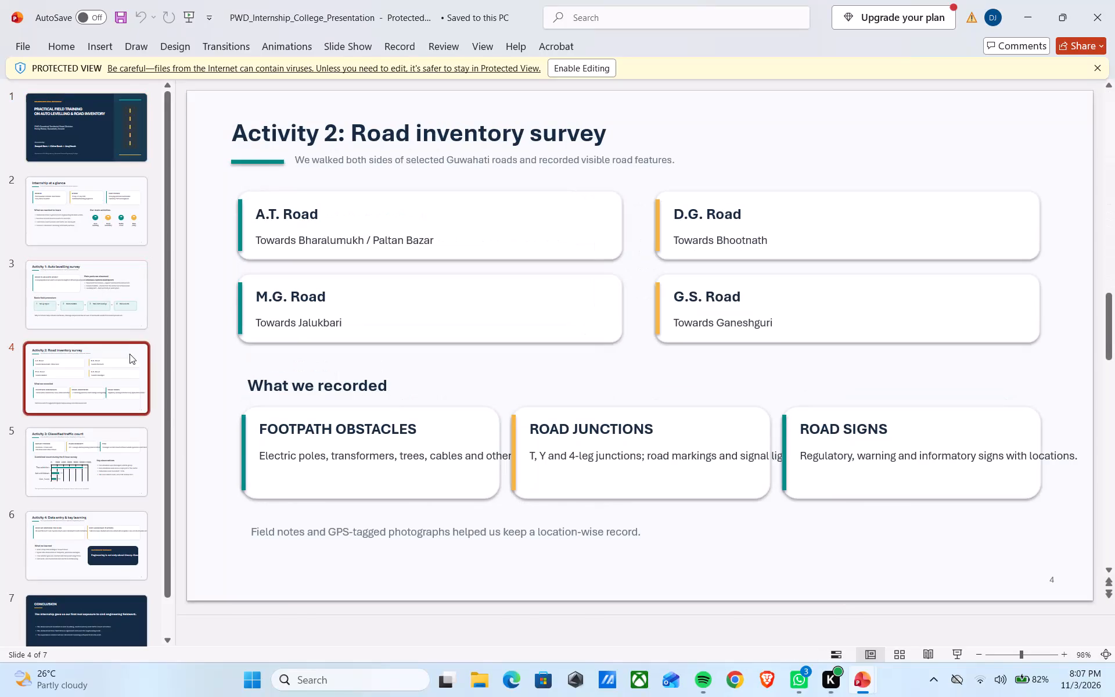
# Copy the "Activity 3: Classified traffic count" title from slide 5 of PWD_Internship_College_Presentation into the empty title placeholder on SKILL PPT's slide 5.
pyautogui.click(103, 469)
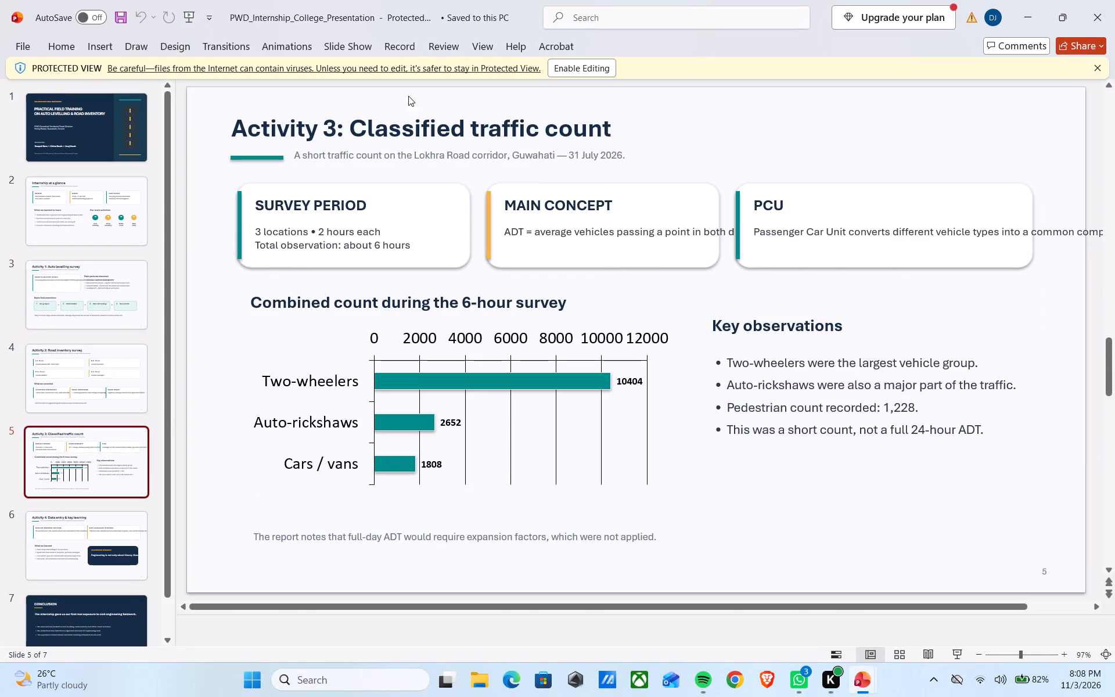
pyautogui.click(95, 380)
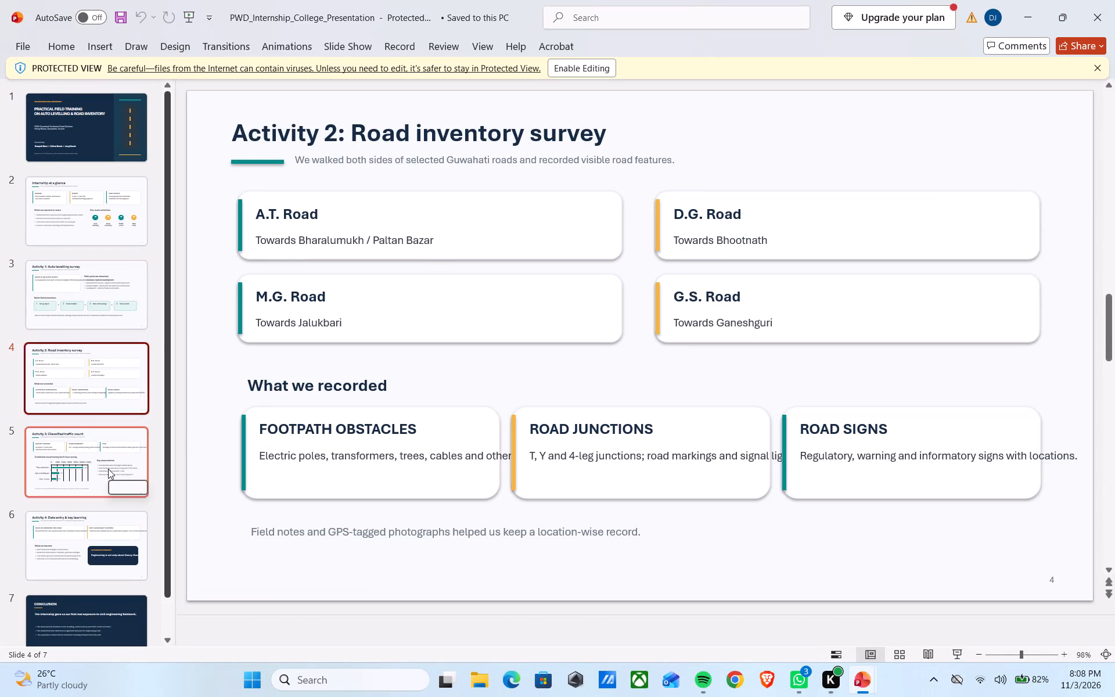
pyautogui.click(108, 469)
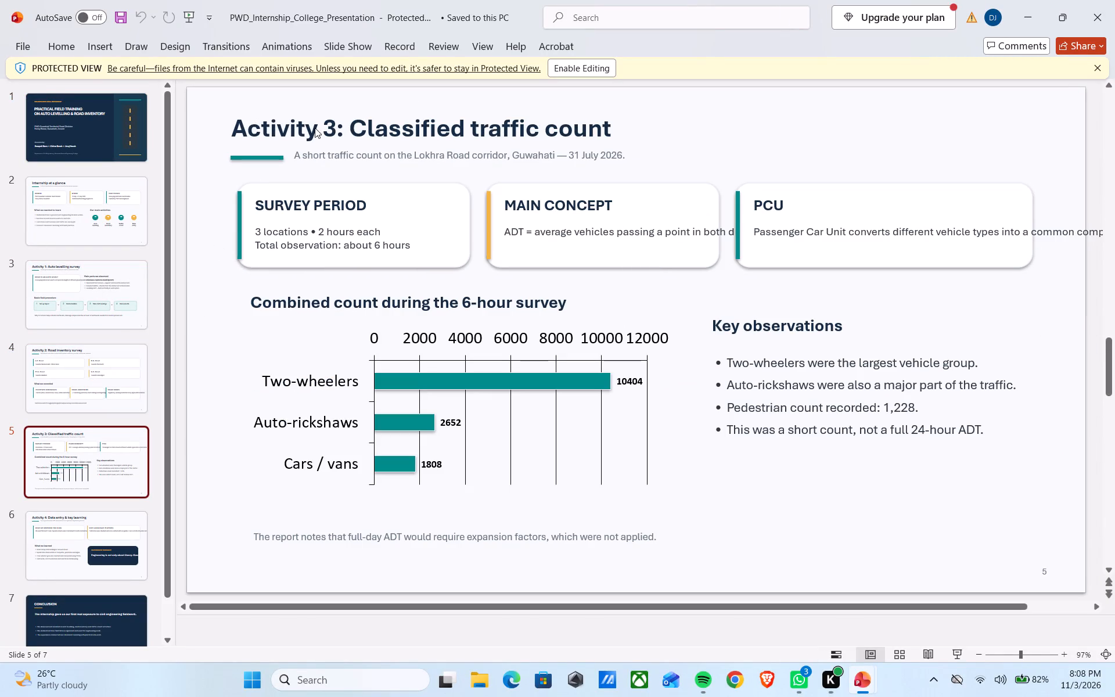
pyautogui.moveTo(344, 124); pyautogui.dragTo(717, 143)
pyautogui.click(715, 143)
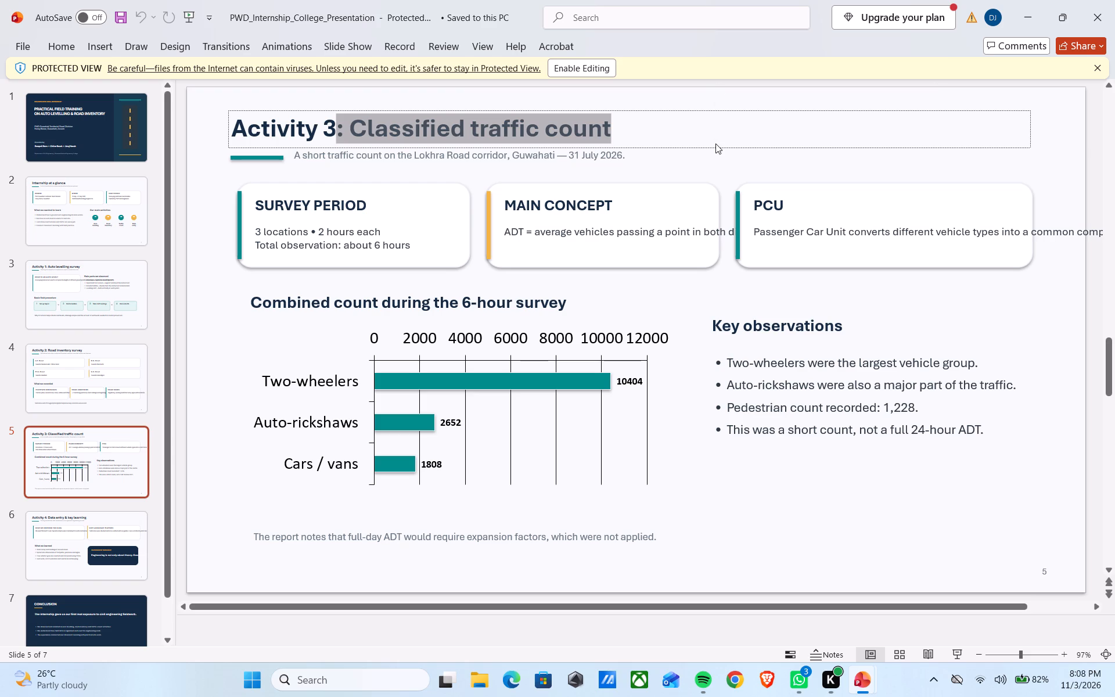
pyautogui.click(696, 129)
pyautogui.click(628, 127)
pyautogui.click(239, 120)
pyautogui.moveTo(239, 120); pyautogui.dragTo(743, 103)
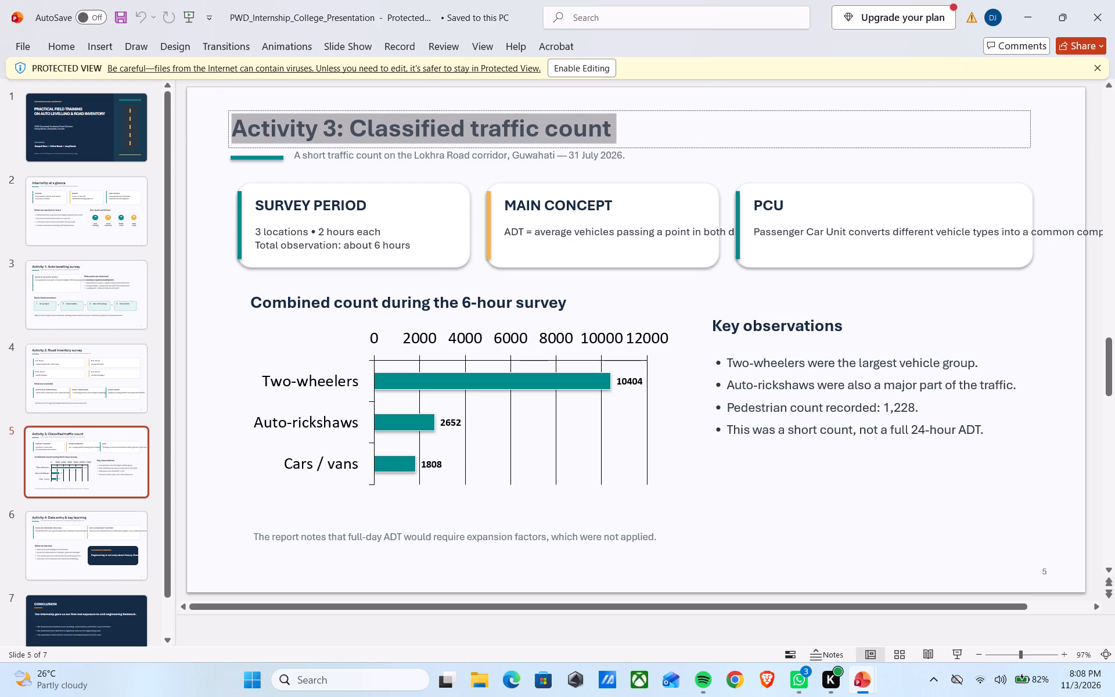
pyautogui.hotkey('ctrl', 'c')
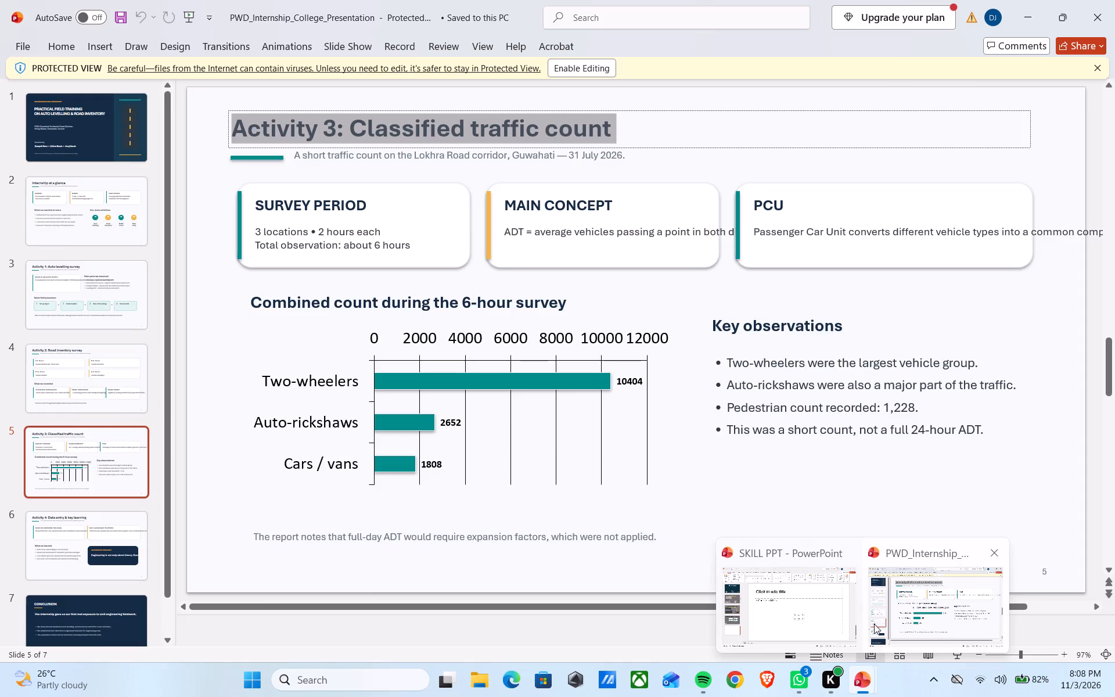
pyautogui.click(780, 626)
pyautogui.click(613, 209)
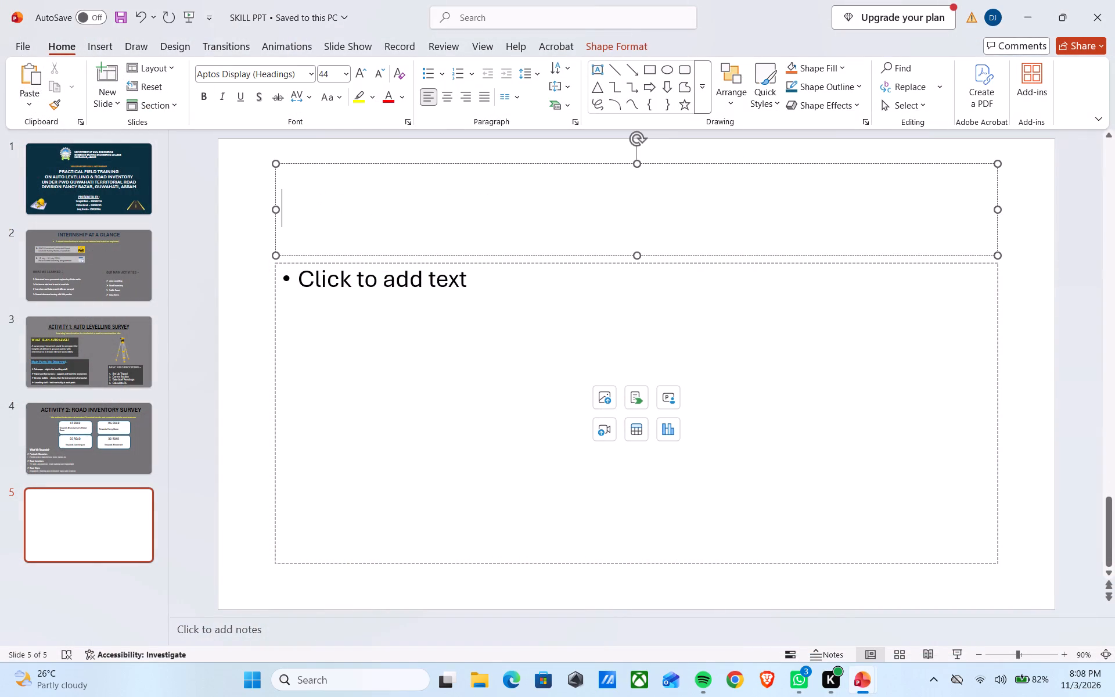
# Paste the copied heading "Activity 3: Classified traffic count" into slide 5's title placeholder.
pyautogui.hotkey('ctrl', 'v')
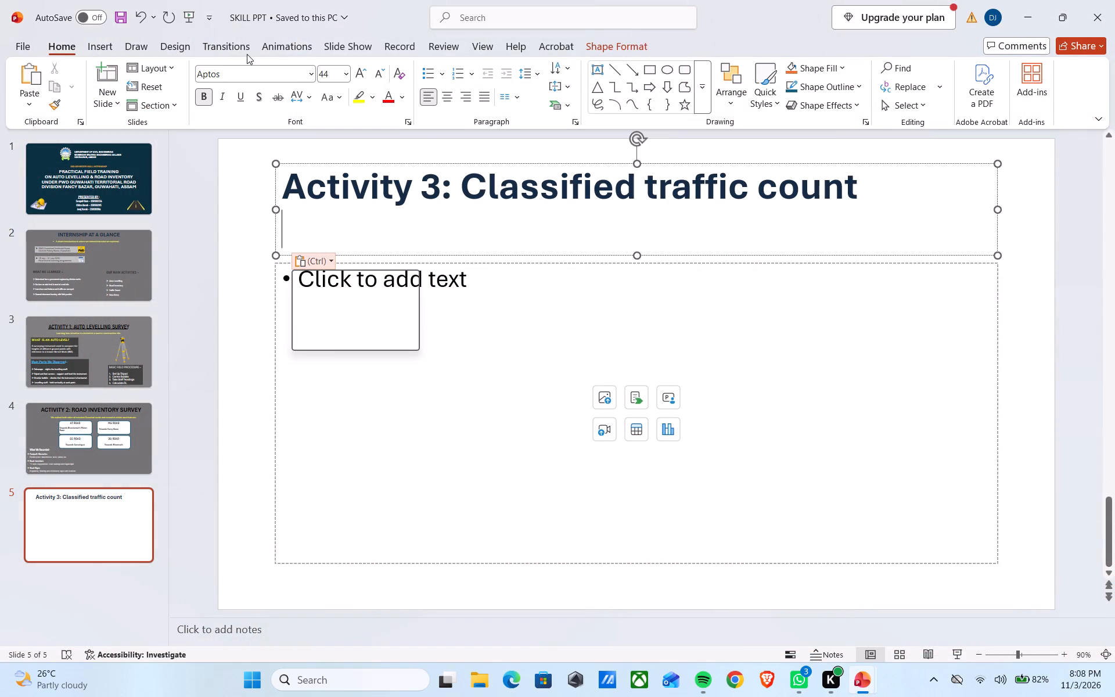
# Give slide 5 a solid grey background matching the slides before it.
pyautogui.click(179, 44)
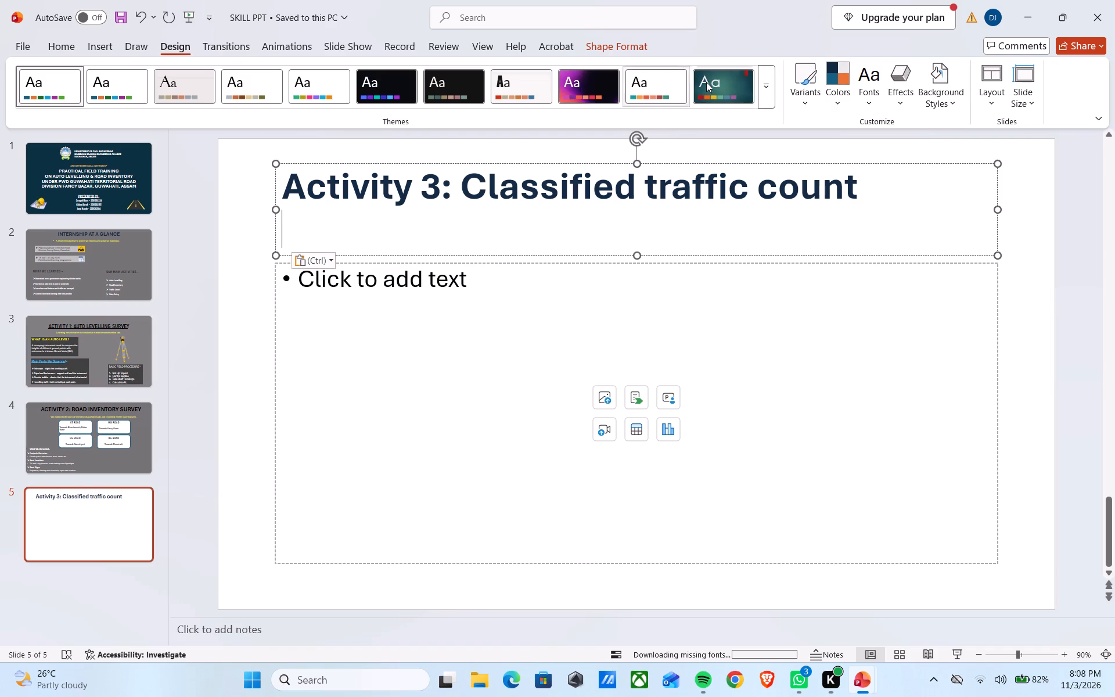
pyautogui.click(957, 73)
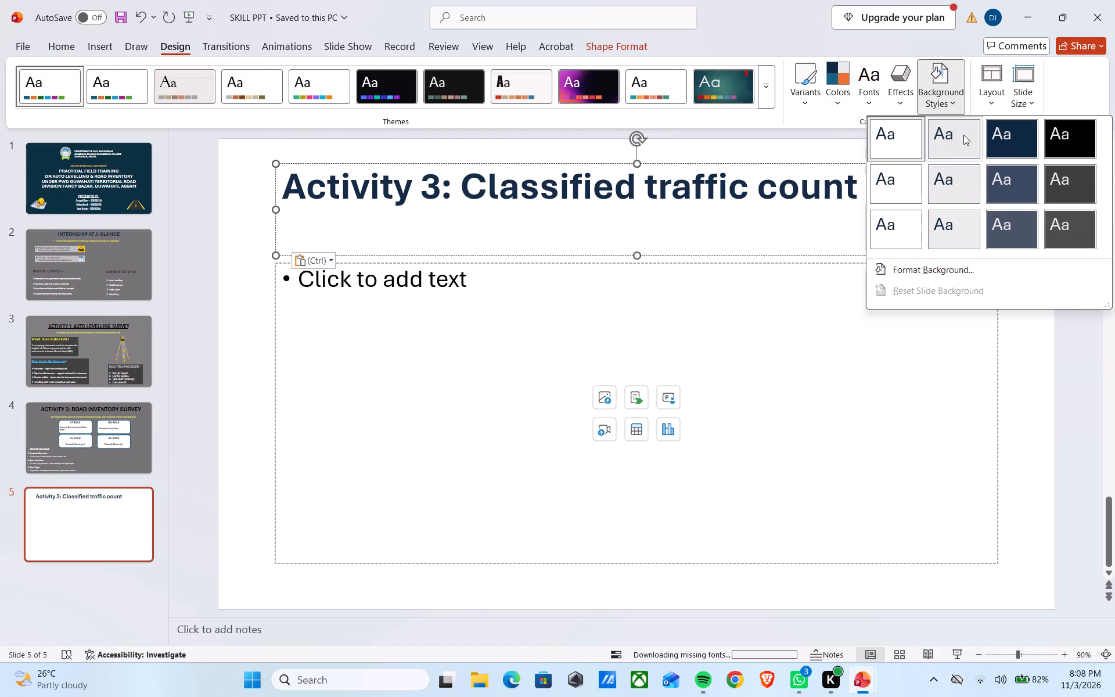
pyautogui.click(921, 265)
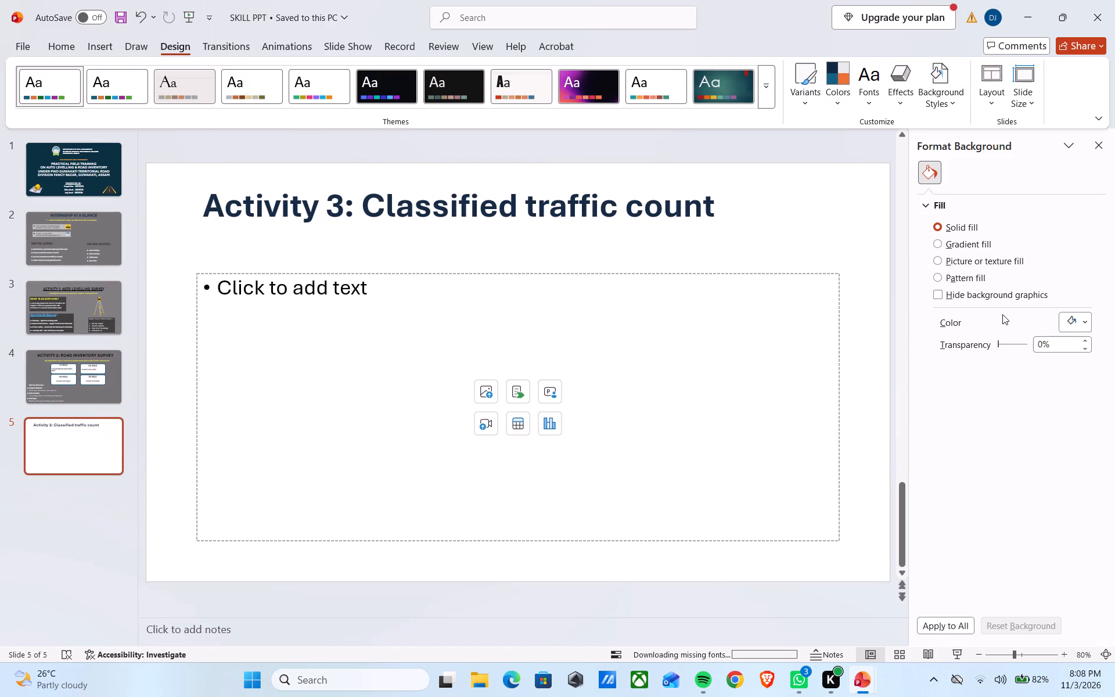
pyautogui.click(1067, 323)
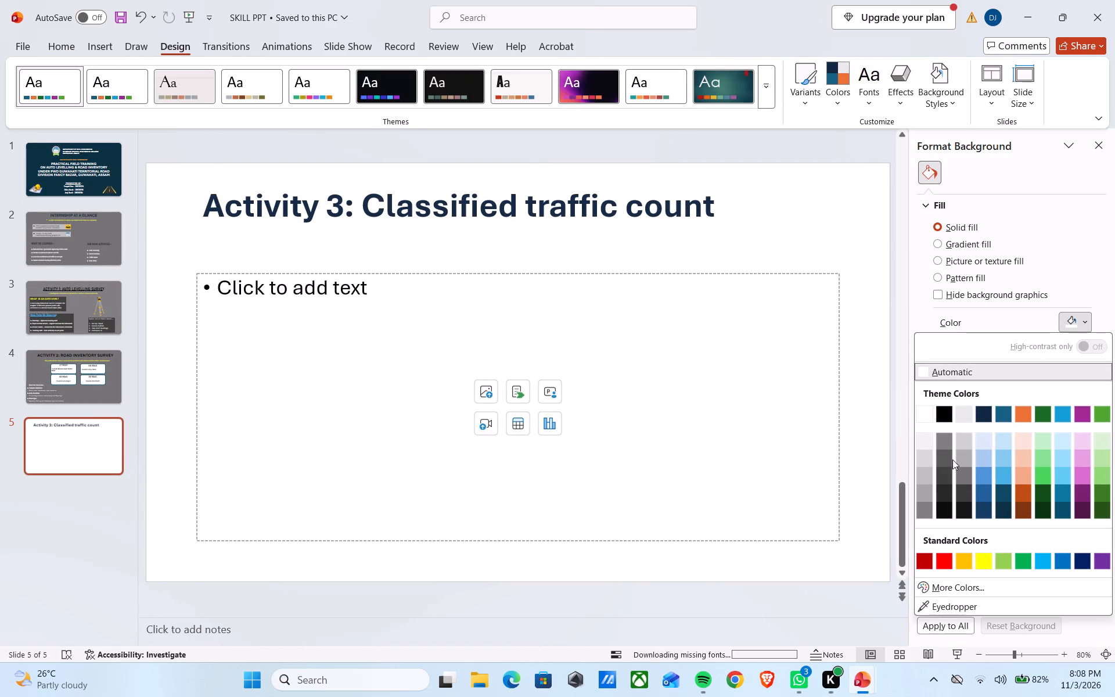
pyautogui.click(947, 447)
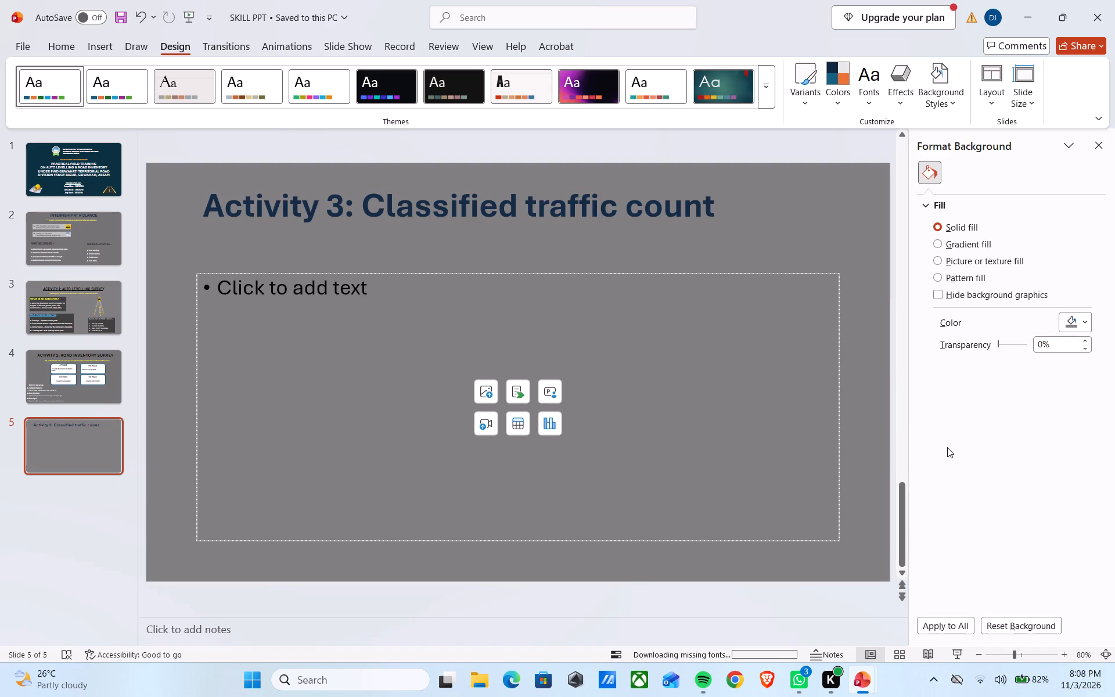
# Convert the "Activity 3: Classified traffic count" title to uppercase, centre it and remove the empty line beneath it.
pyautogui.click(462, 221)
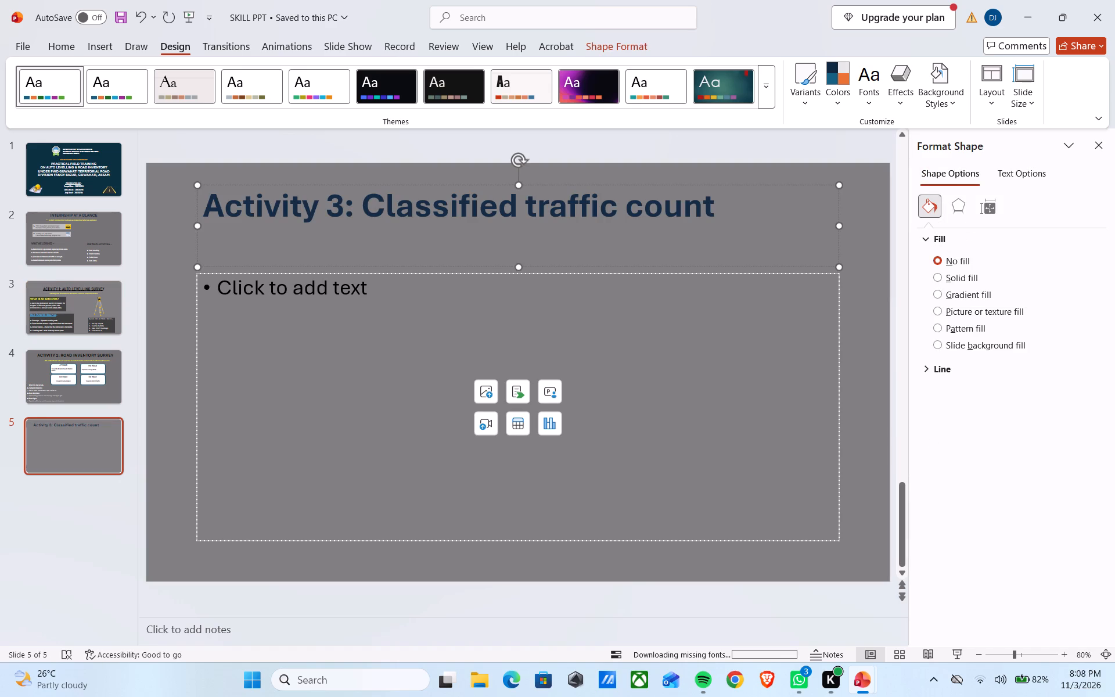
pyautogui.hotkey('ctrl', 'a')
pyautogui.click(56, 52)
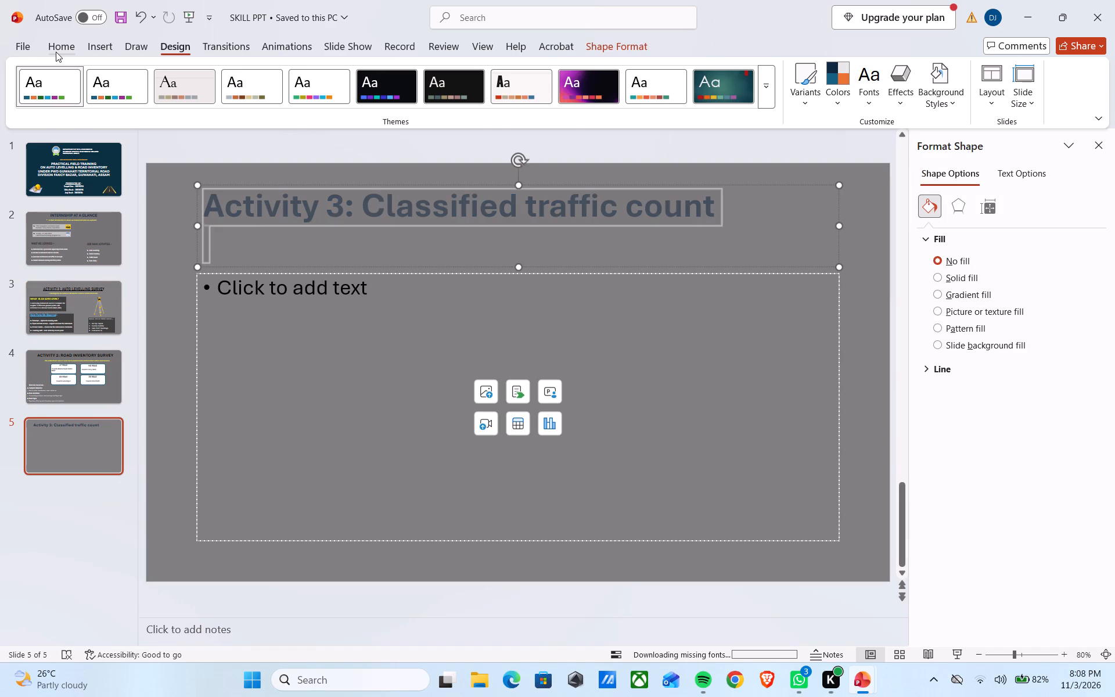
pyautogui.click(346, 96)
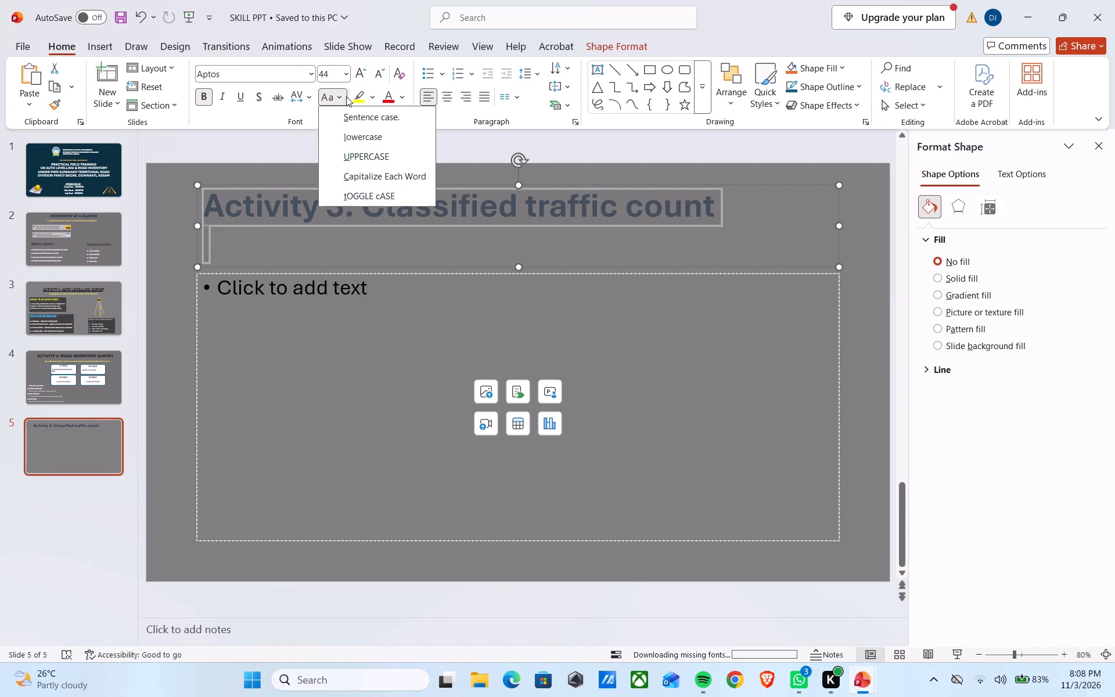
pyautogui.click(359, 155)
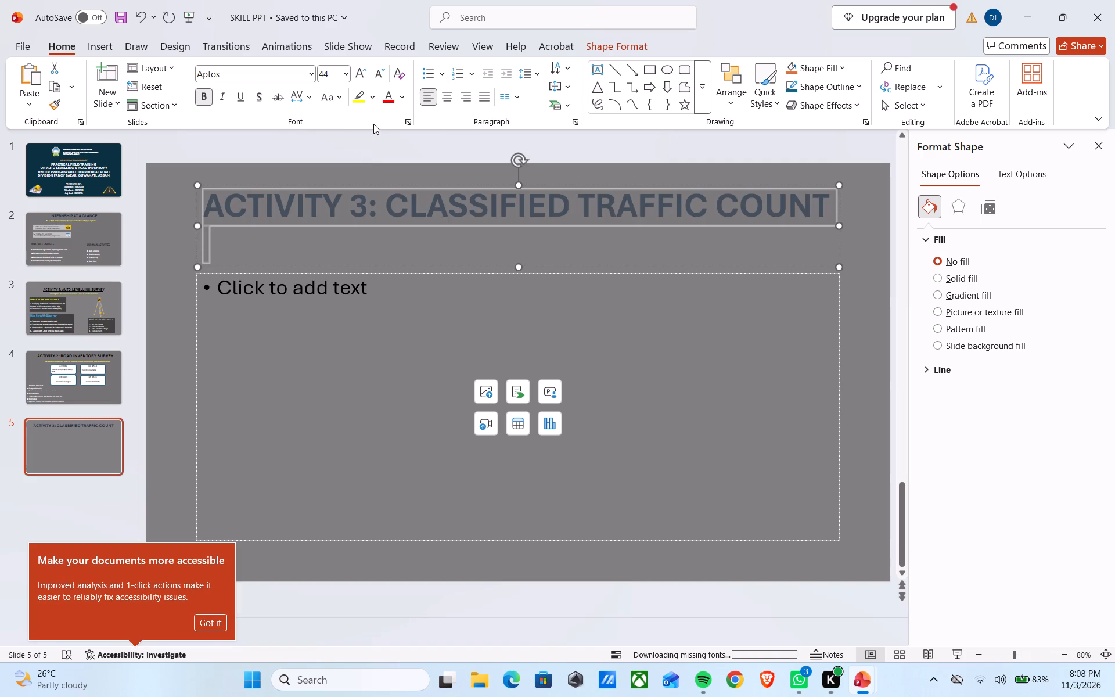
pyautogui.click(445, 99)
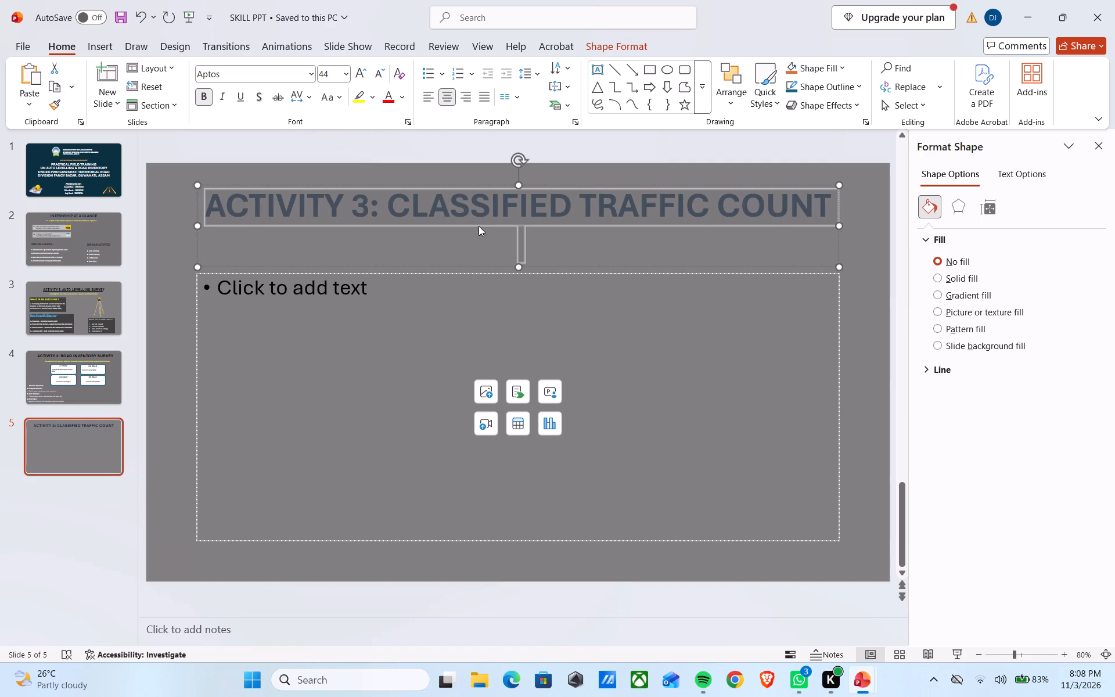
pyautogui.click(510, 238)
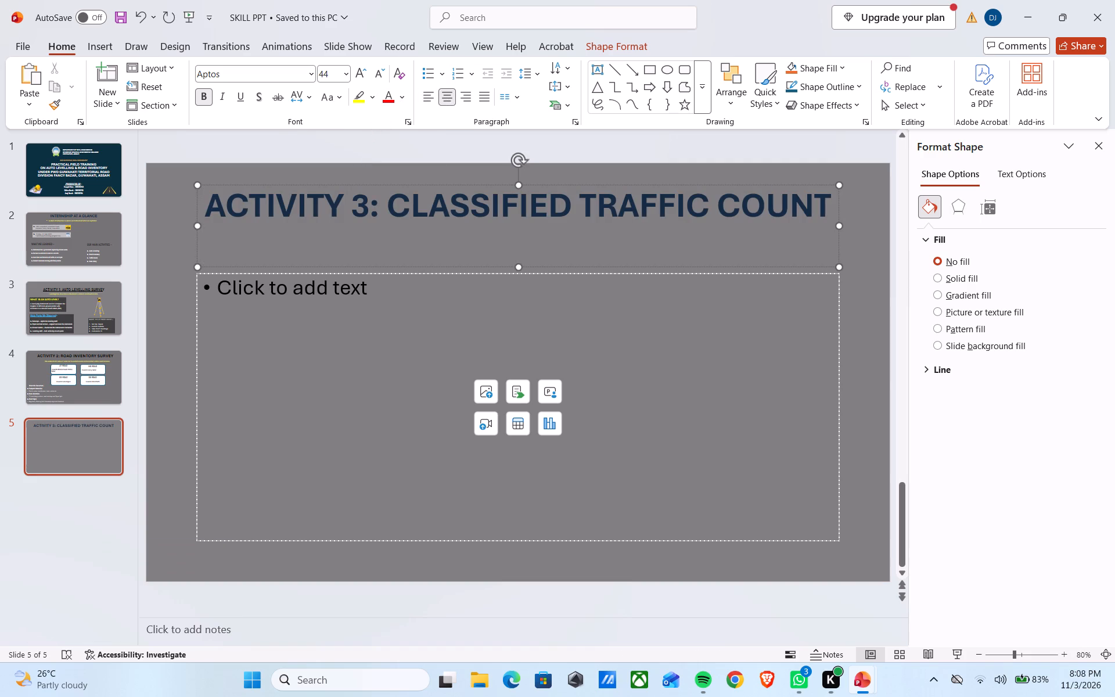
pyautogui.click(497, 233)
pyautogui.press('BackSpace')
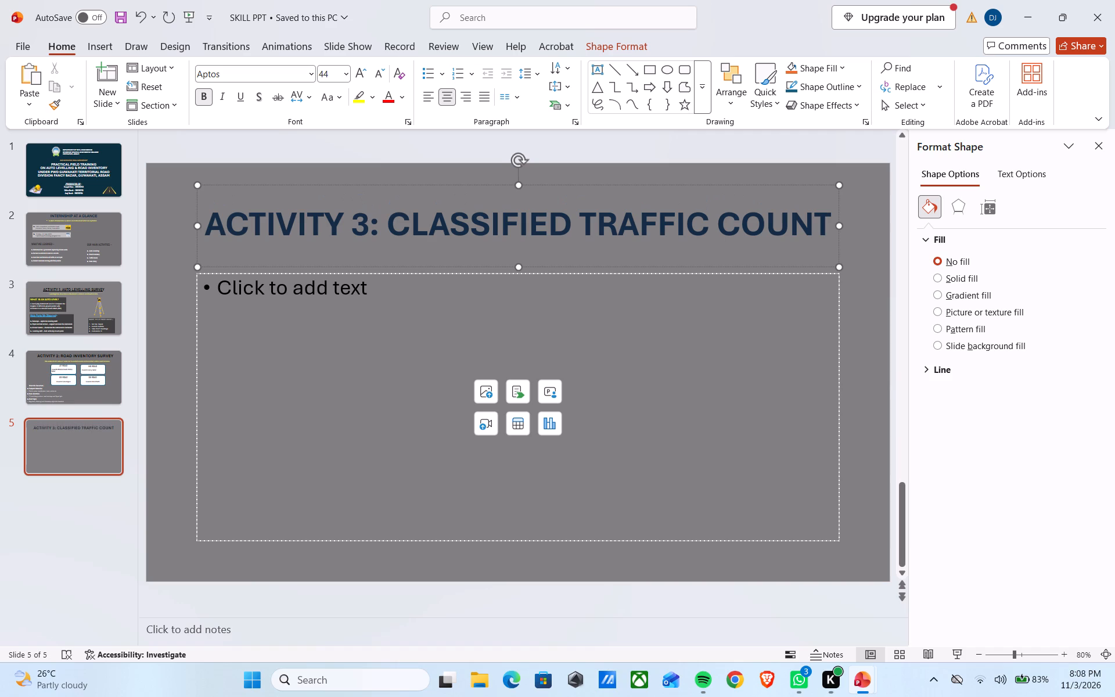
# Set the font colour of the Activity 3 title to black.
pyautogui.hotkey('ctrl', 'a')
pyautogui.click(405, 99)
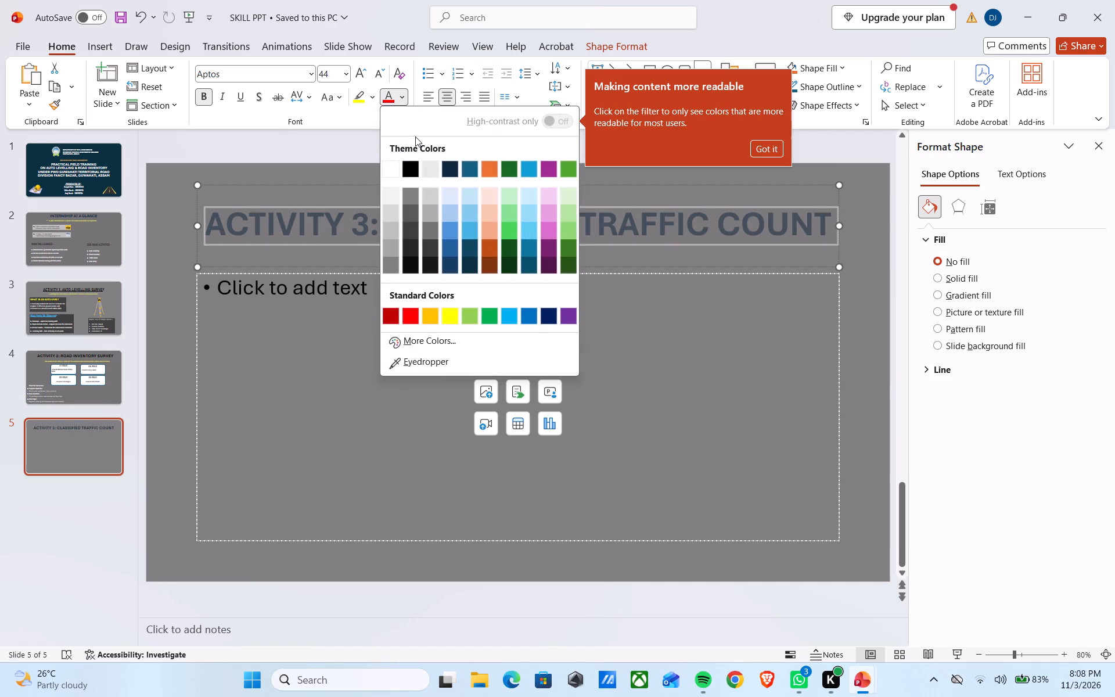
pyautogui.click(404, 169)
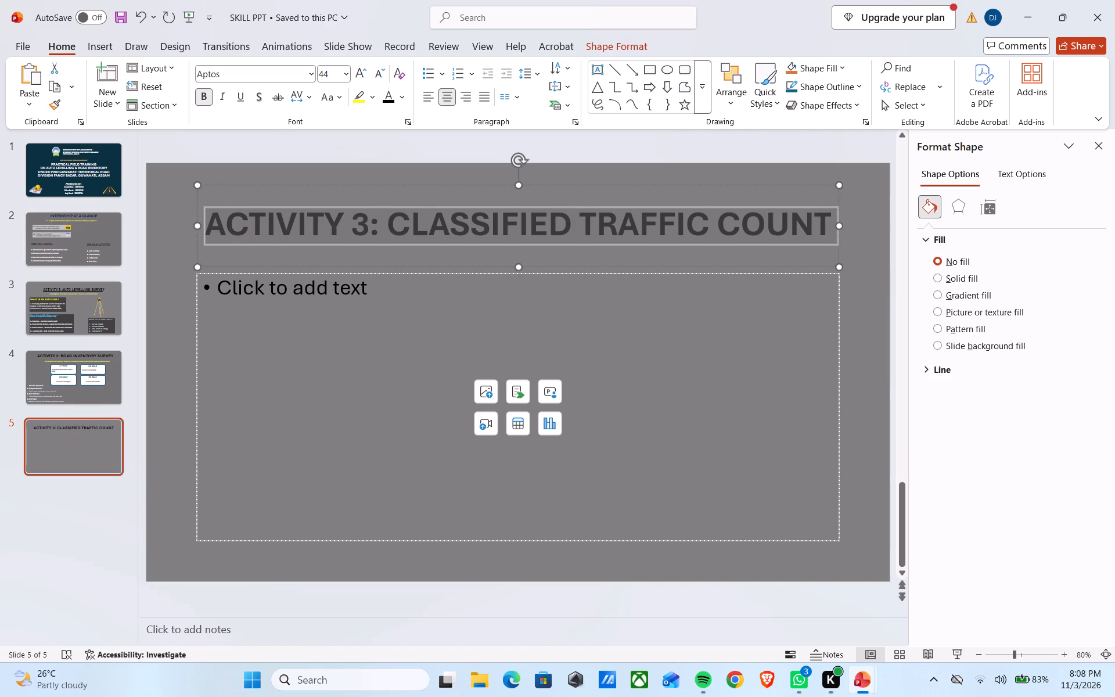
# Move the Activity 3 title box slightly up toward the slide's upper edge.
pyautogui.moveTo(408, 182); pyautogui.dragTo(411, 167)
pyautogui.doubleClick(379, 190)
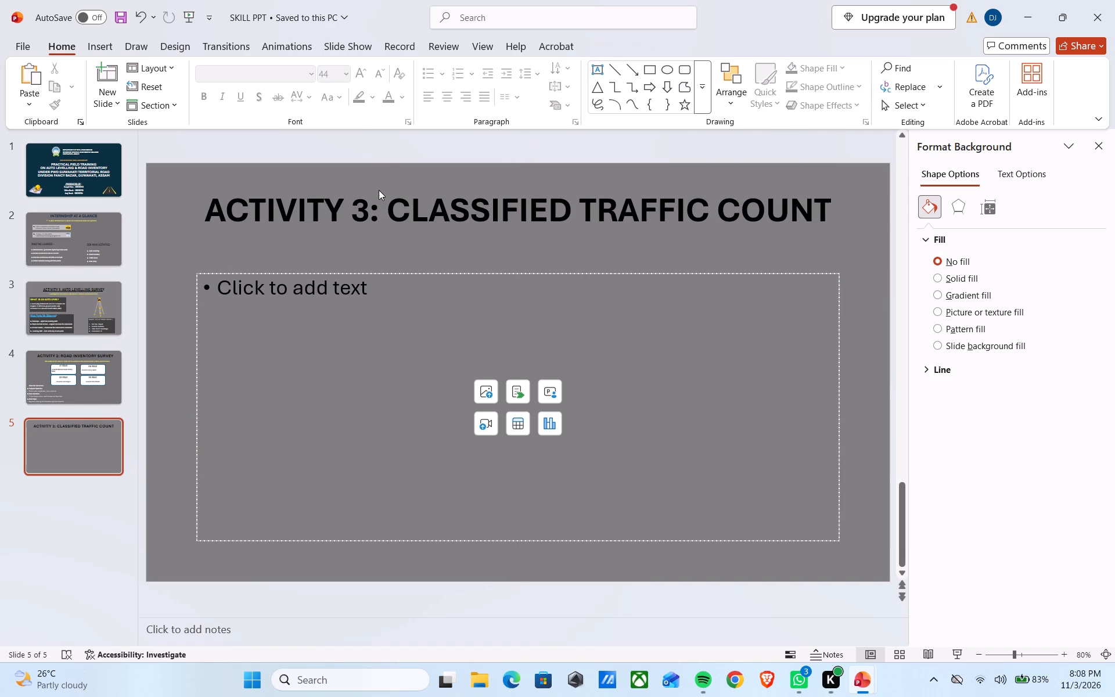
pyautogui.click(312, 209)
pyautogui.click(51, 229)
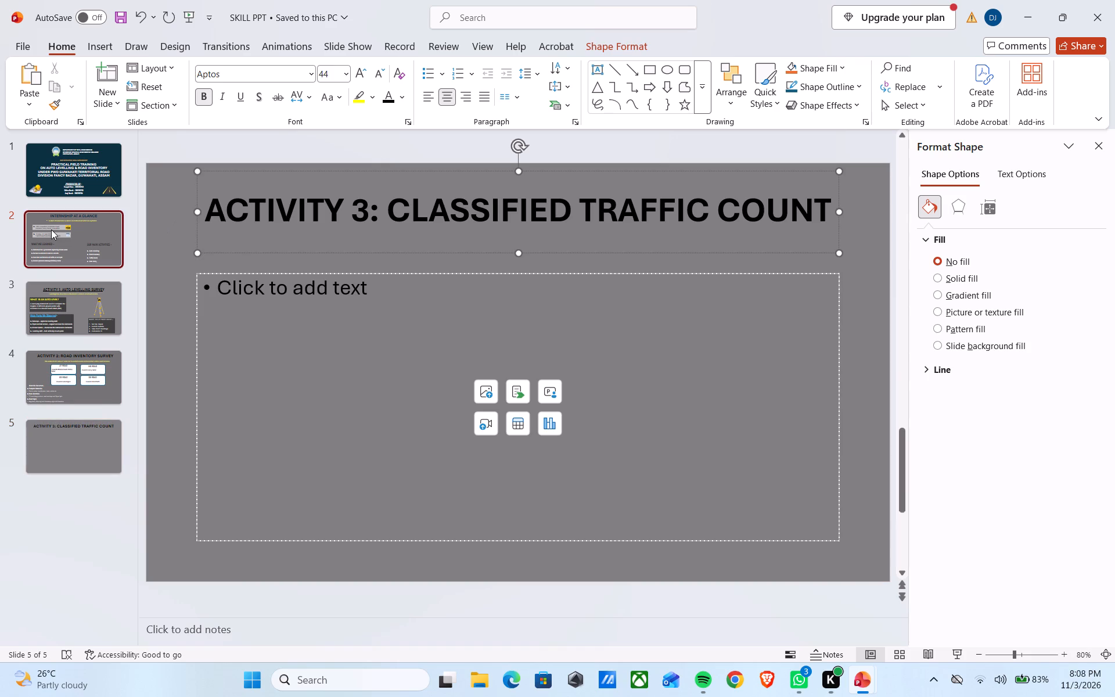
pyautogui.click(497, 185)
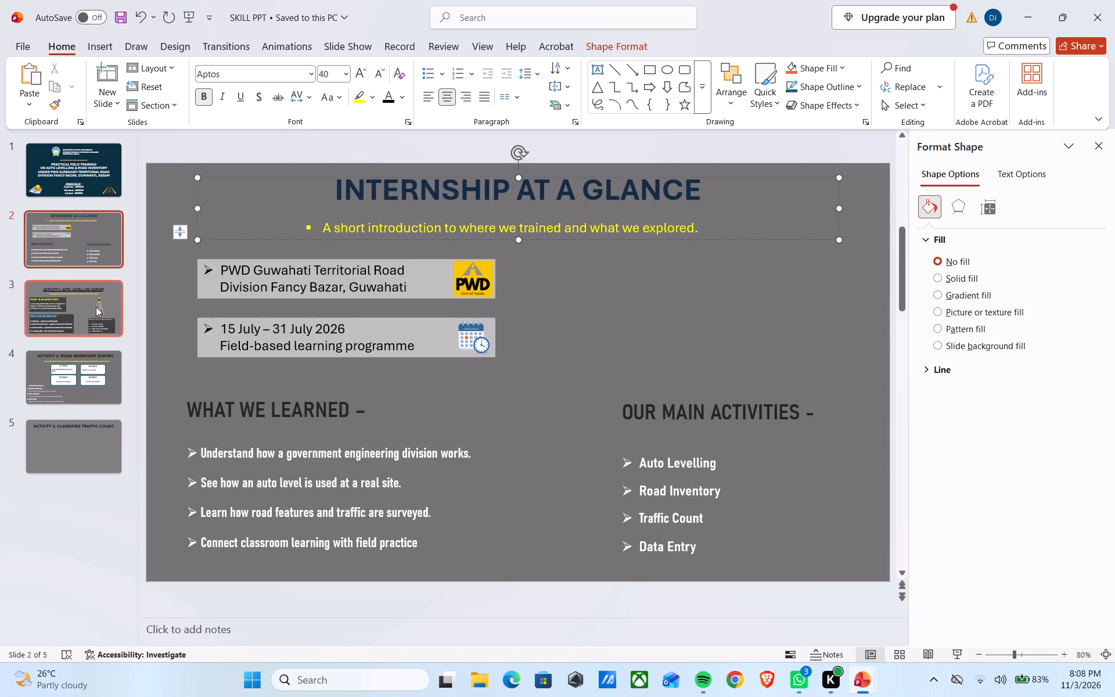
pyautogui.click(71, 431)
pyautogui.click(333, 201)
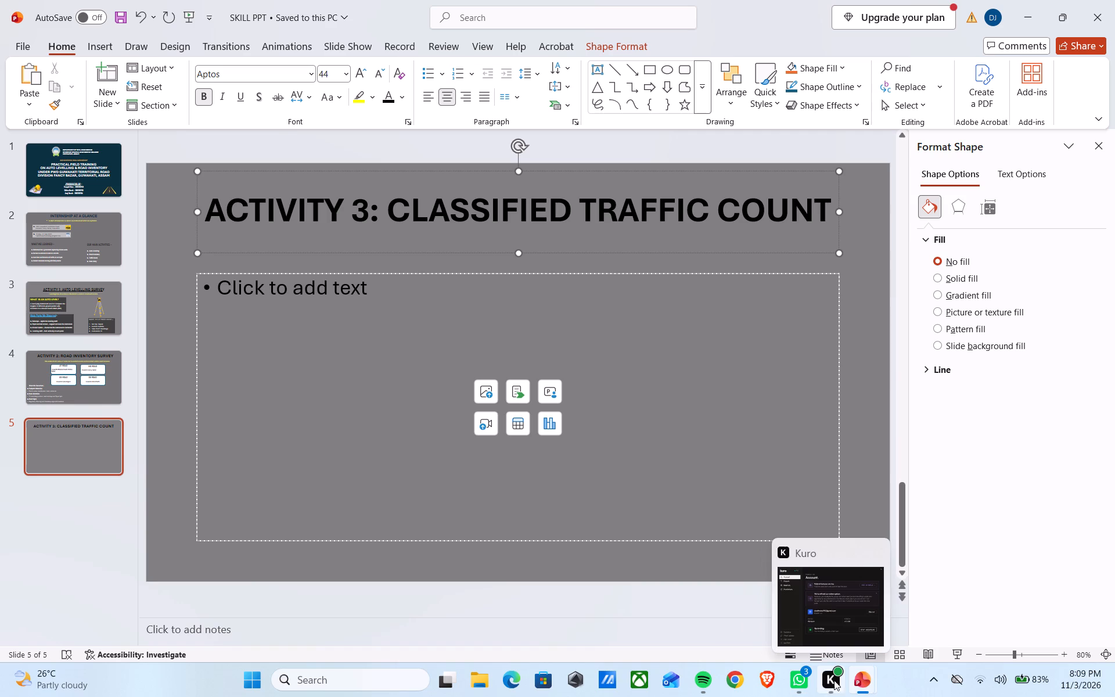
# Switch to PWD_Internship_College_Presentation and copy the line "A short traffic count on the Lokhra Road corridor, Guwahati — 31 July 2026.".
pyautogui.click(887, 615)
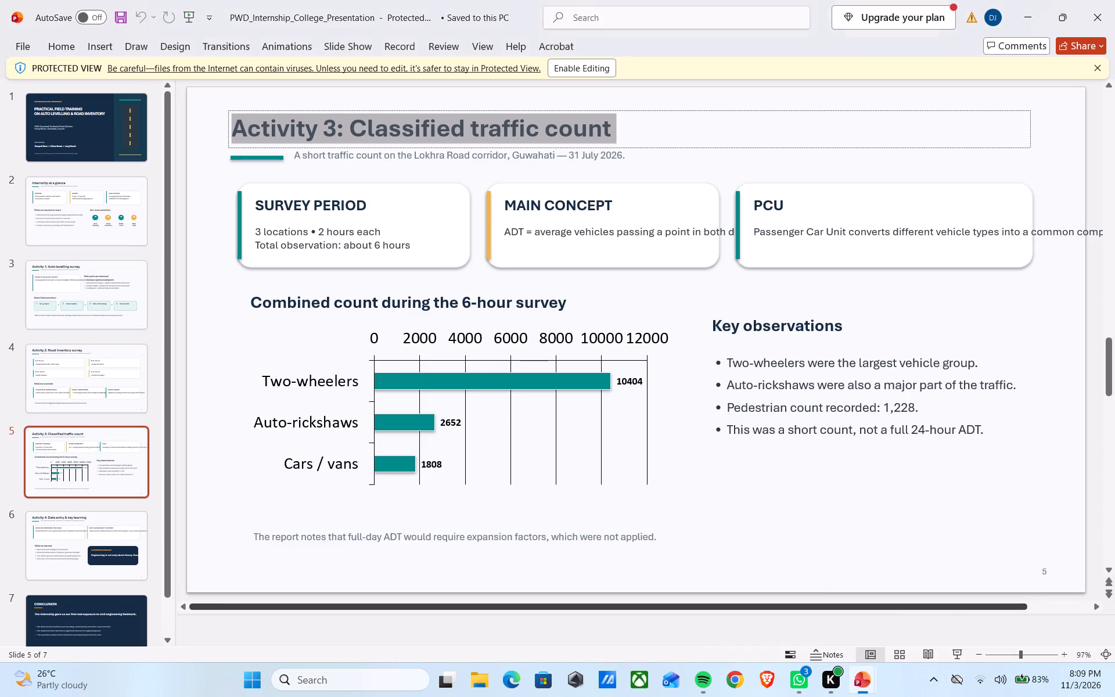
pyautogui.click(544, 159)
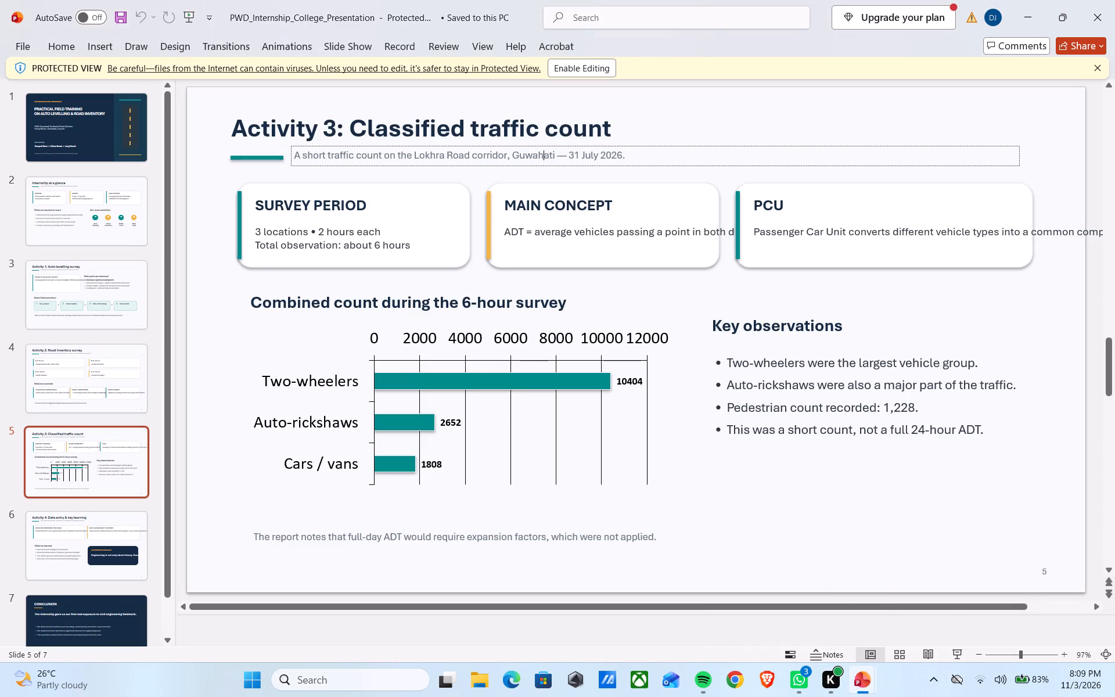
pyautogui.hotkey('ctrl', 'a')
pyautogui.hotkey('ctrl', 'c')
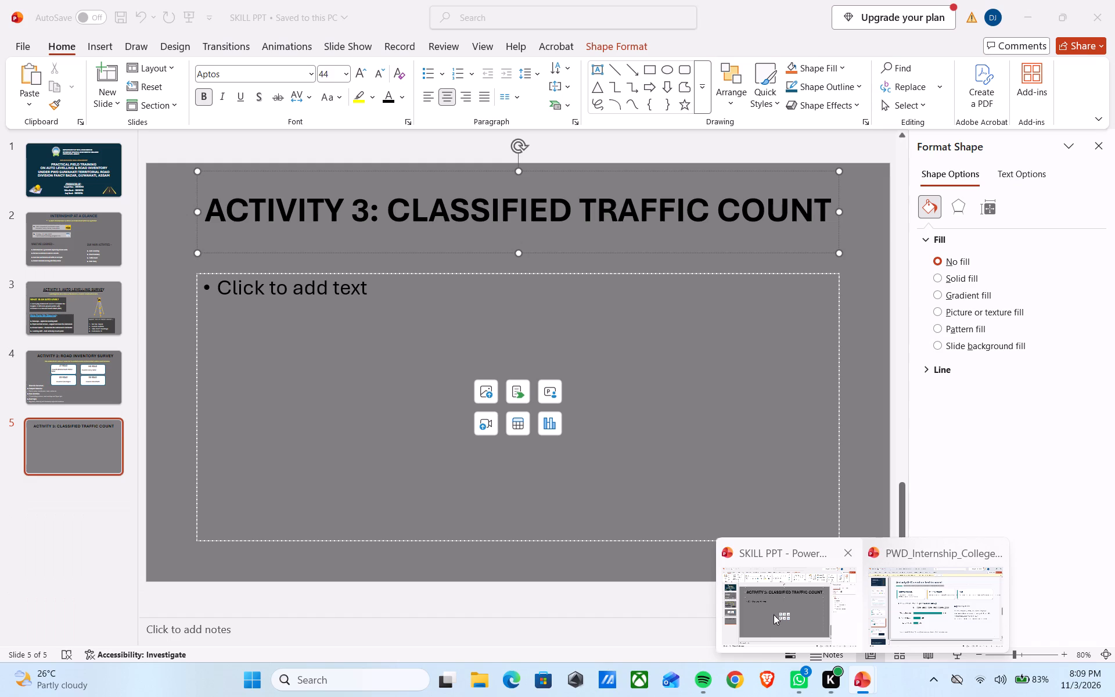
# Switch back to SKILL PPT and lower the top edge of slide 5's empty content placeholder to about mid-slide.
pyautogui.click(773, 615)
pyautogui.click(497, 298)
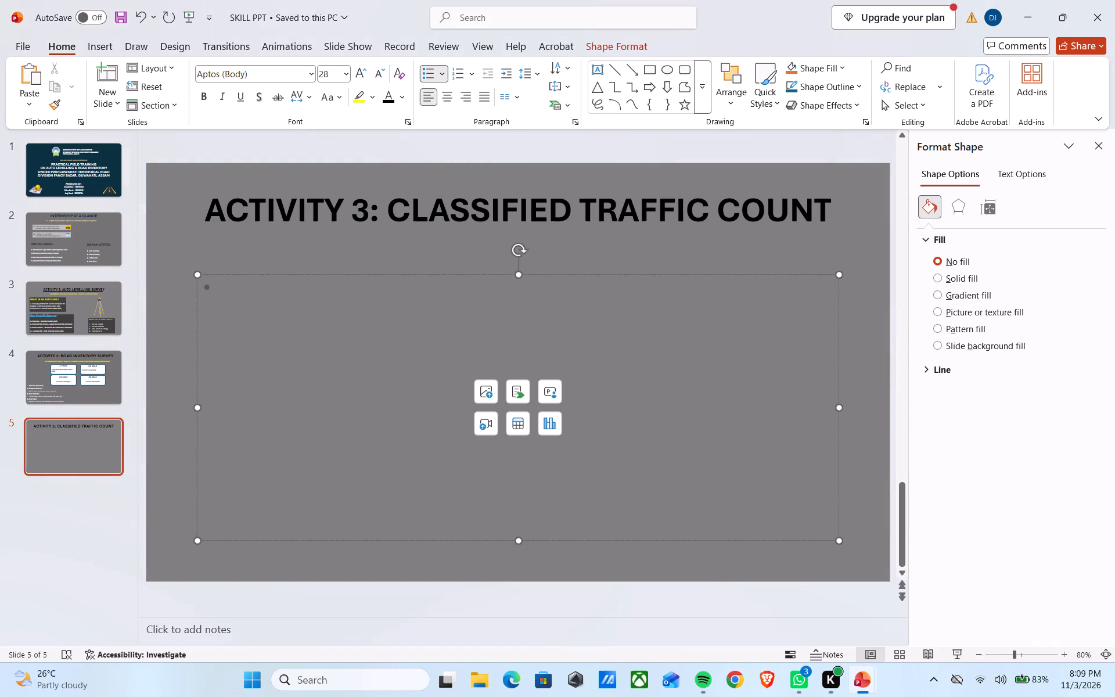
pyautogui.click(467, 285)
pyautogui.moveTo(519, 277); pyautogui.dragTo(519, 290)
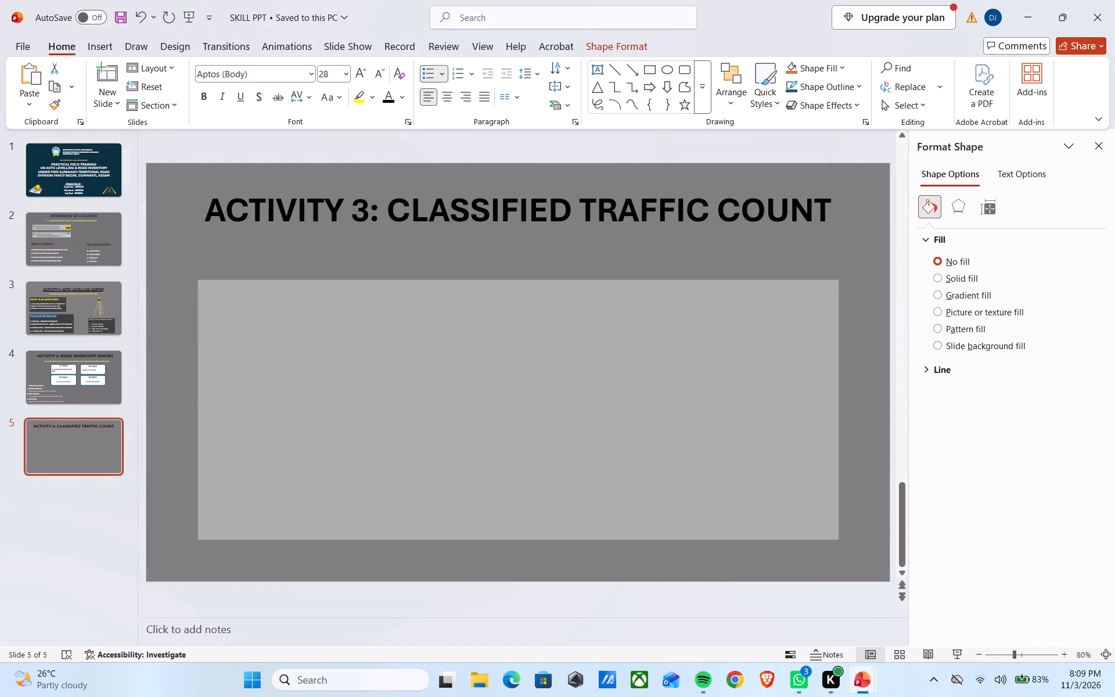
pyautogui.moveTo(519, 290); pyautogui.dragTo(513, 389)
# Add a text box below the Activity 3 title and paste the copied Lokhra Road traffic count line into it.
pyautogui.click(98, 49)
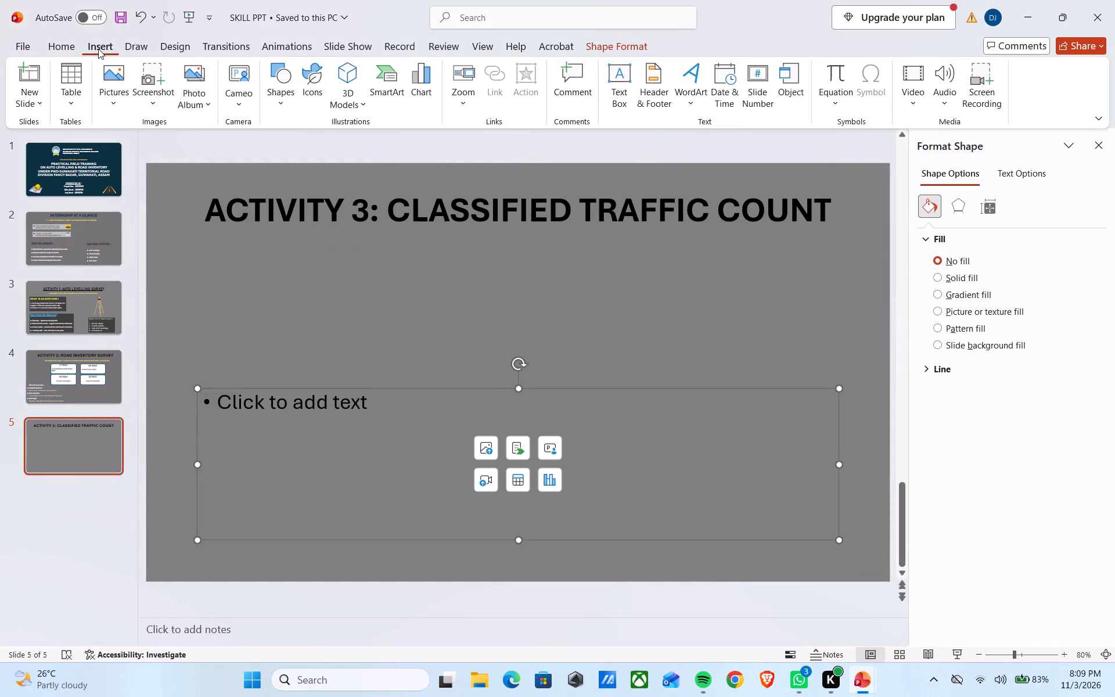
pyautogui.click(618, 95)
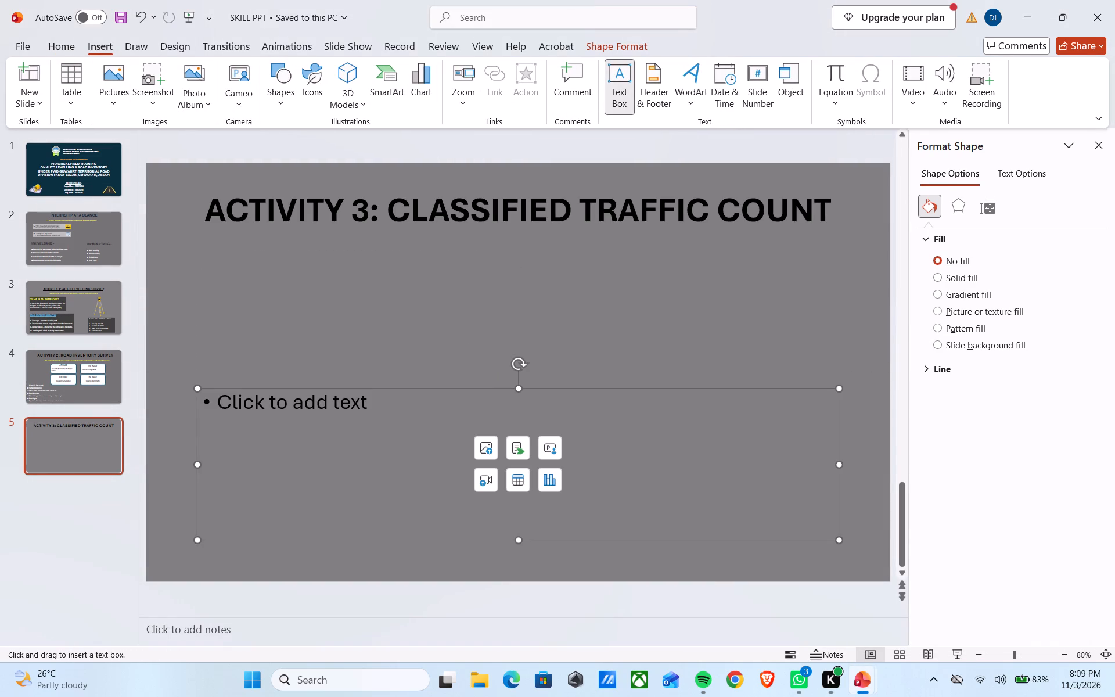
pyautogui.click(509, 255)
pyautogui.hotkey('ctrl', 'v')
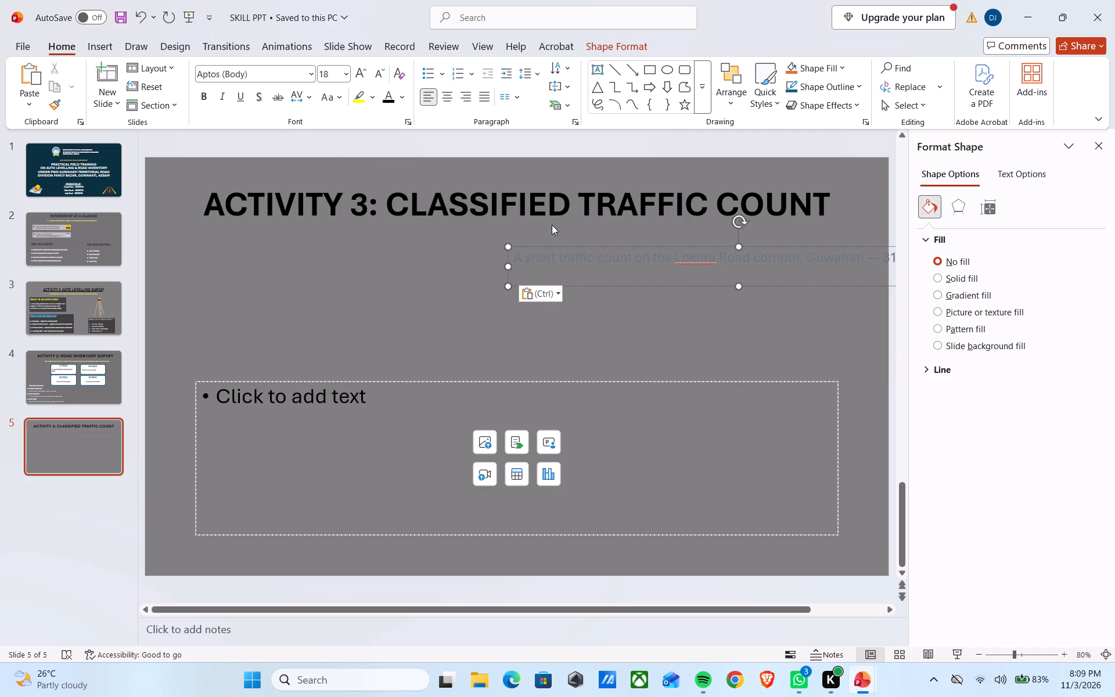
# Set the font colour of the Lokhra Road traffic count line to yellow.
pyautogui.hotkey('ctrl', 'a')
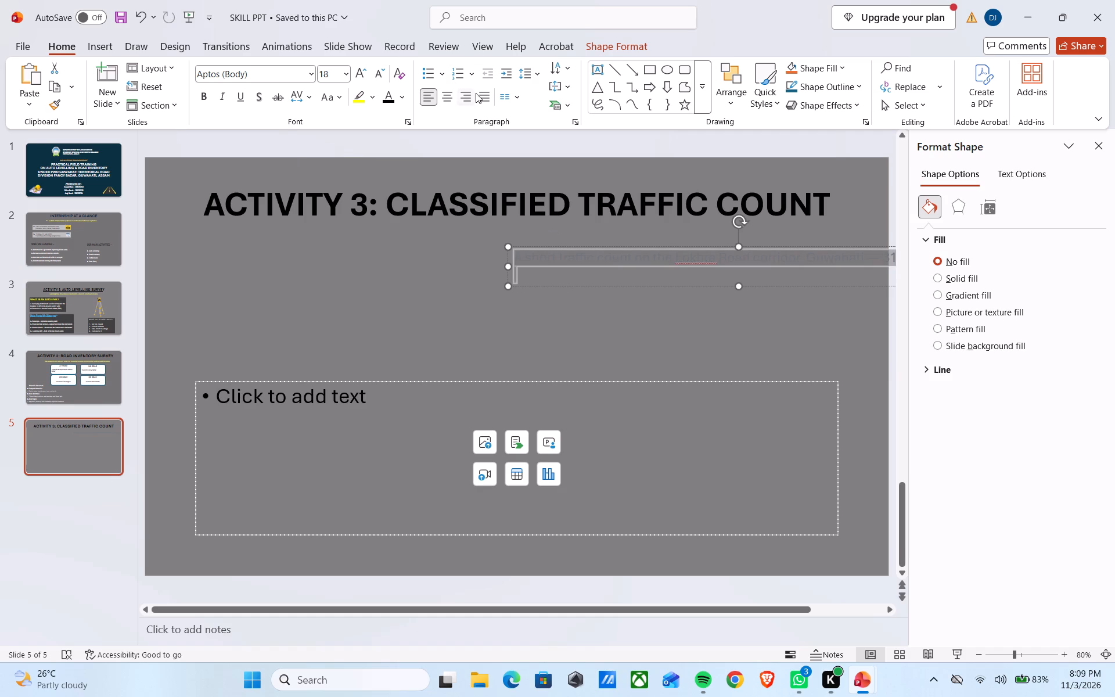
pyautogui.click(402, 100)
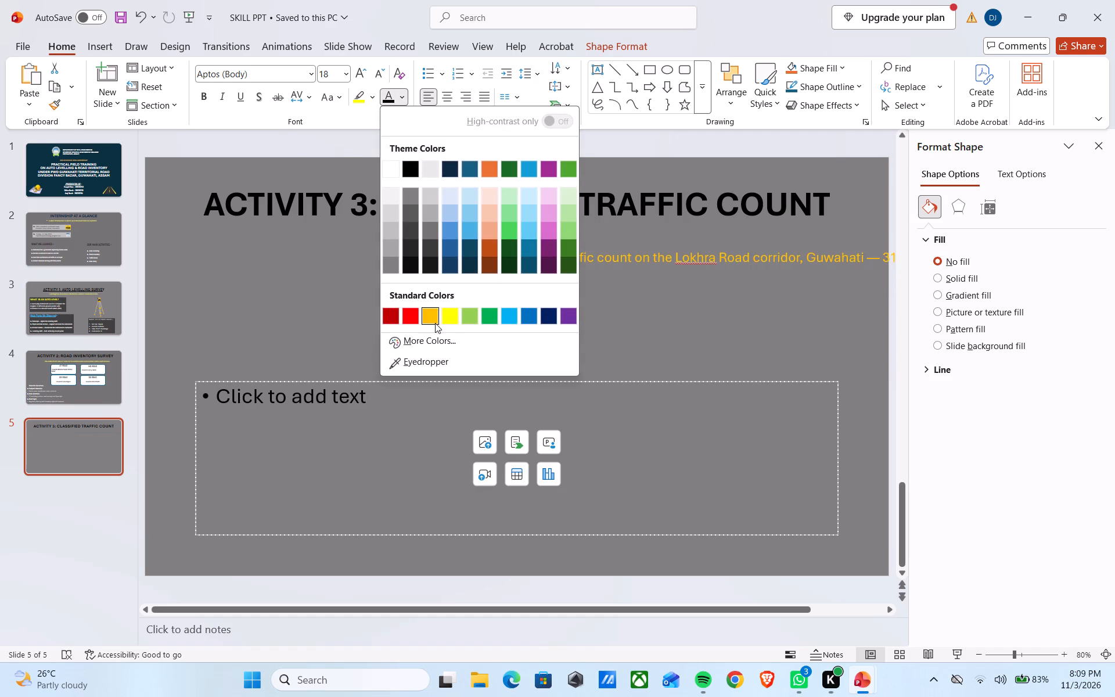
pyautogui.click(444, 320)
# Move the yellow Lokhra Road line directly beneath the Activity 3 title, roughly centred on the slide.
pyautogui.moveTo(561, 246); pyautogui.dragTo(453, 252)
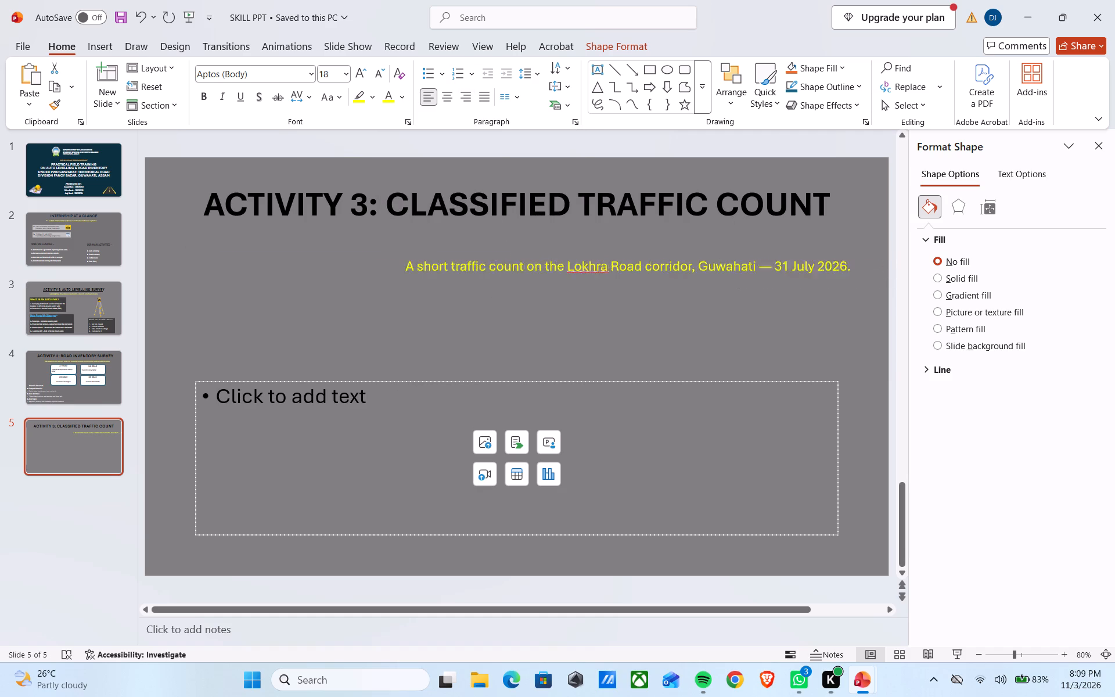
pyautogui.moveTo(453, 252); pyautogui.dragTo(355, 227)
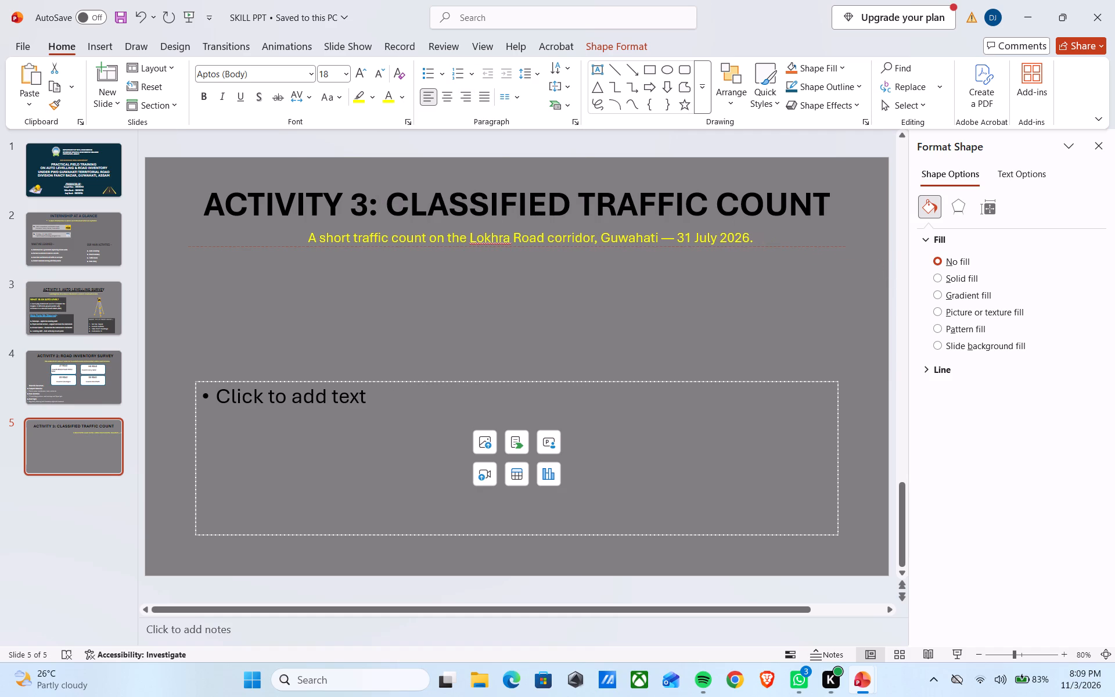
pyautogui.moveTo(355, 227); pyautogui.dragTo(336, 229)
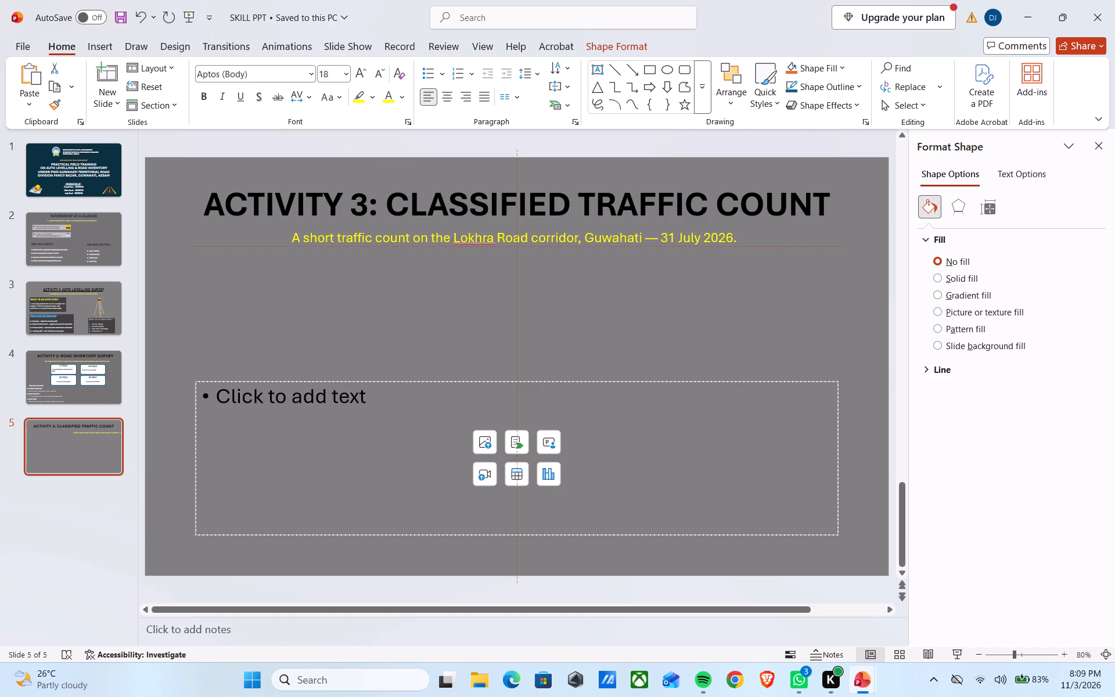
pyautogui.moveTo(336, 229); pyautogui.dragTo(336, 228)
pyautogui.click(473, 292)
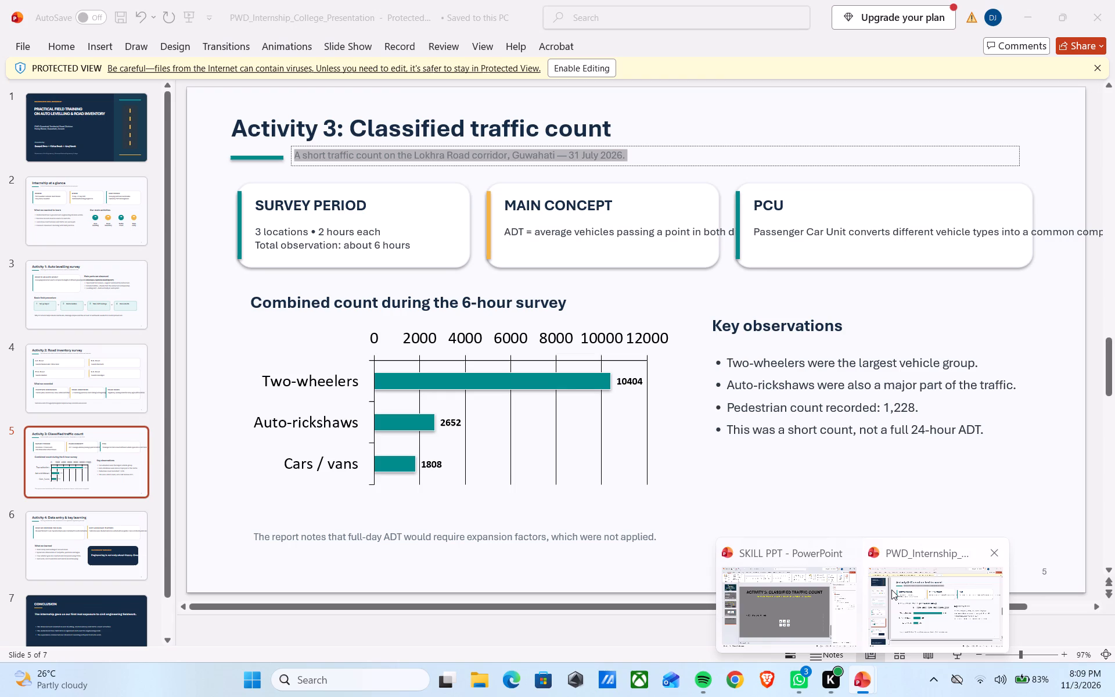
# Switch to PWD_Internship_College_Presentation and examine the three-card layout and Survey Period text on the Activity 3 slide.
pyautogui.click(891, 590)
pyautogui.scroll(2, 635, 438)
pyautogui.scroll(-2, 635, 438)
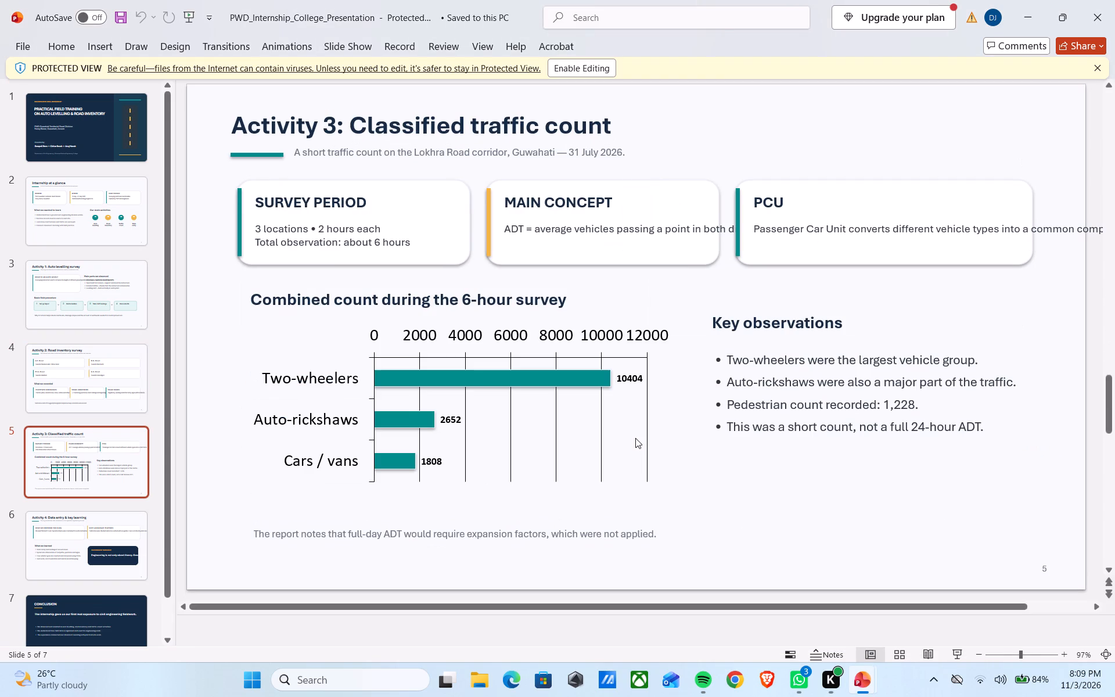
pyautogui.click(279, 231)
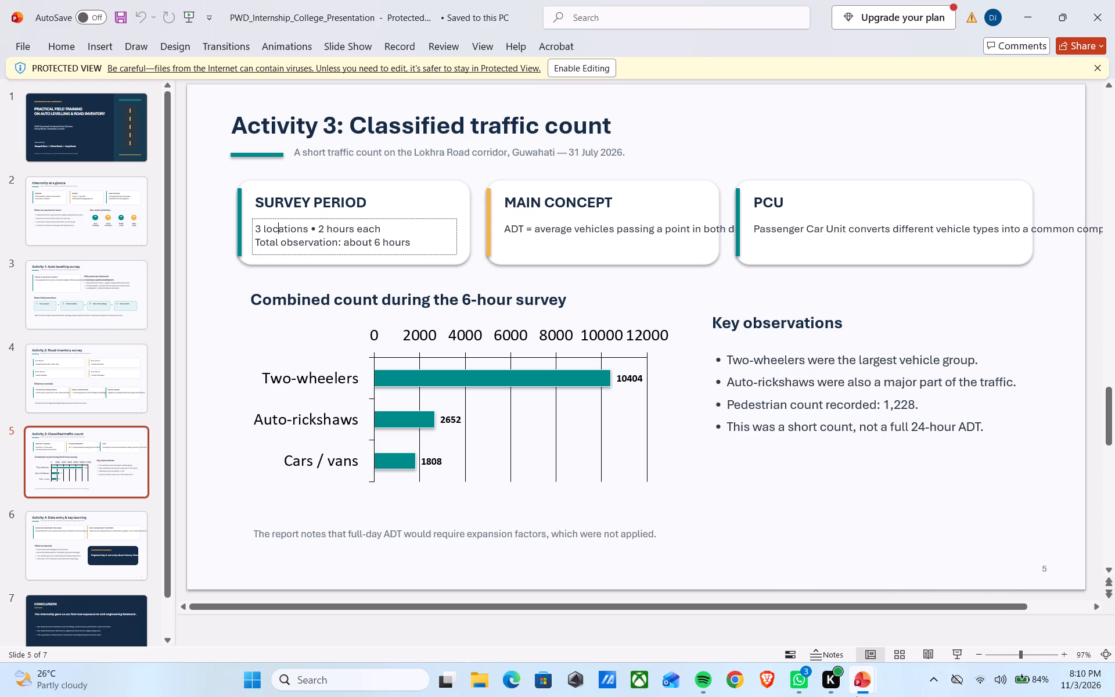
# Switch back to SKILL PPT and lower the top edge of slide 5's empty content placeholder to leave a shallow strip near the slide's bottom.
pyautogui.click(798, 605)
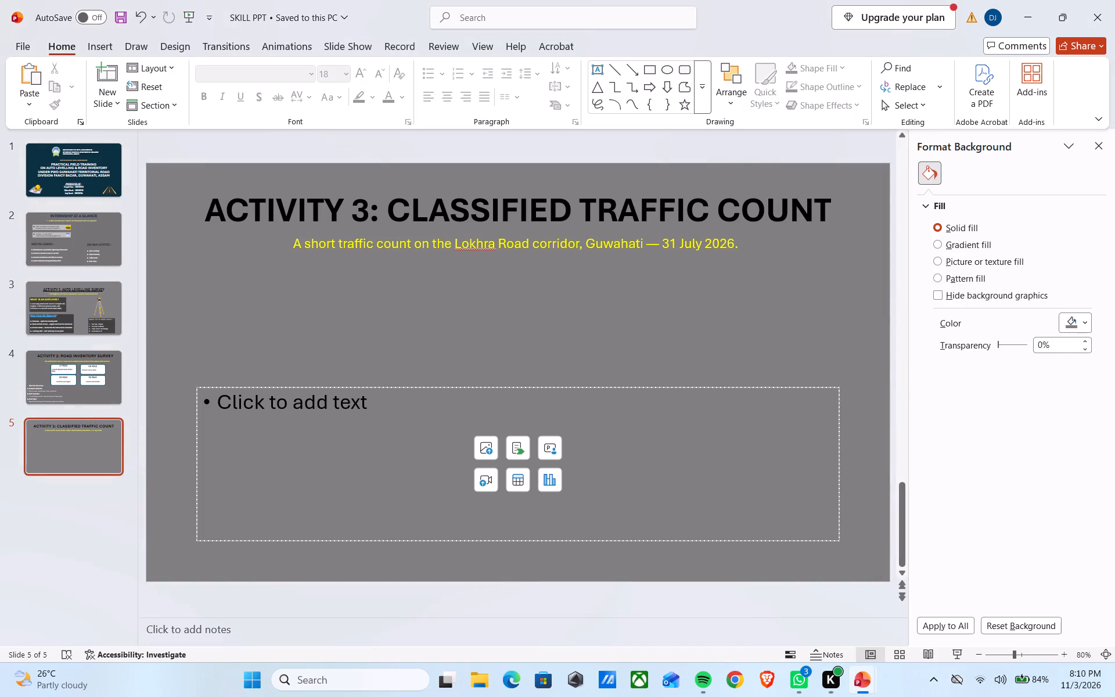
pyautogui.click(443, 407)
pyautogui.moveTo(516, 390); pyautogui.dragTo(520, 399)
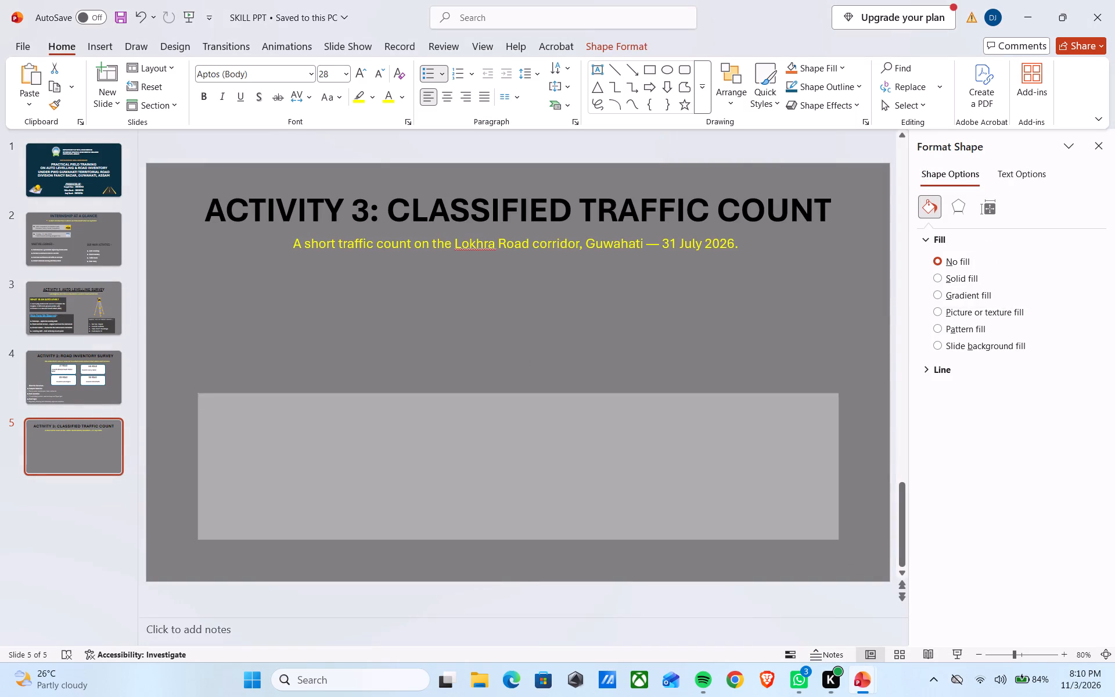
pyautogui.moveTo(520, 399); pyautogui.dragTo(524, 470)
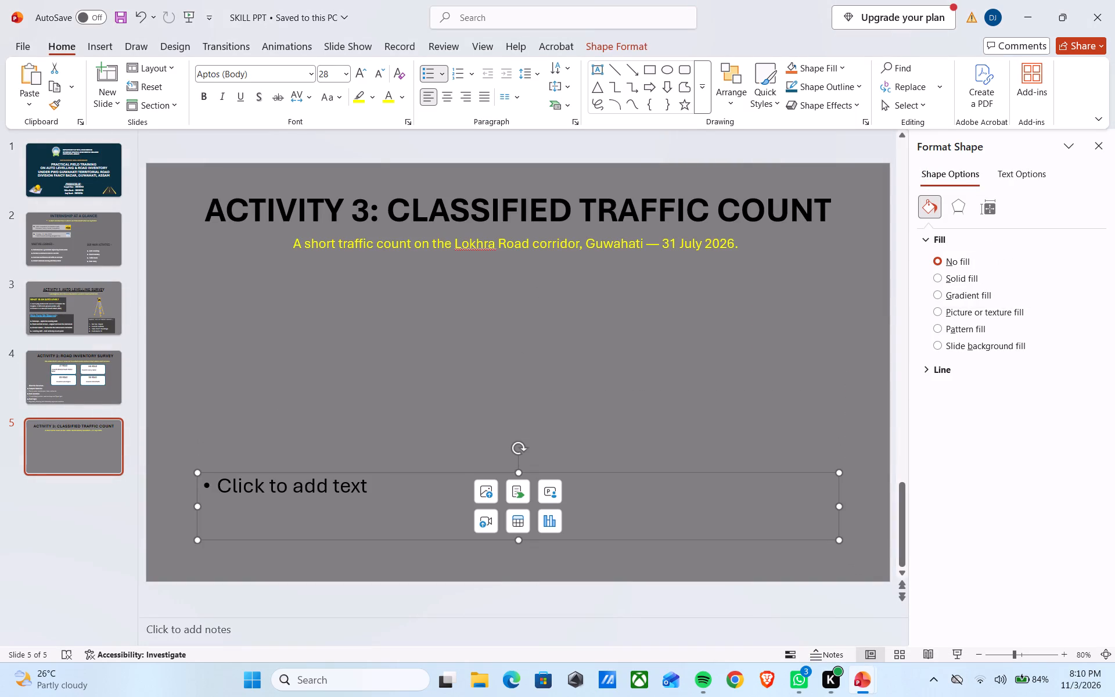
# Draw a rounded rectangle about 2.66" wide and 1.25" high below the Lokhra Road line and fill it white.
pyautogui.click(678, 70)
pyautogui.moveTo(196, 275); pyautogui.dragTo(337, 339)
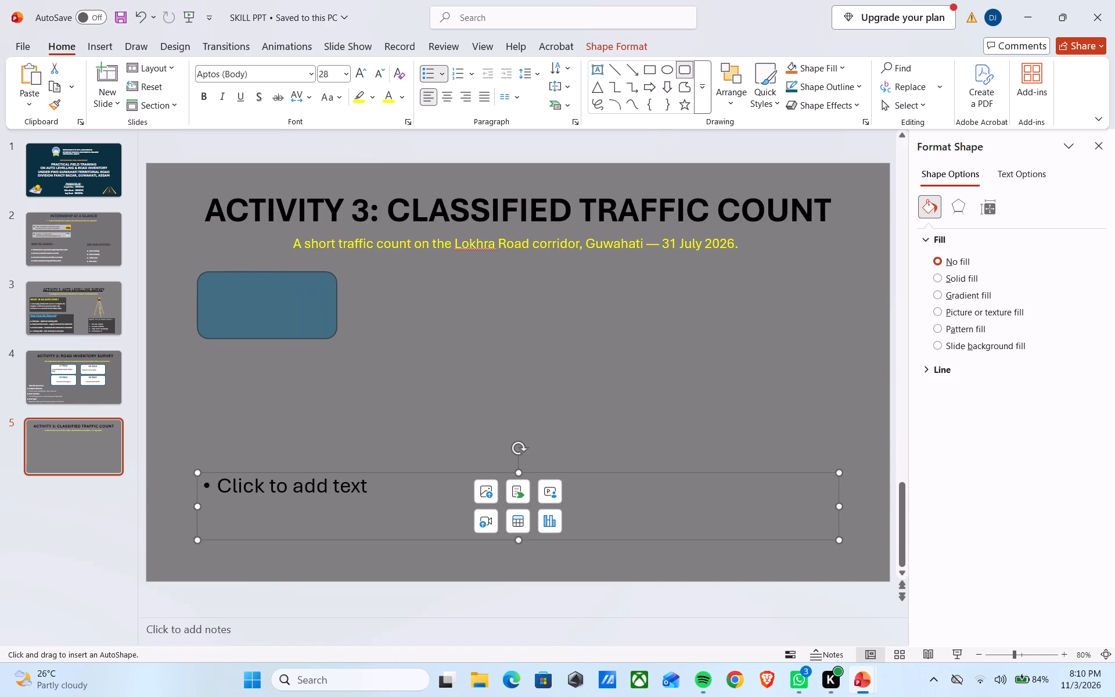
pyautogui.moveTo(337, 339); pyautogui.dragTo(342, 353)
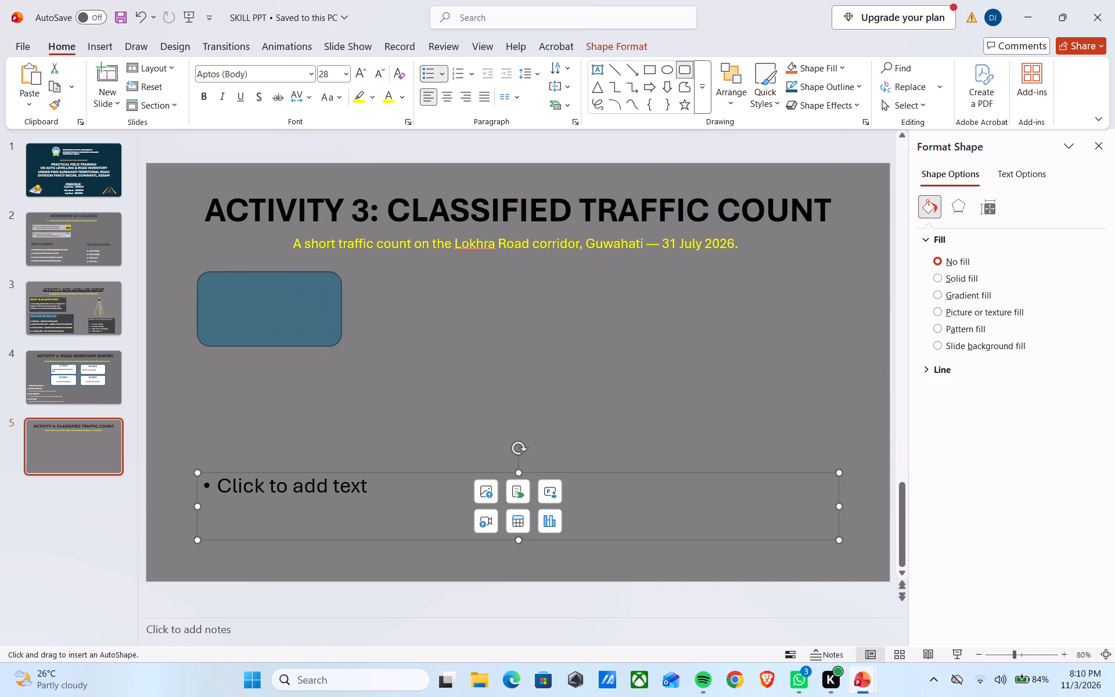
pyautogui.moveTo(342, 353); pyautogui.dragTo(345, 342)
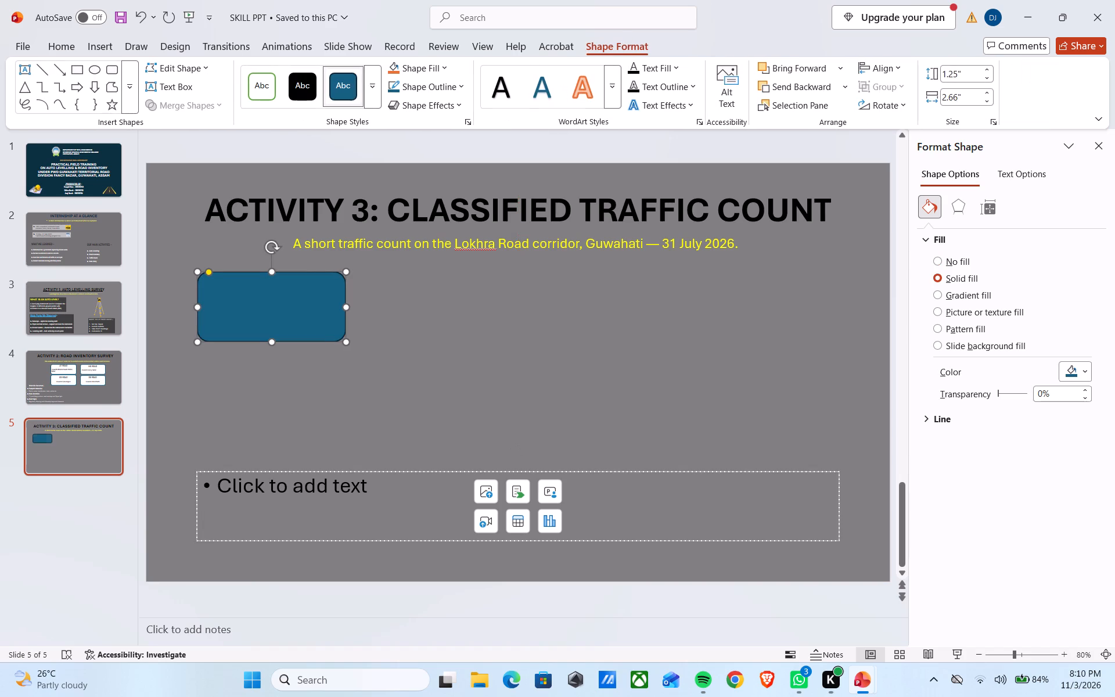
pyautogui.click(430, 68)
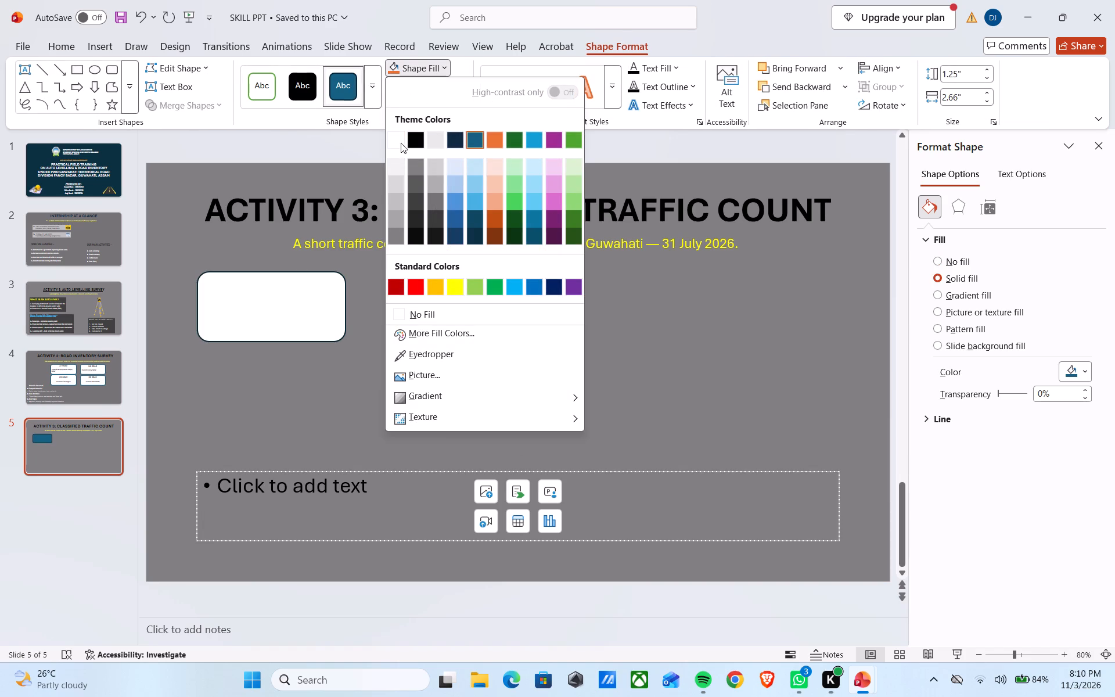
pyautogui.click(392, 137)
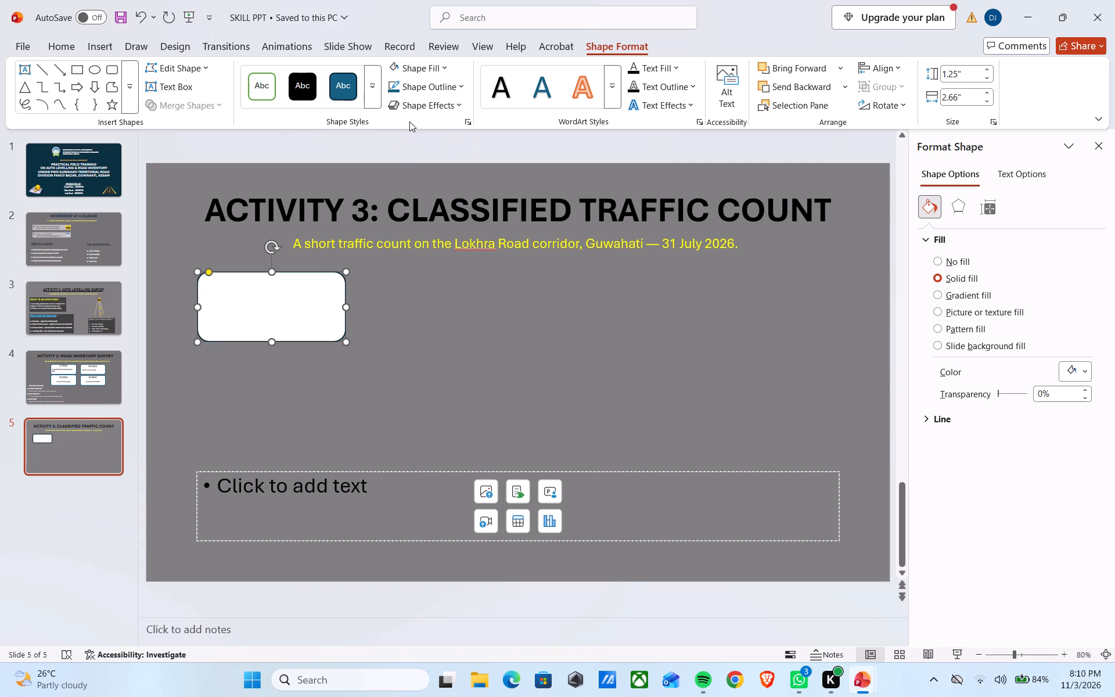
# Enlarge the white rounded rectangle to about 3.05" by 1.45" and position it near the slide's left edge below the yellow line.
pyautogui.moveTo(326, 290); pyautogui.dragTo(316, 296)
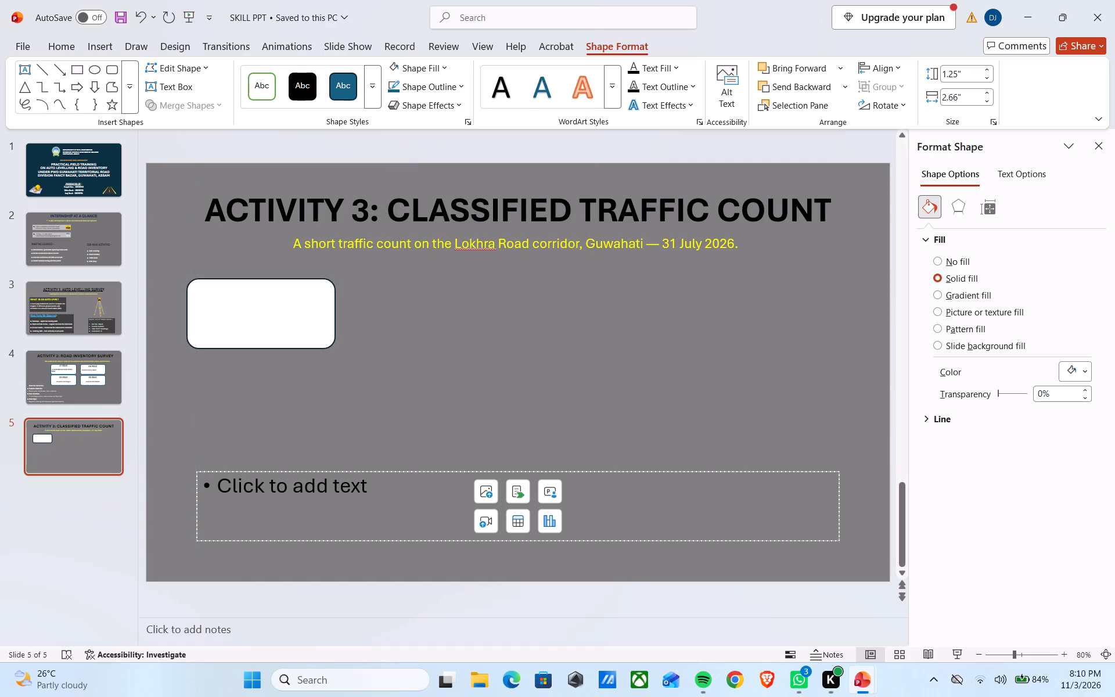
pyautogui.moveTo(316, 296); pyautogui.dragTo(307, 281)
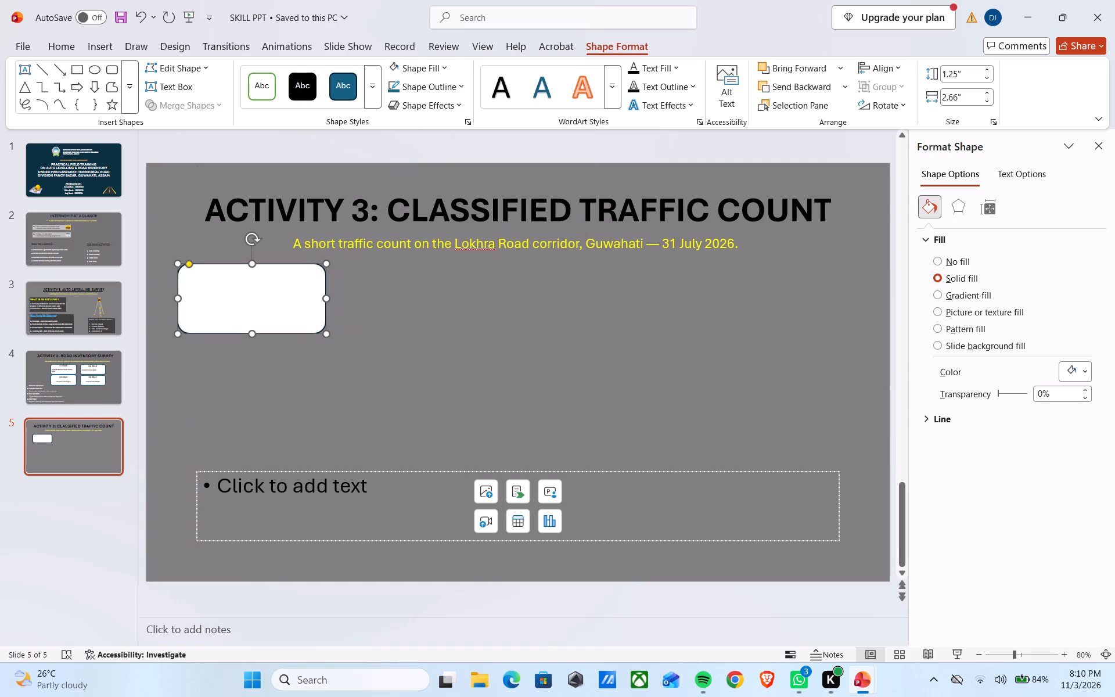
pyautogui.moveTo(324, 331); pyautogui.dragTo(339, 349)
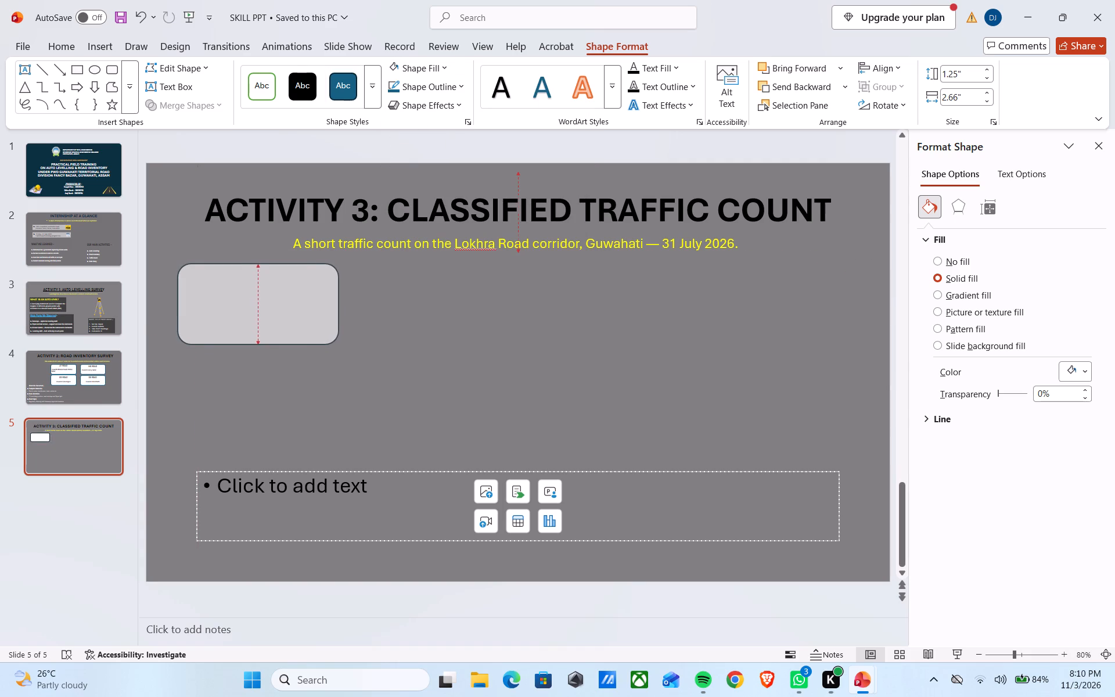
pyautogui.moveTo(339, 349); pyautogui.dragTo(348, 348)
pyautogui.moveTo(321, 312); pyautogui.dragTo(307, 318)
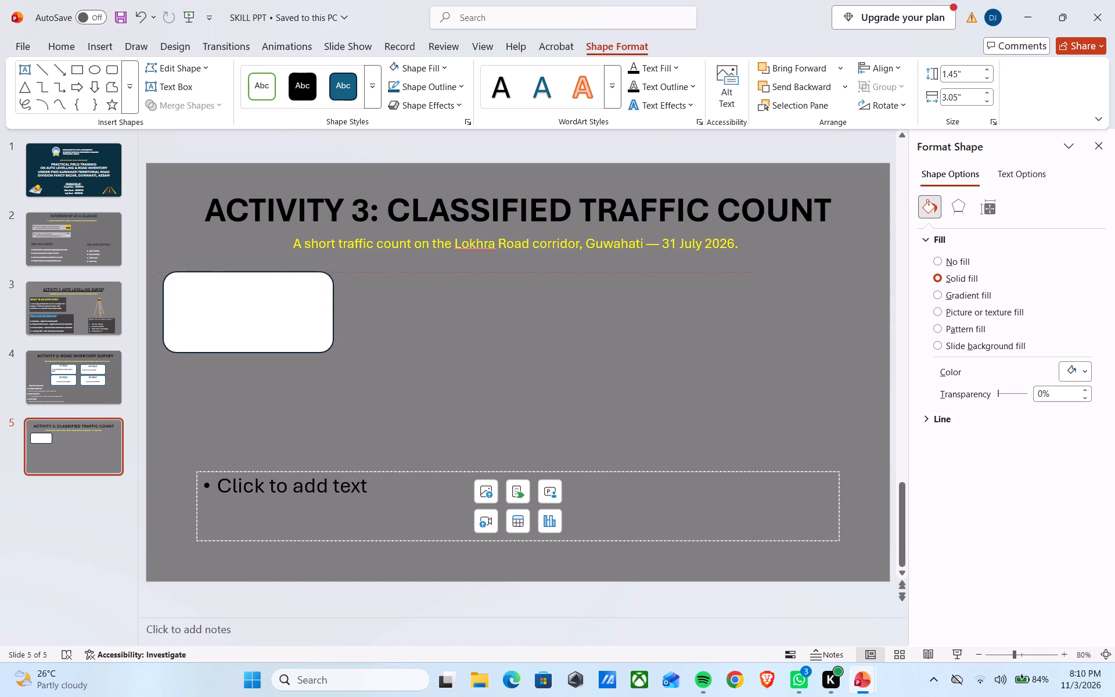
pyautogui.moveTo(307, 318); pyautogui.dragTo(314, 311)
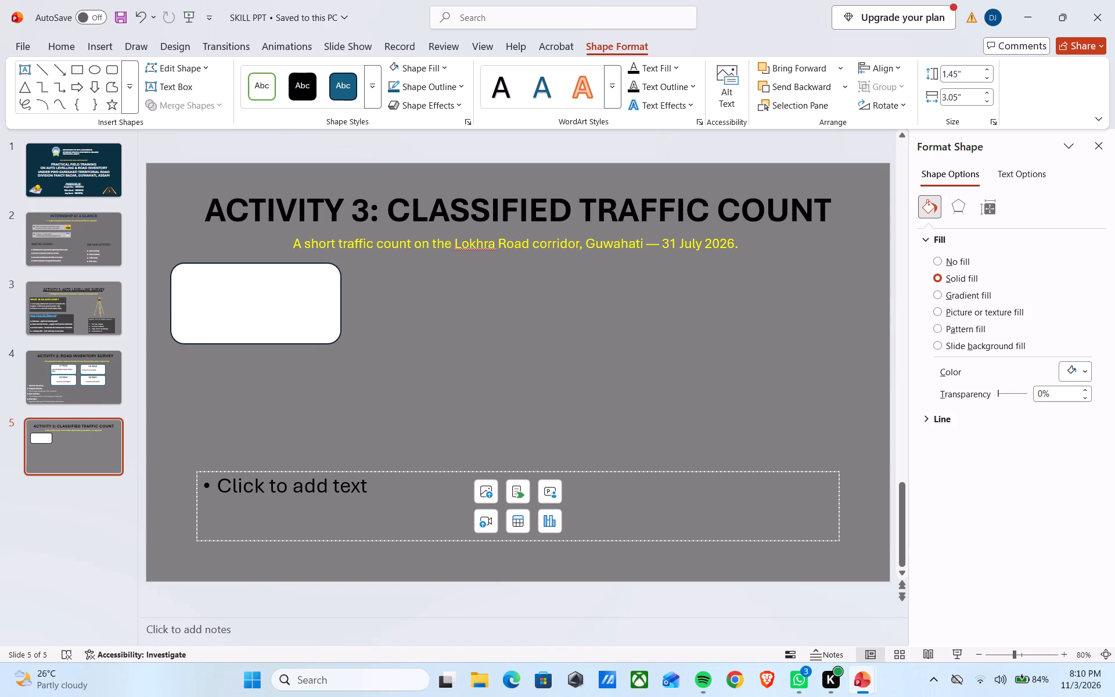
pyautogui.moveTo(314, 311); pyautogui.dragTo(307, 318)
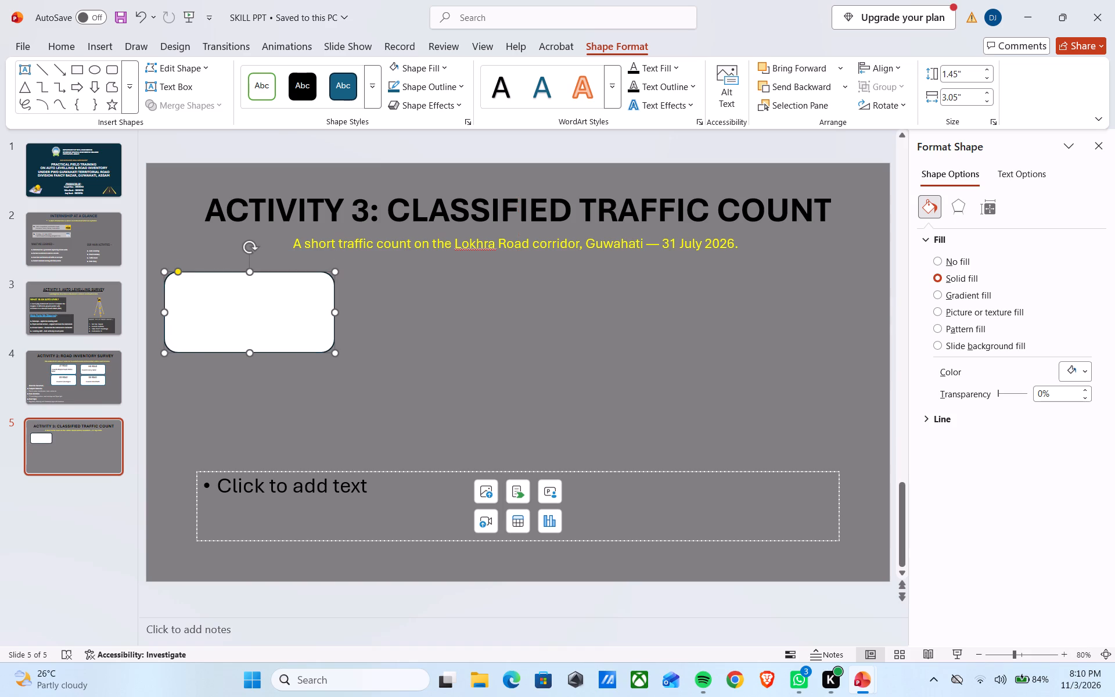
# Duplicate the white card twice and align the copies in its row, one centred on the slide and one near the right edge.
pyautogui.click(307, 318)
pyautogui.hotkey('ctrl', 'c')
pyautogui.hotkey('ctrl', 'v')
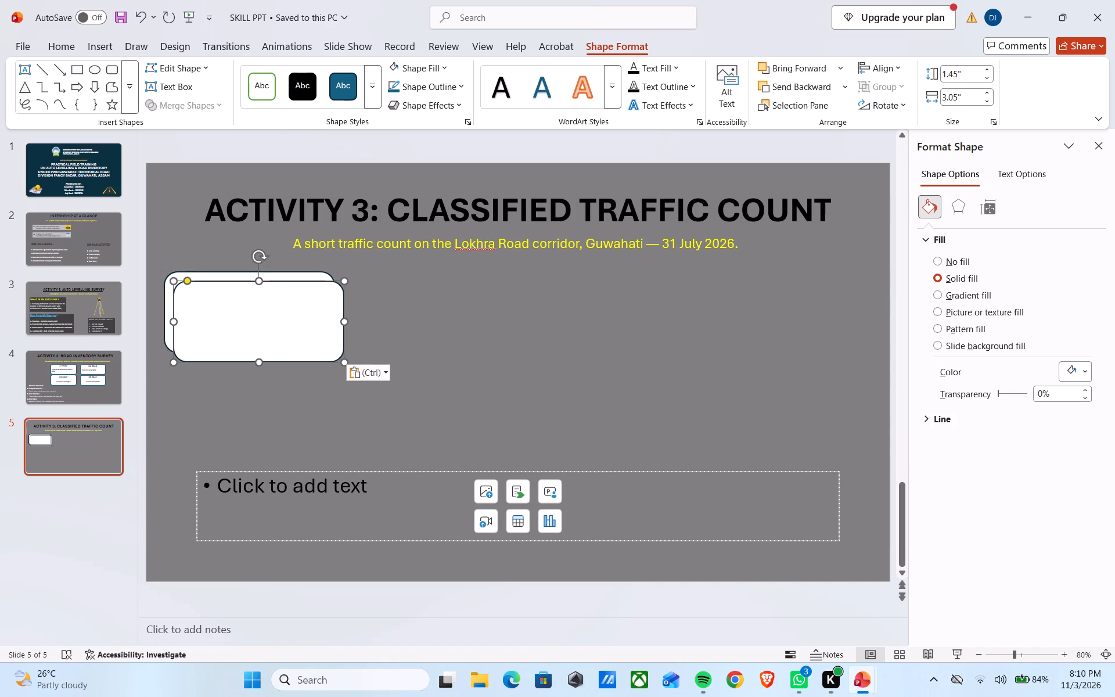
pyautogui.hotkey('ctrl', 'v')
pyautogui.moveTo(307, 318); pyautogui.dragTo(570, 296)
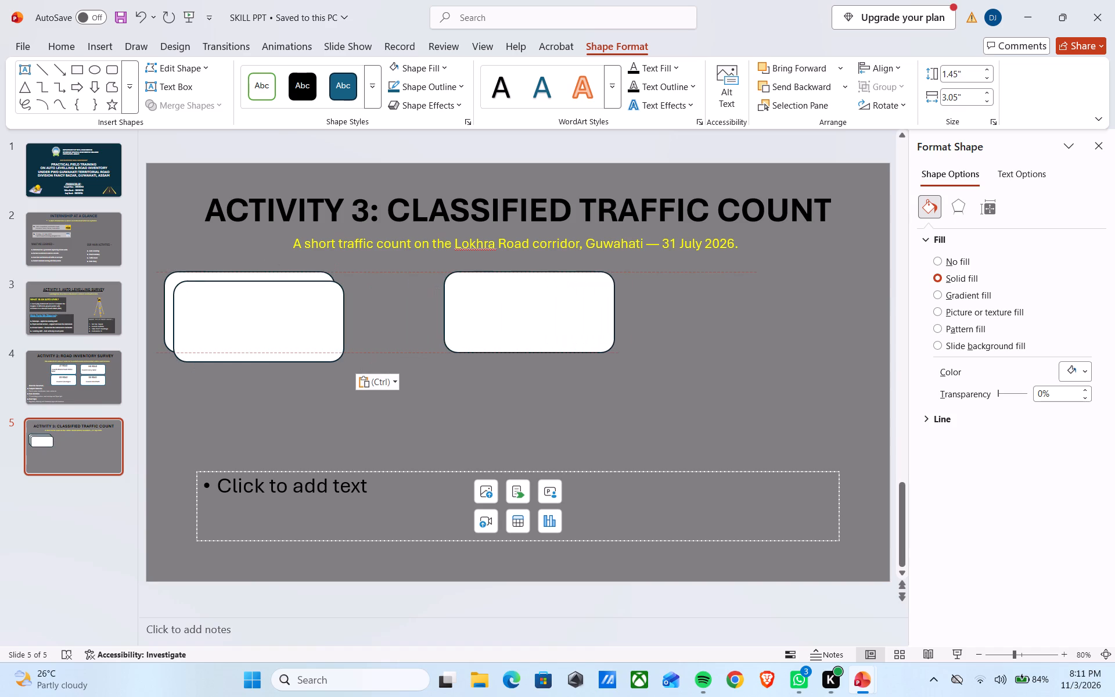
pyautogui.moveTo(570, 296); pyautogui.dragTo(557, 297)
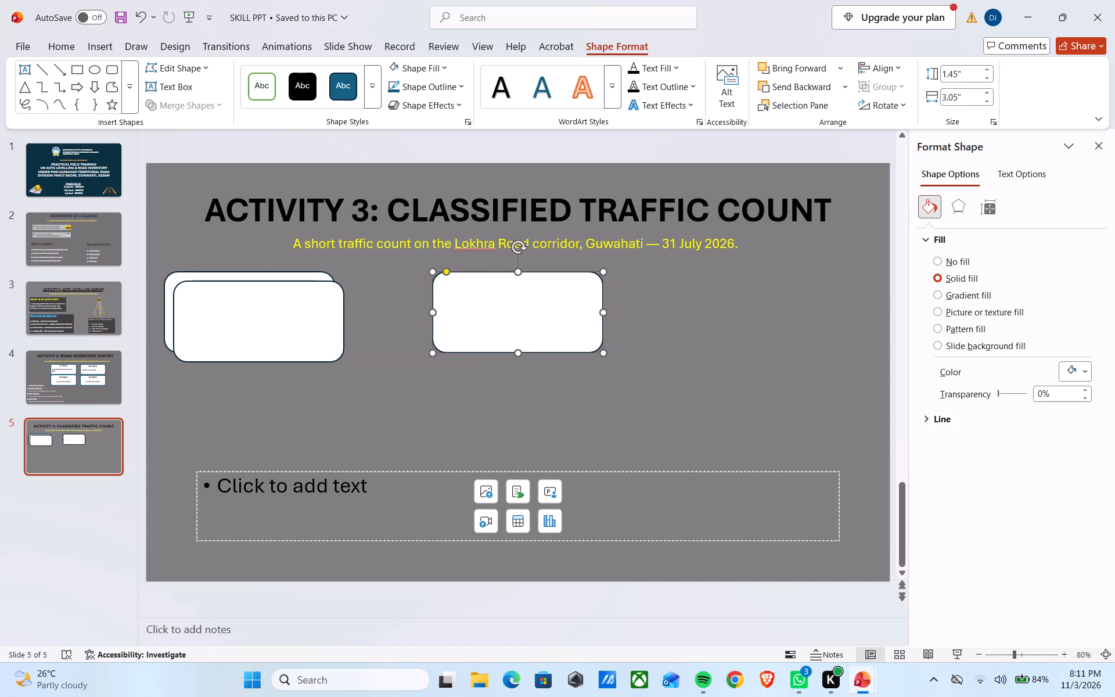
pyautogui.moveTo(328, 314); pyautogui.dragTo(835, 301)
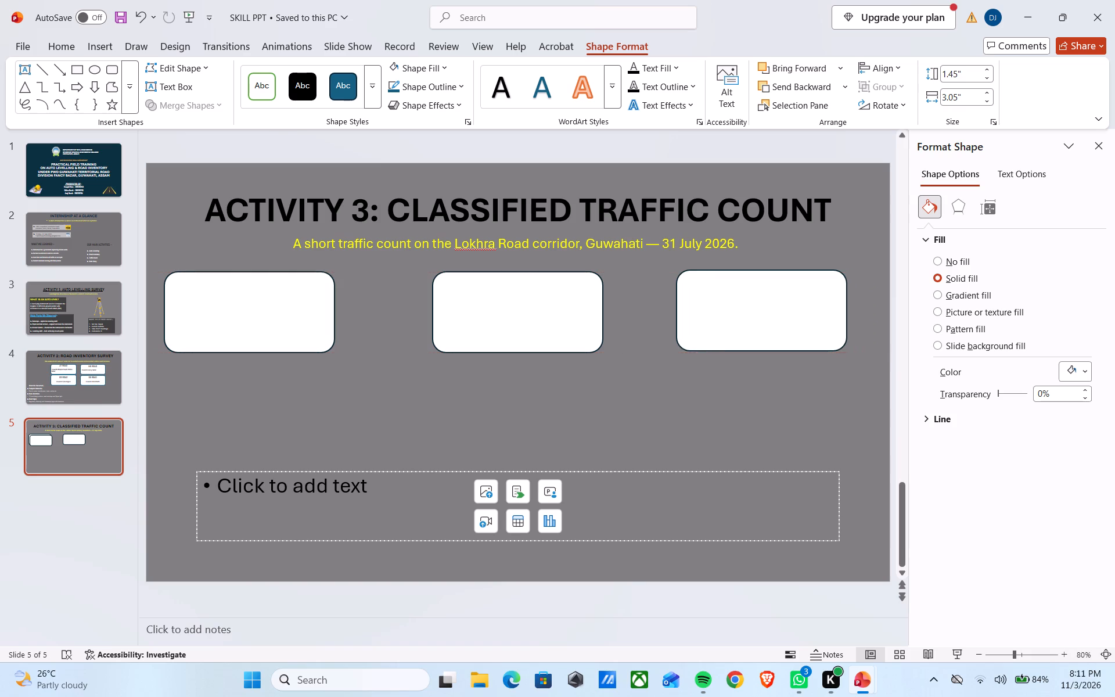
pyautogui.moveTo(835, 301); pyautogui.dragTo(844, 299)
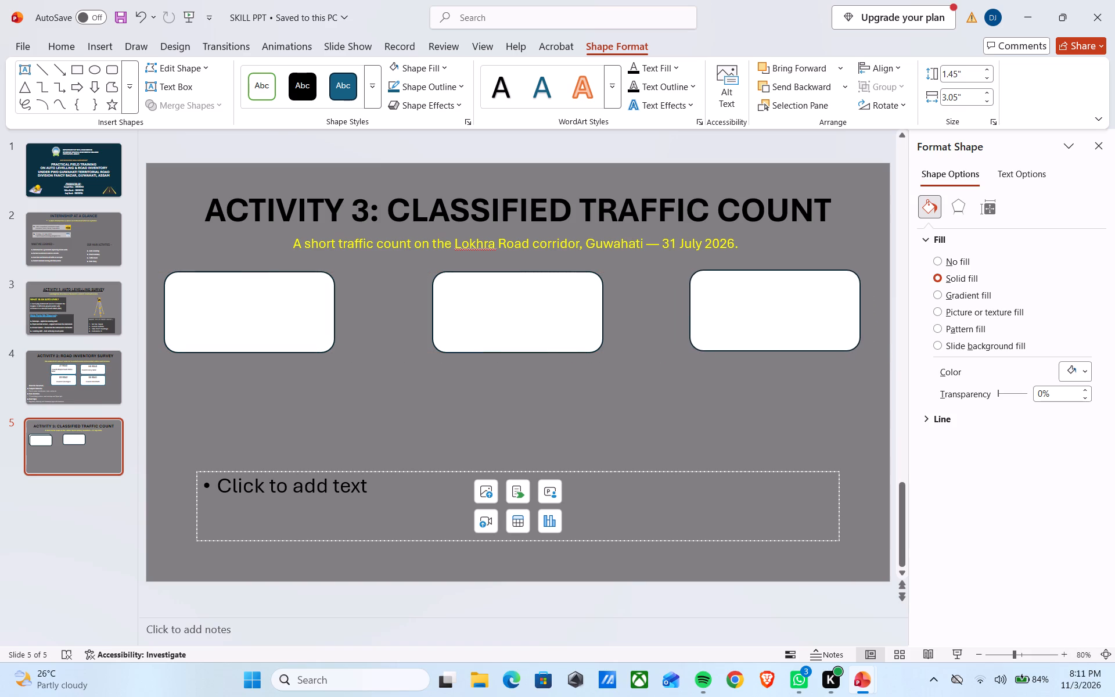
pyautogui.moveTo(844, 299); pyautogui.dragTo(845, 299)
pyautogui.moveTo(807, 312); pyautogui.dragTo(823, 310)
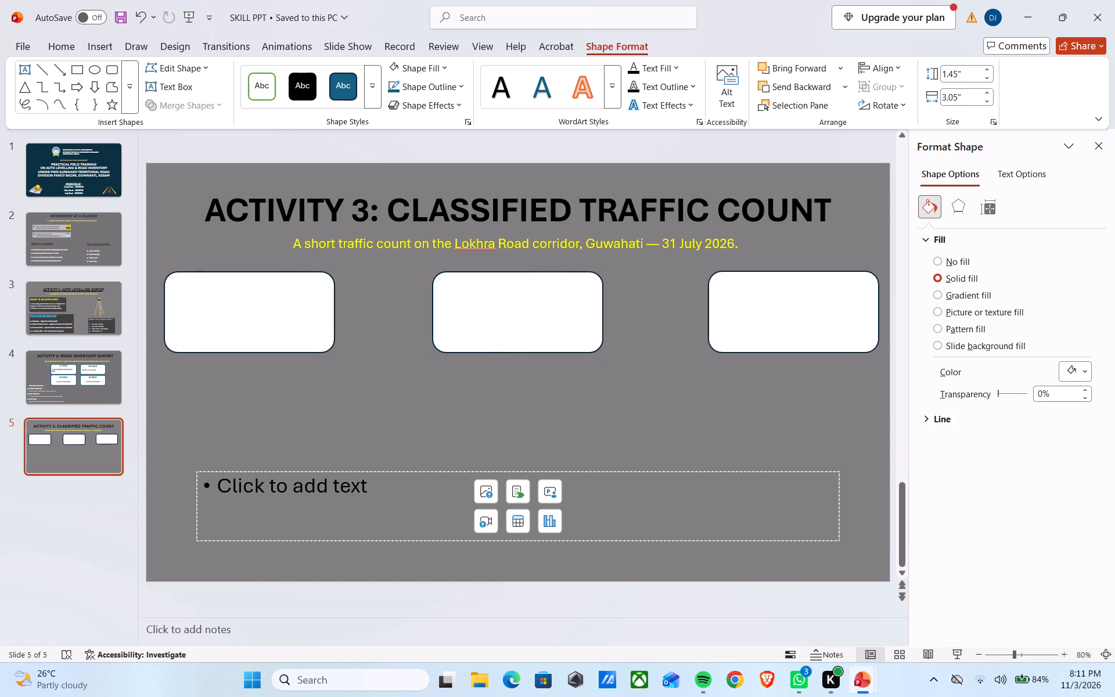
pyautogui.moveTo(823, 310); pyautogui.dragTo(819, 311)
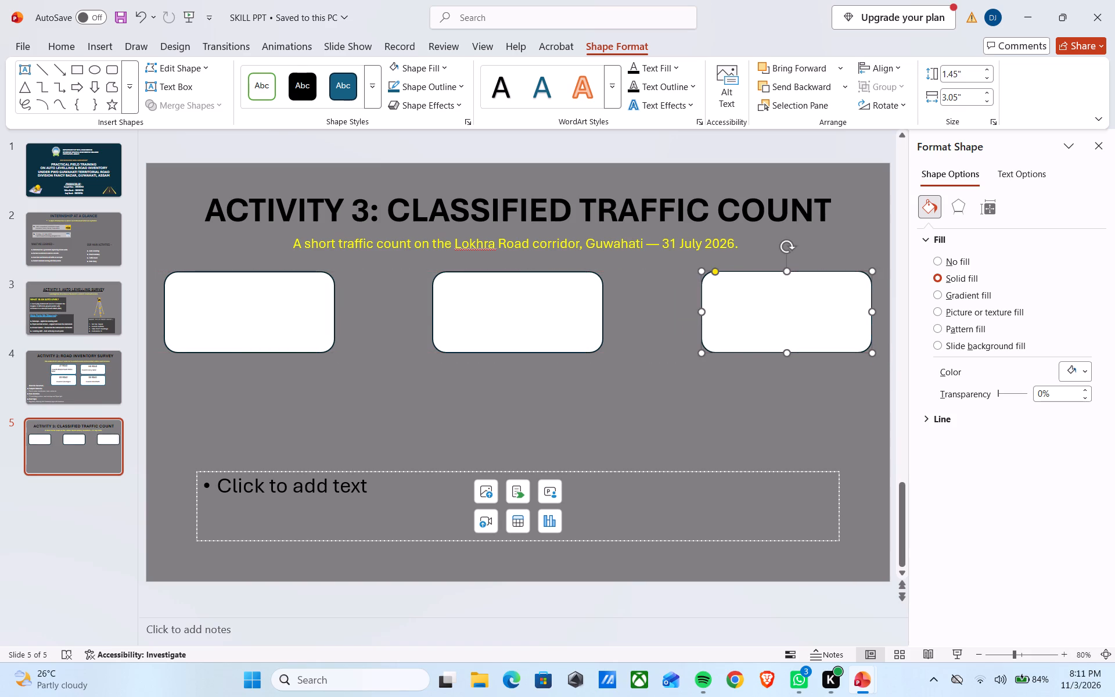
# Move the two outer white cards inward towards the middle card, keeping all three level and roughly evenly spaced.
pyautogui.click(544, 304)
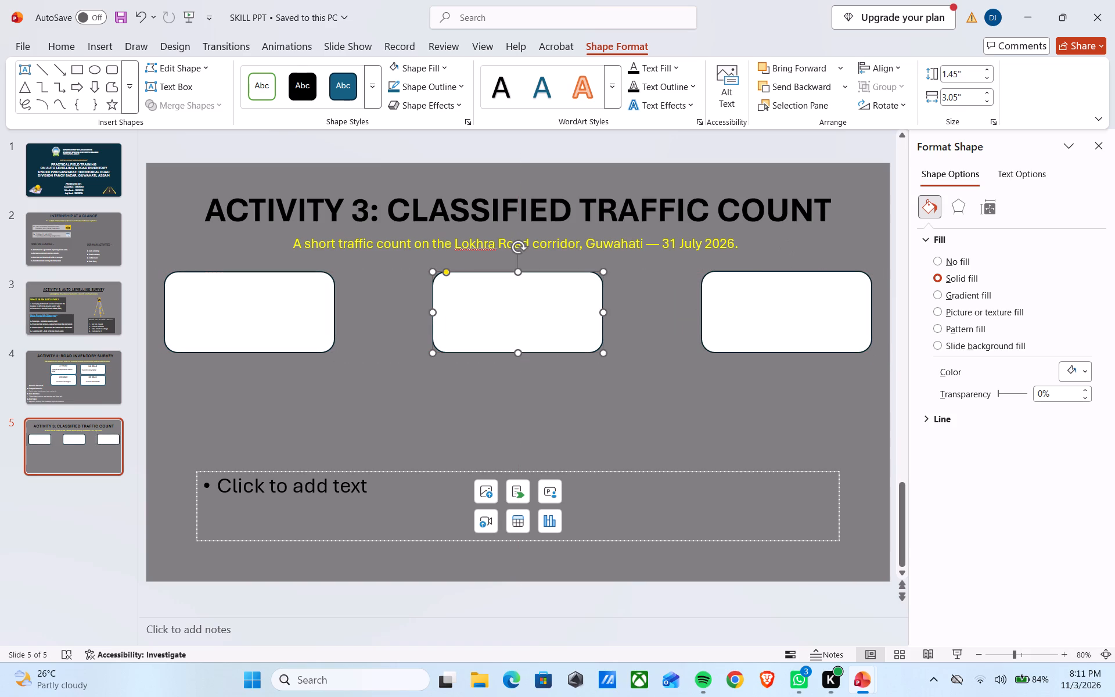
pyautogui.moveTo(267, 301); pyautogui.dragTo(301, 302)
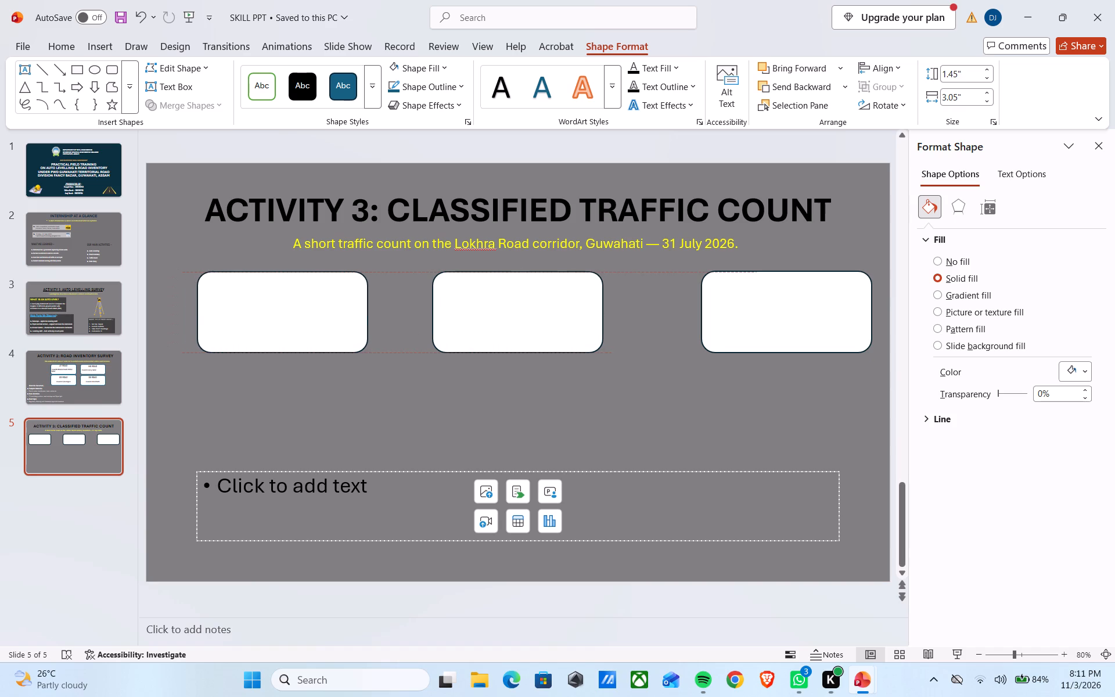
pyautogui.moveTo(301, 302); pyautogui.dragTo(305, 302)
pyautogui.moveTo(750, 304); pyautogui.dragTo(739, 301)
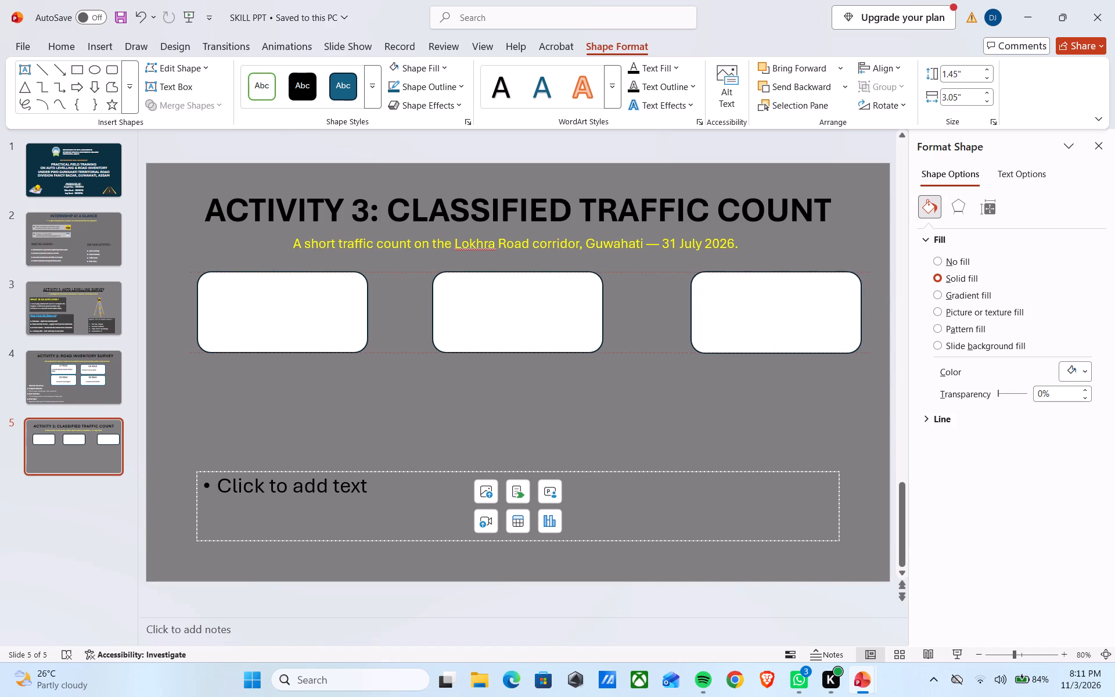
pyautogui.moveTo(739, 301); pyautogui.dragTo(729, 303)
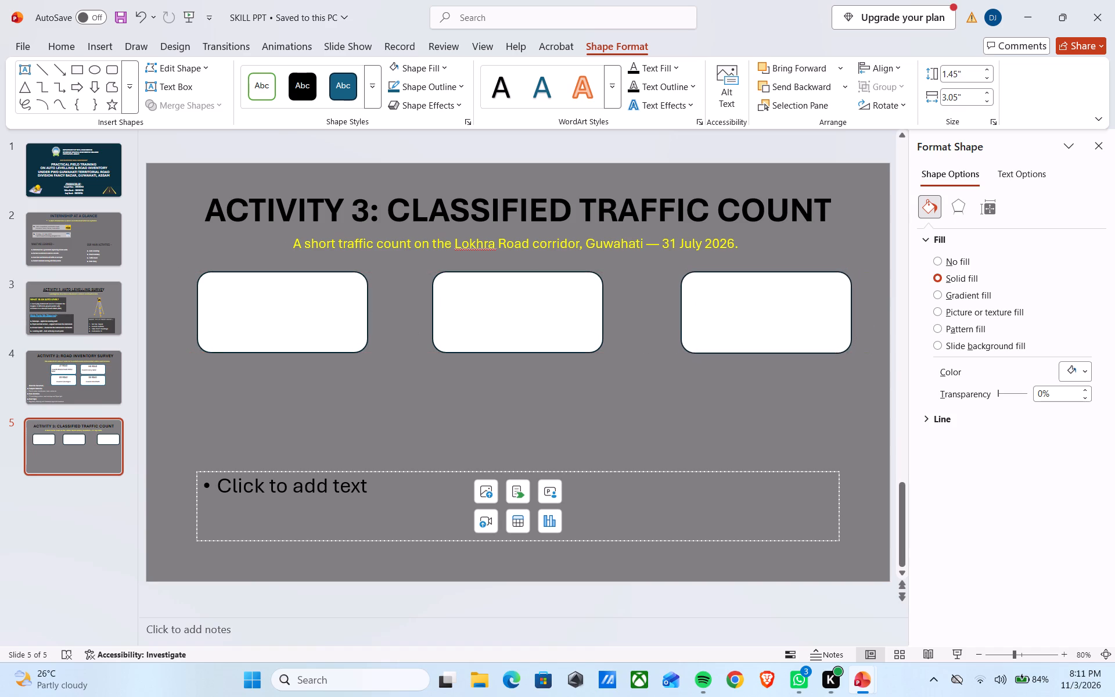
pyautogui.moveTo(729, 303); pyautogui.dragTo(731, 306)
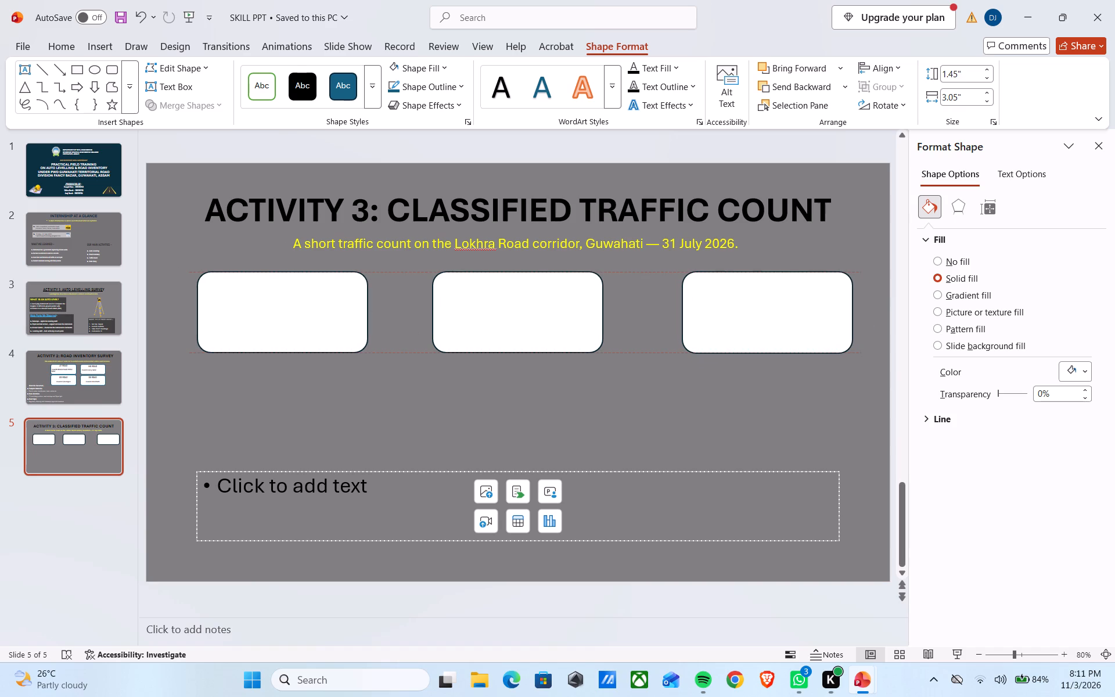
pyautogui.moveTo(731, 306); pyautogui.dragTo(726, 304)
pyautogui.click(614, 396)
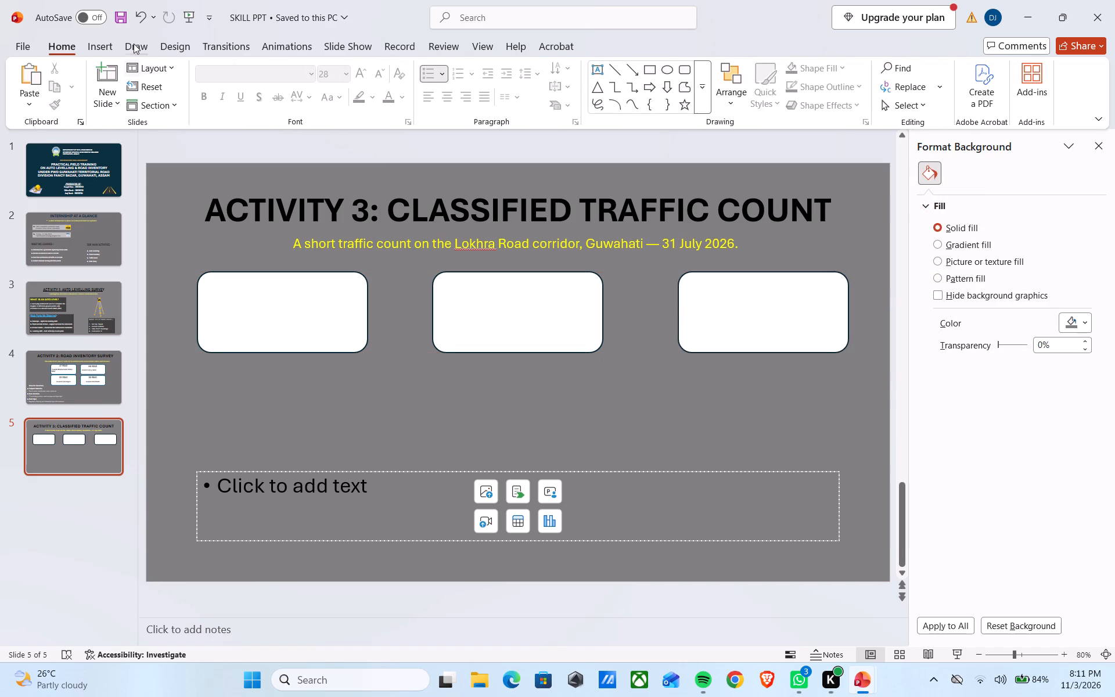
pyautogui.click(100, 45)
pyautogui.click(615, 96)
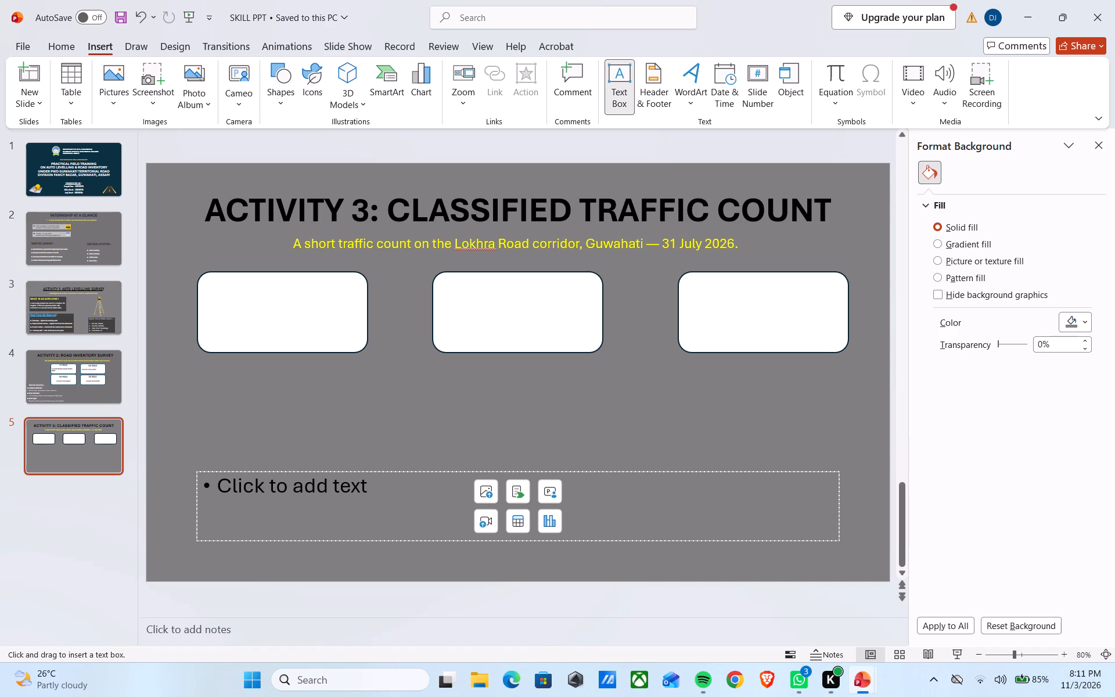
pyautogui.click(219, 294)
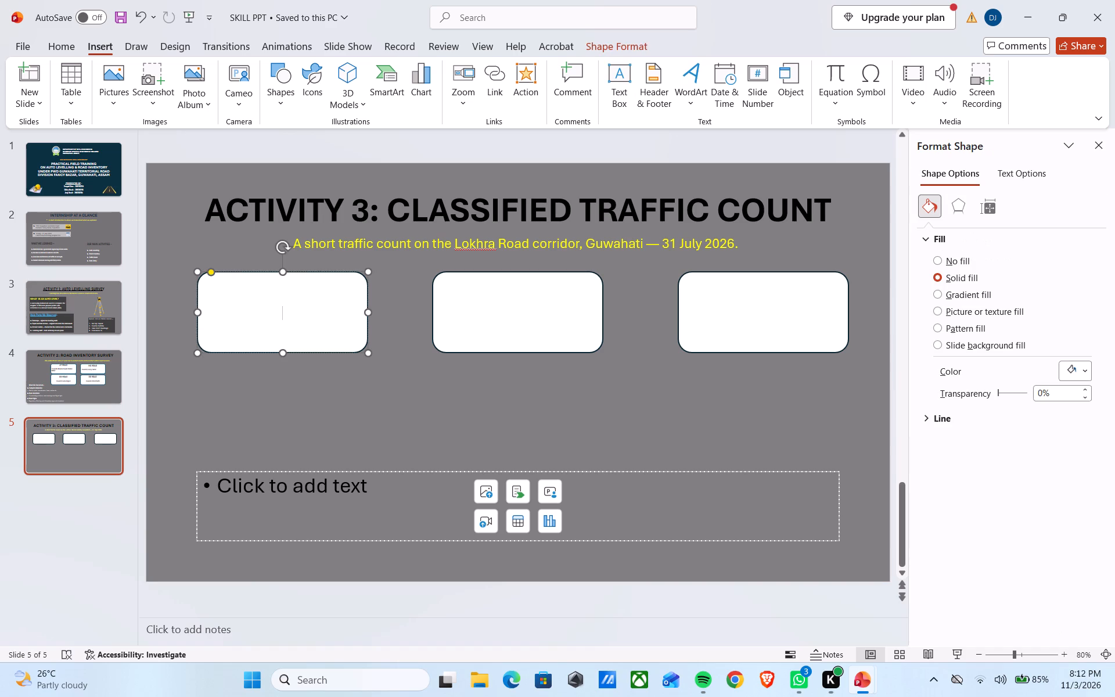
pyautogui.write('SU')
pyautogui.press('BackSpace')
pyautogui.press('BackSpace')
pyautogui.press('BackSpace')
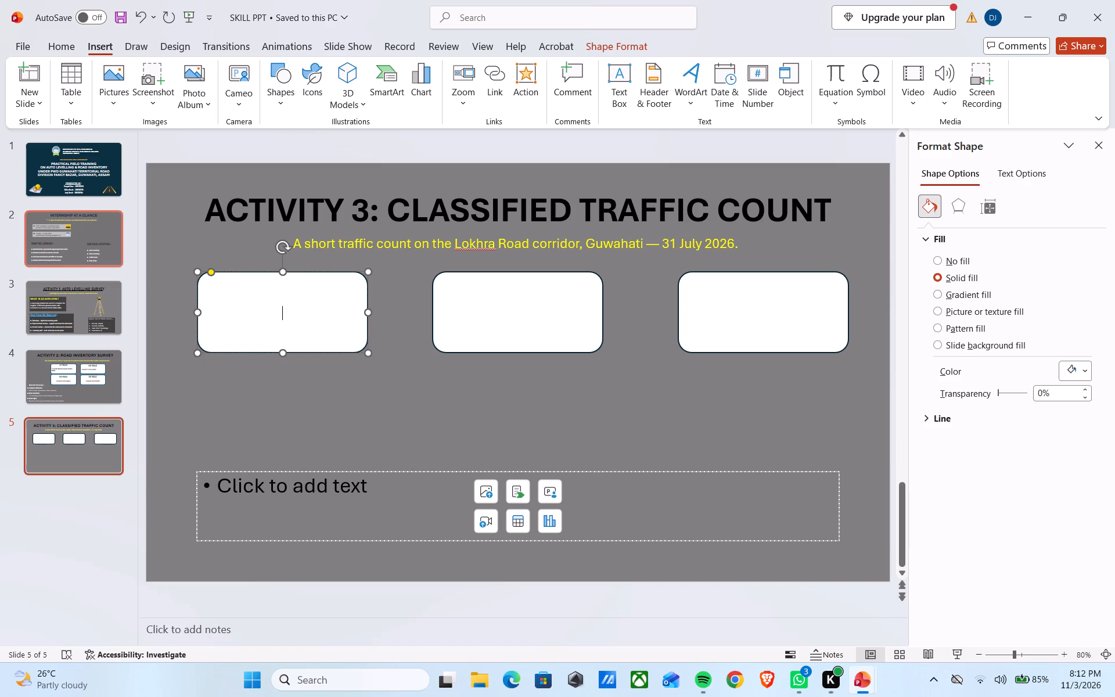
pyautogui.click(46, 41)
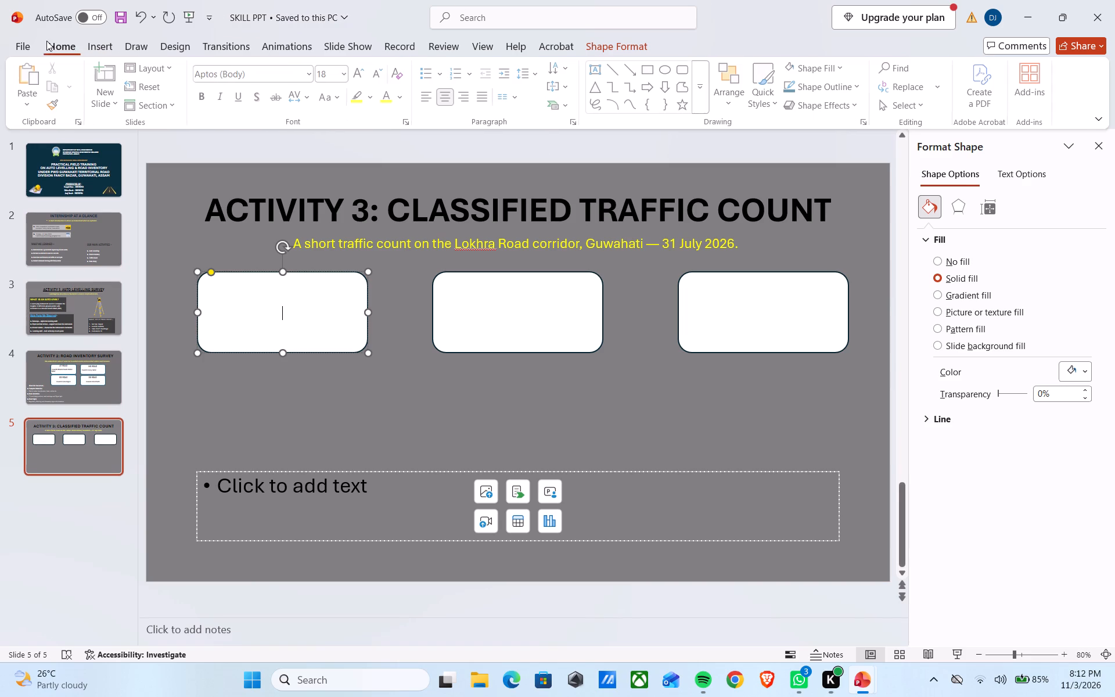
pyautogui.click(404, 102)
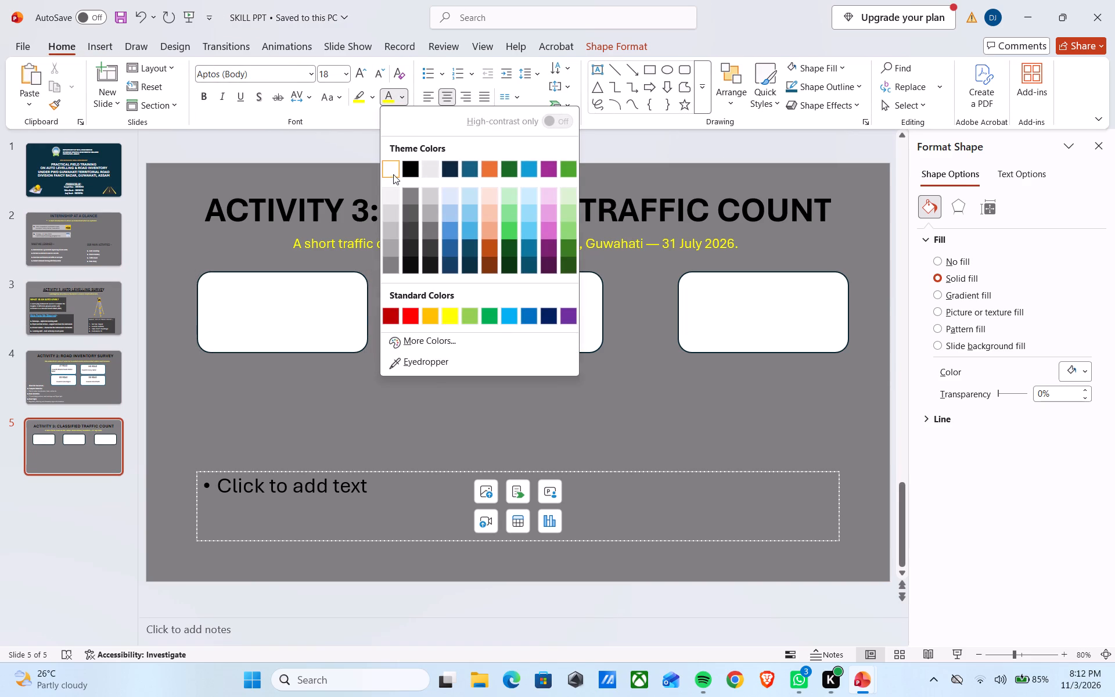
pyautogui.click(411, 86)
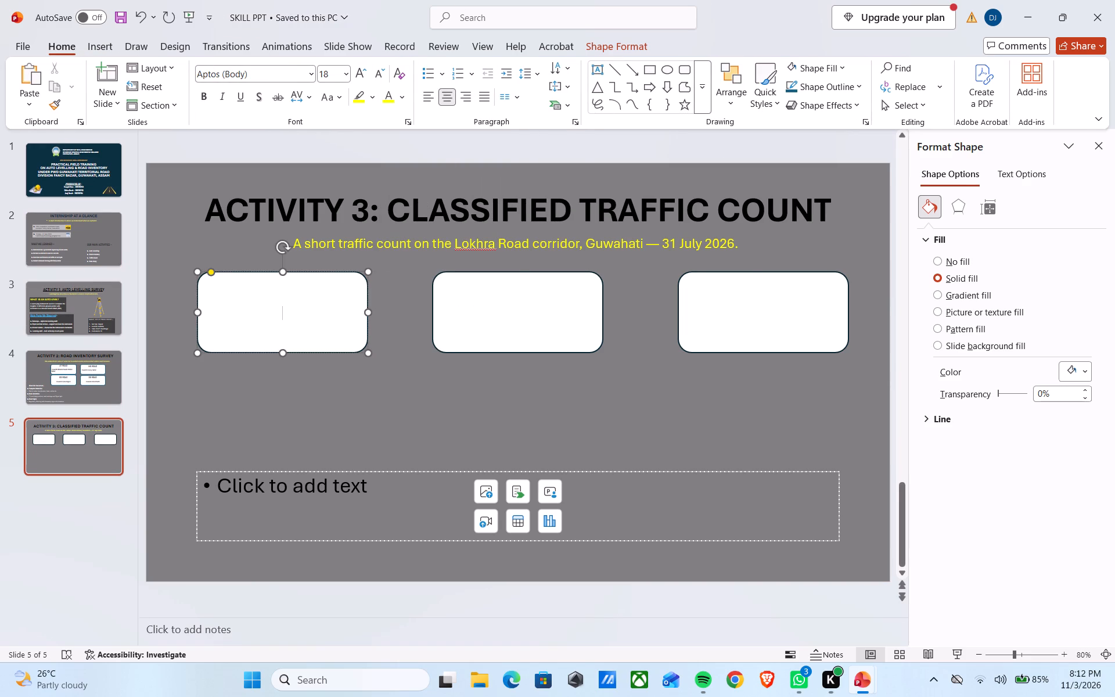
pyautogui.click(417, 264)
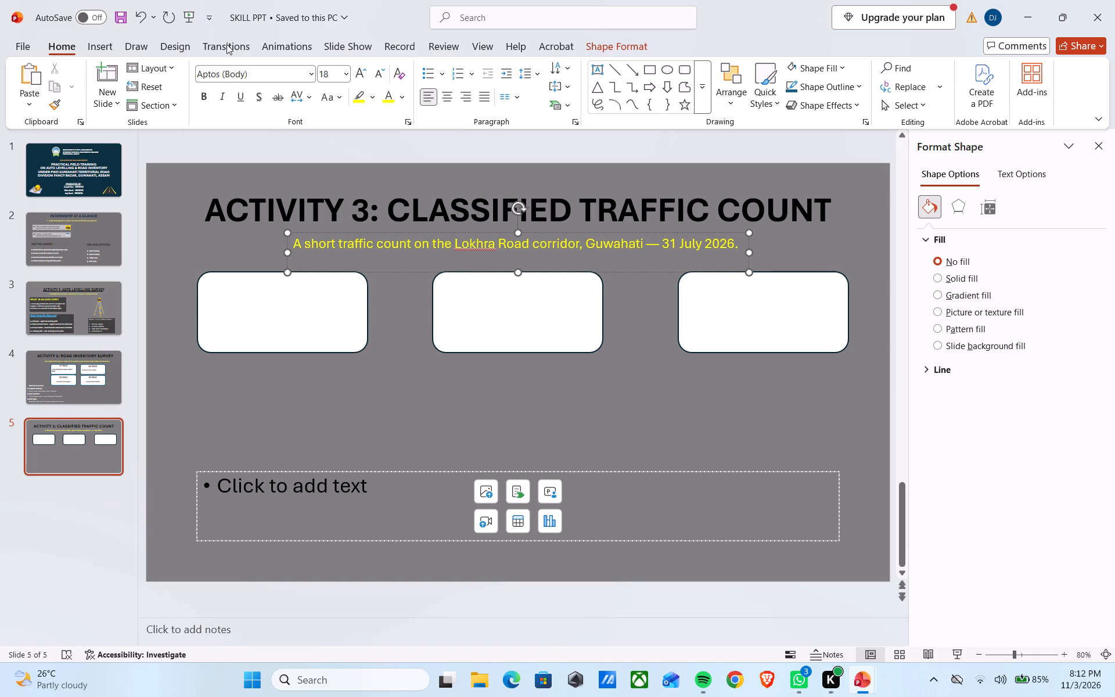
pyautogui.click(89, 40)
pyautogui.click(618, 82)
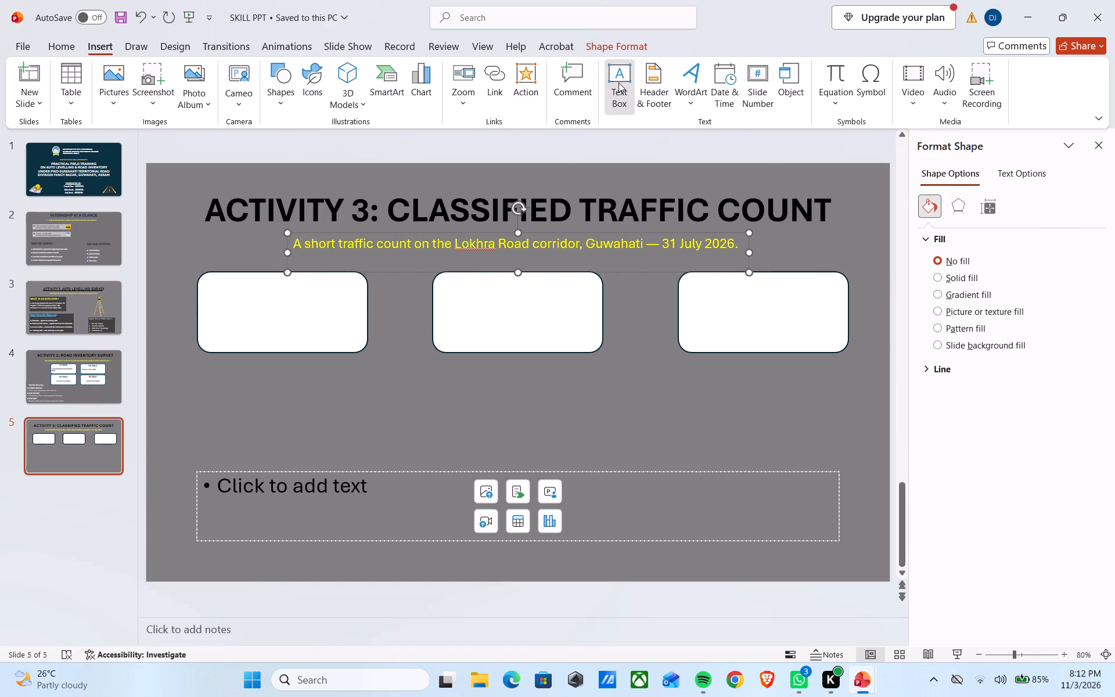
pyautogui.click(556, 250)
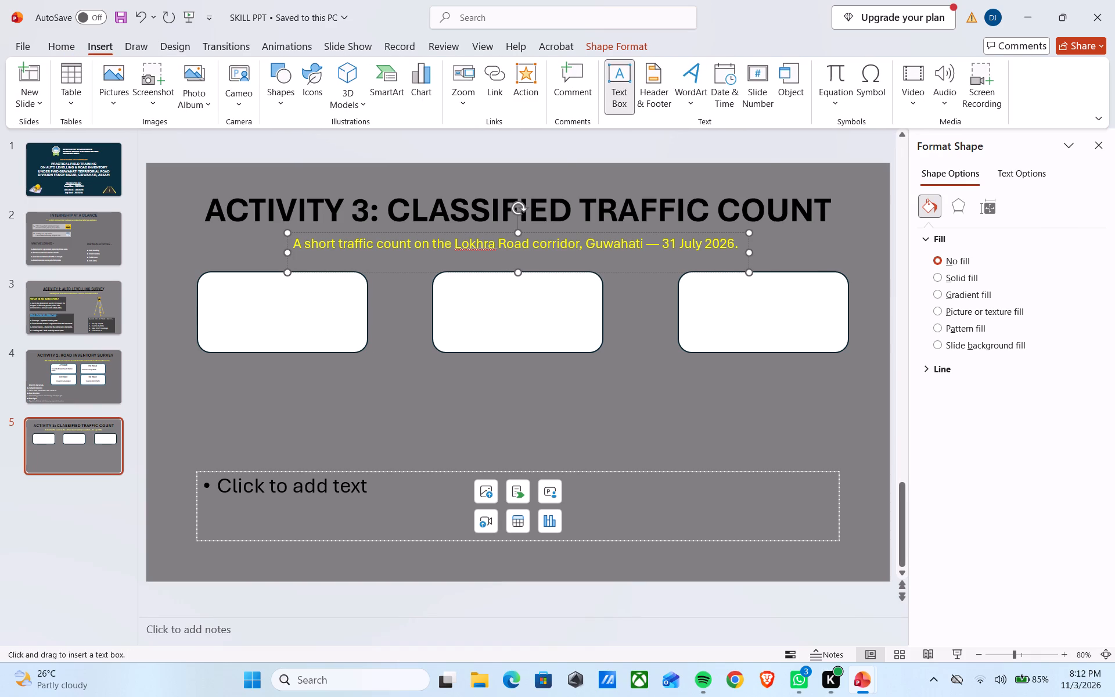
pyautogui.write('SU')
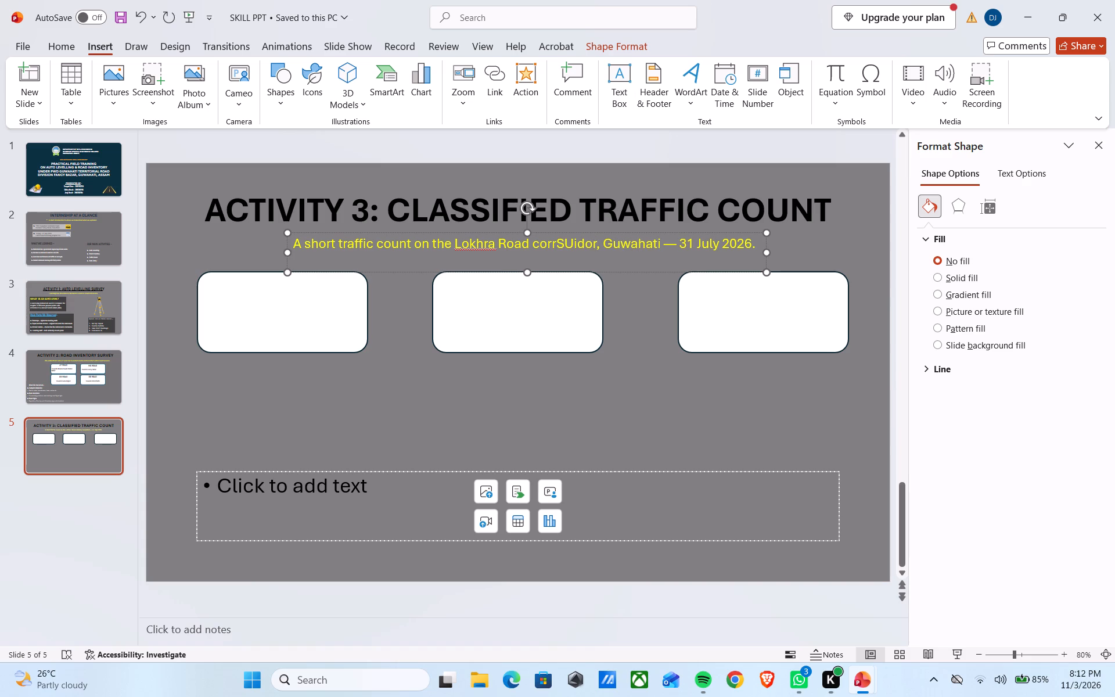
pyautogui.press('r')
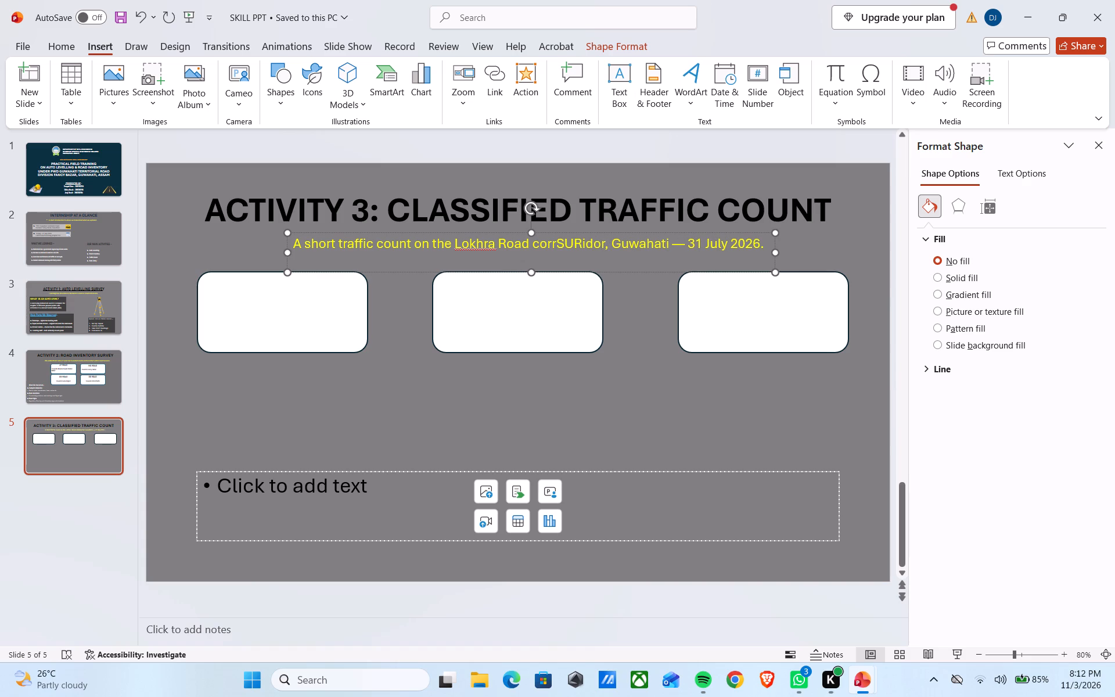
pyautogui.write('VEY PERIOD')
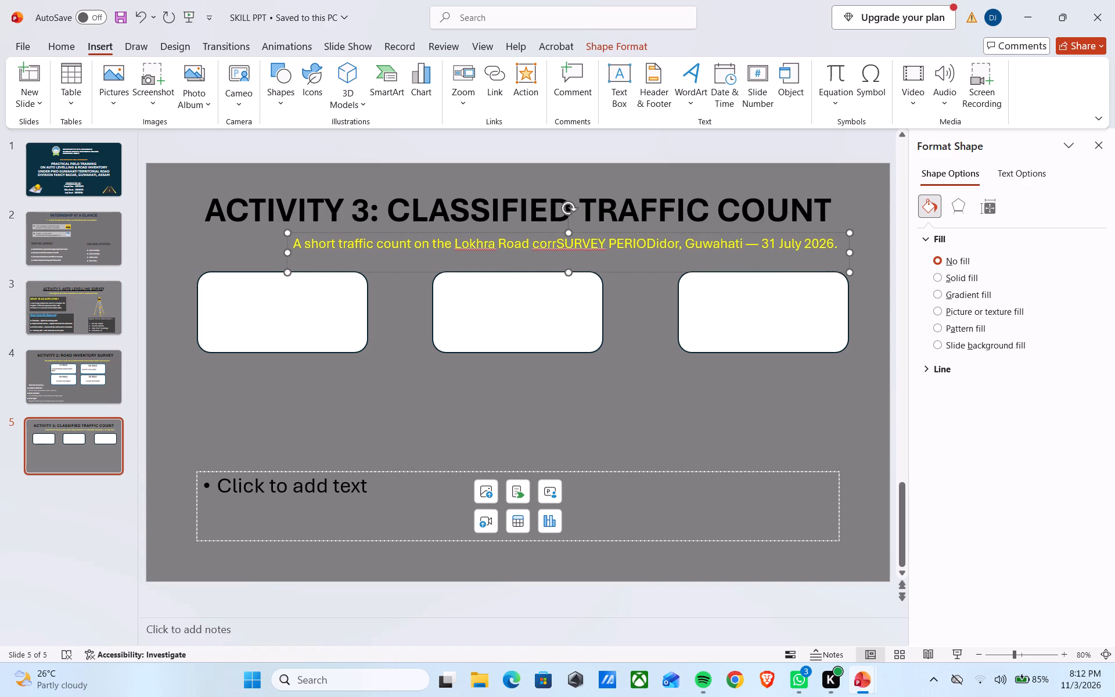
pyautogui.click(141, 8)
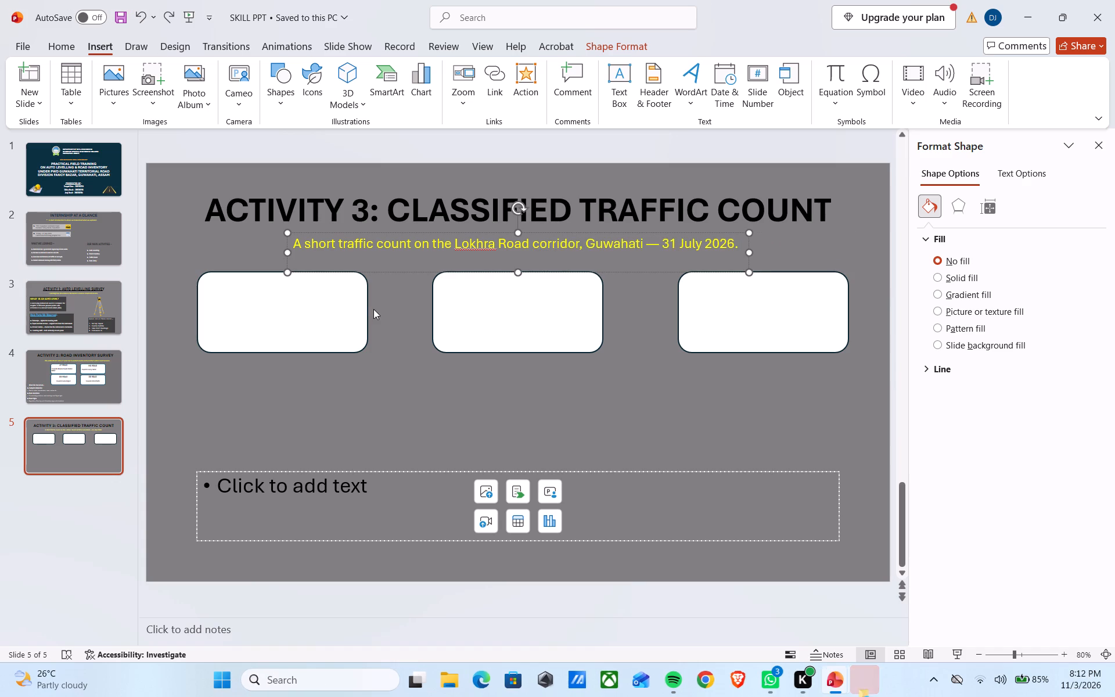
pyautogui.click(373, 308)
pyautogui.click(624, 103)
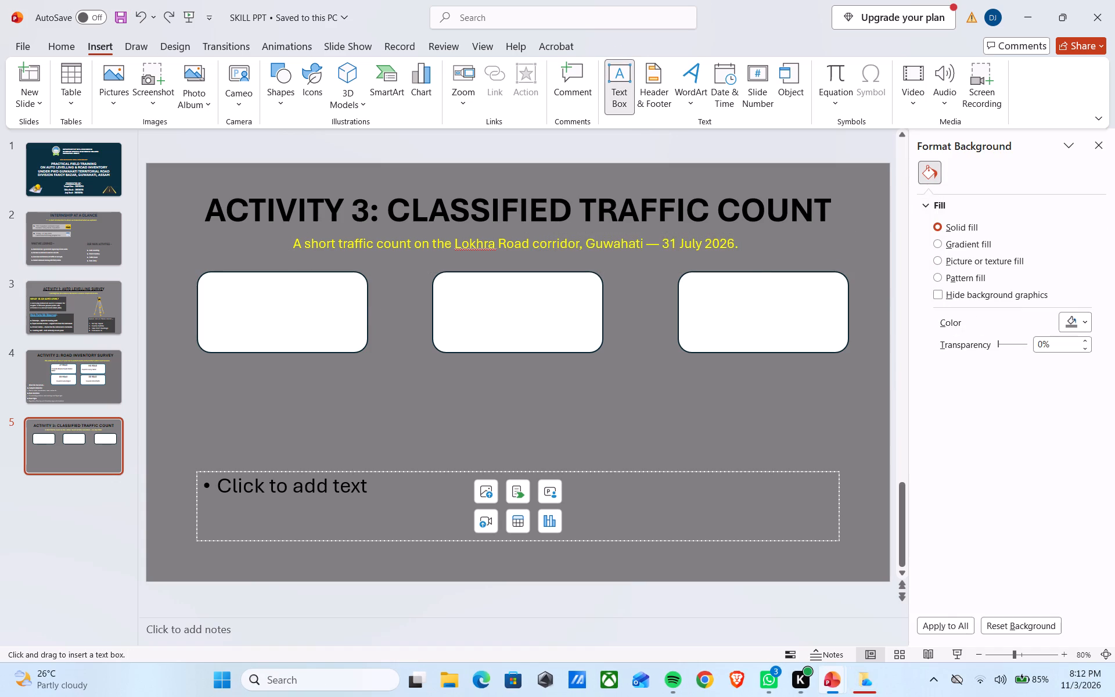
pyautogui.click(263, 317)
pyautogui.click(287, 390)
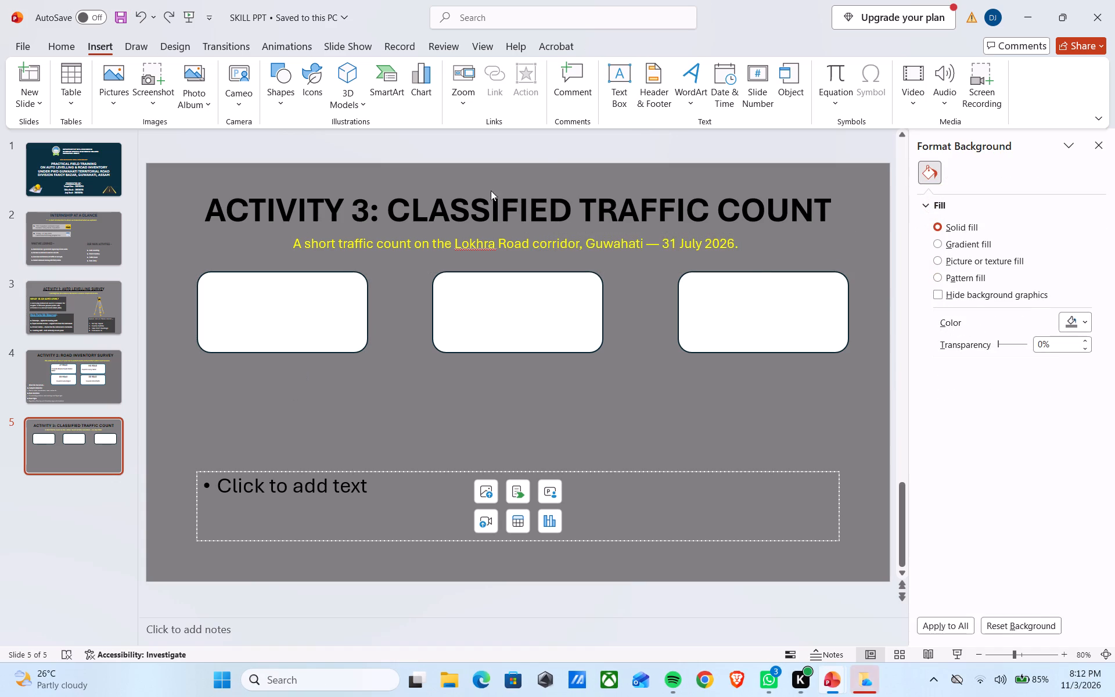
# Add a text box below the first white card with three lines: "SURVEY PERIOD", "3 Locations" and "2 Hours Each".
pyautogui.click(614, 93)
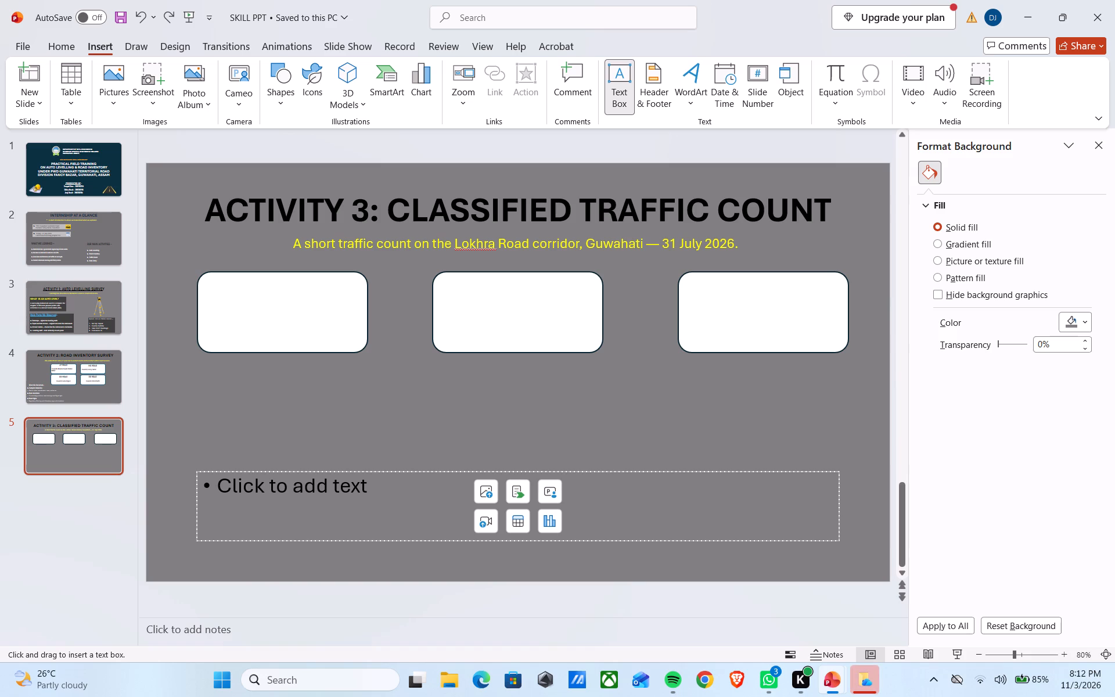
pyautogui.click(305, 401)
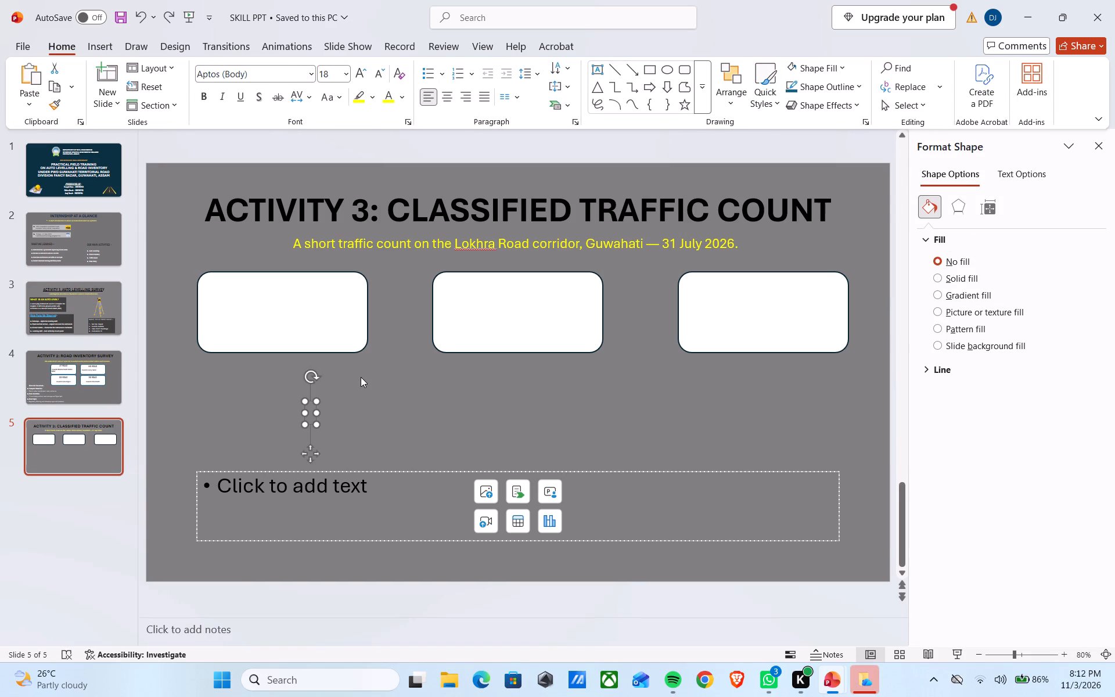
pyautogui.write('SURVEY')
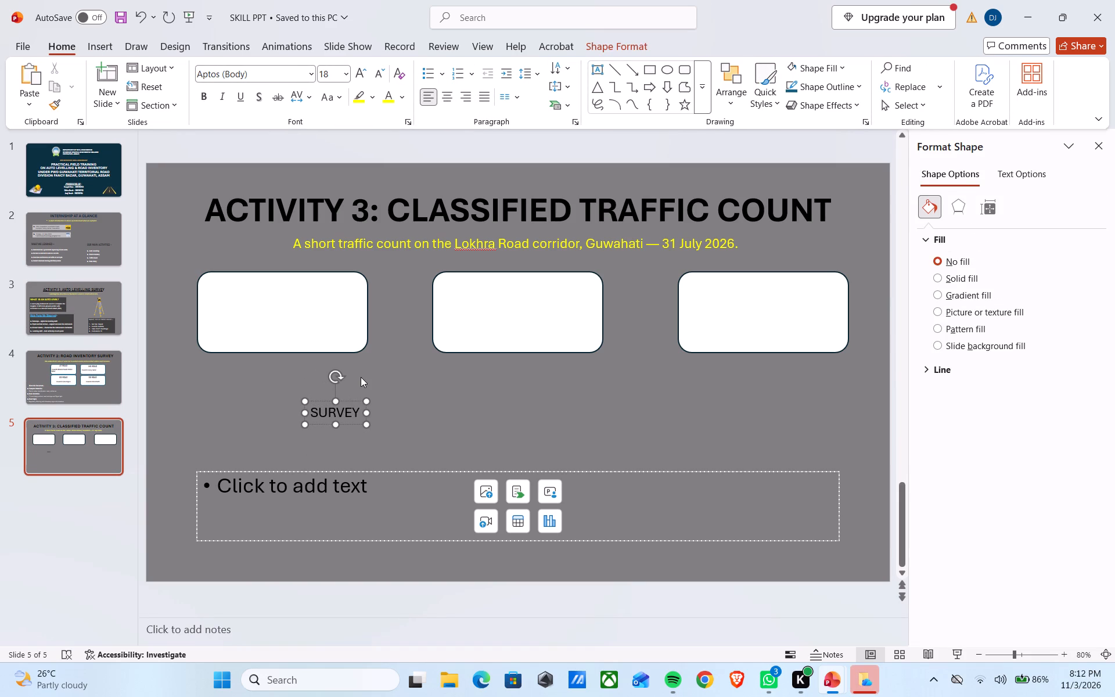
pyautogui.press('space')
pyautogui.write('O')
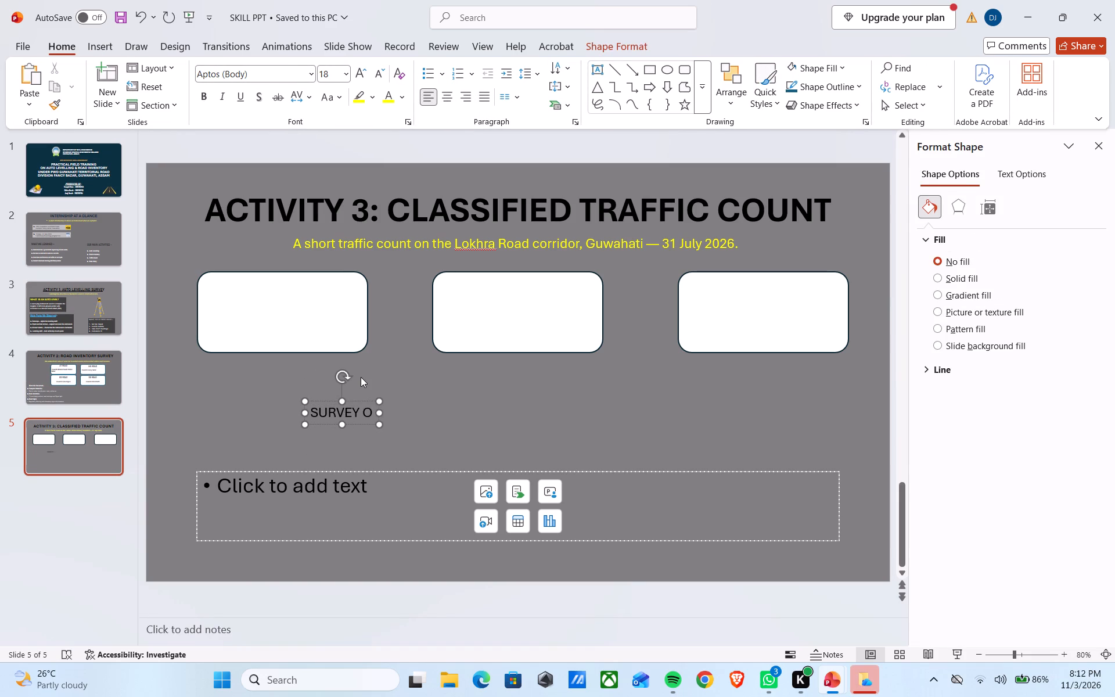
pyautogui.press('BackSpace')
pyautogui.write('PERIOD')
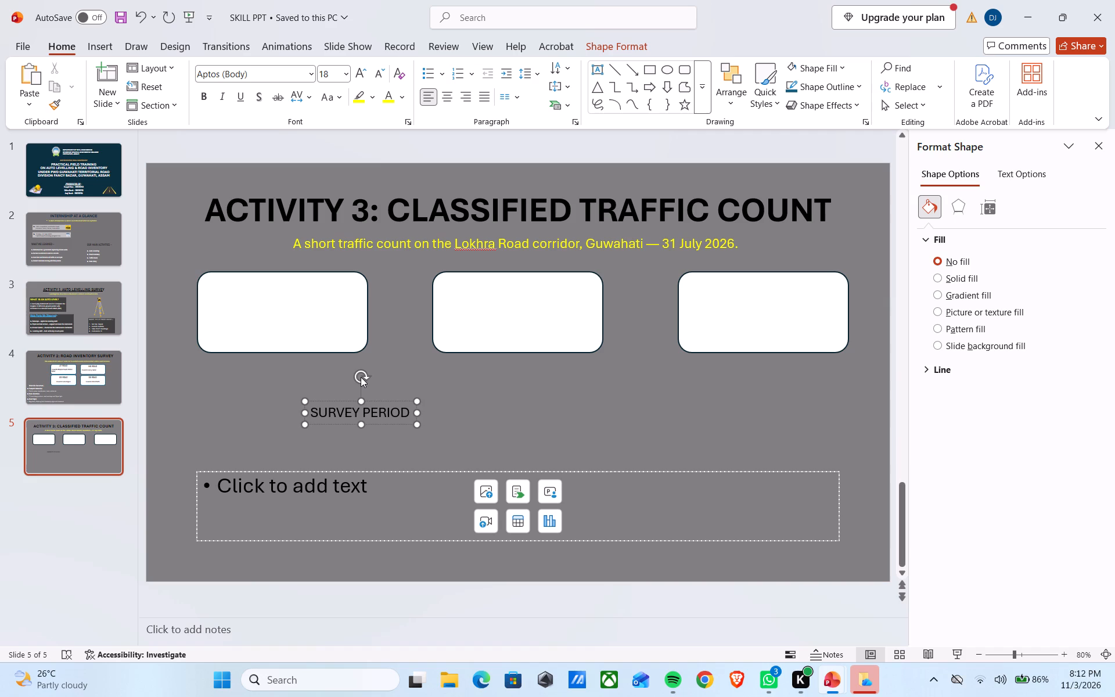
pyautogui.press('Return')
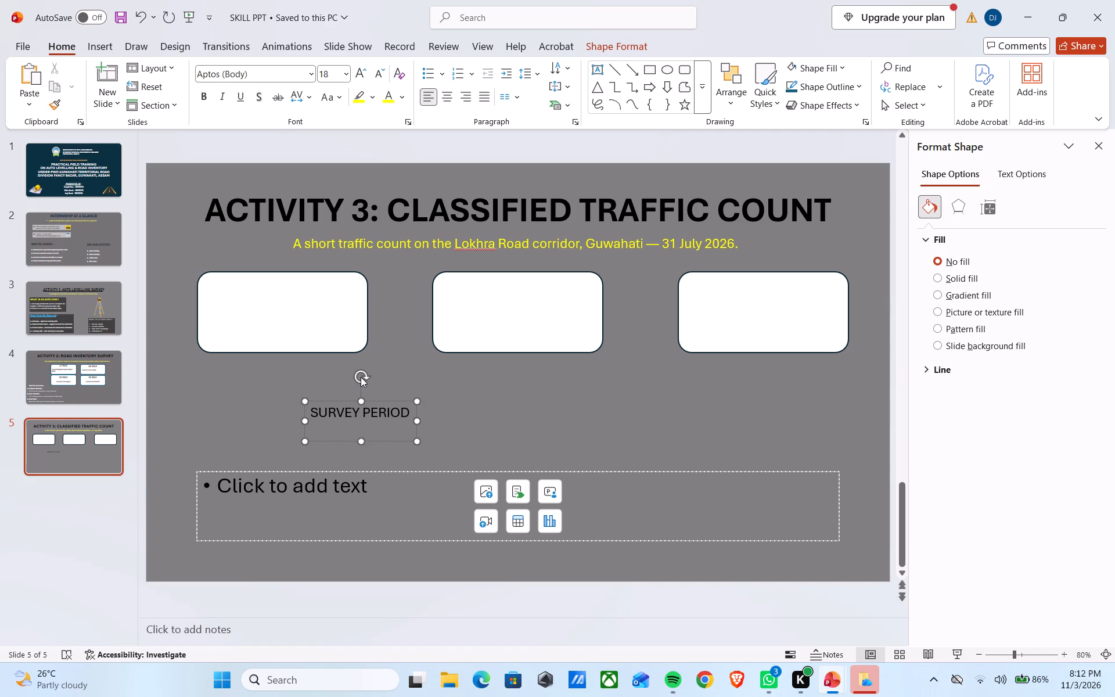
pyautogui.press('3')
pyautogui.write('Location')
pyautogui.press('s')
pyautogui.press('Return')
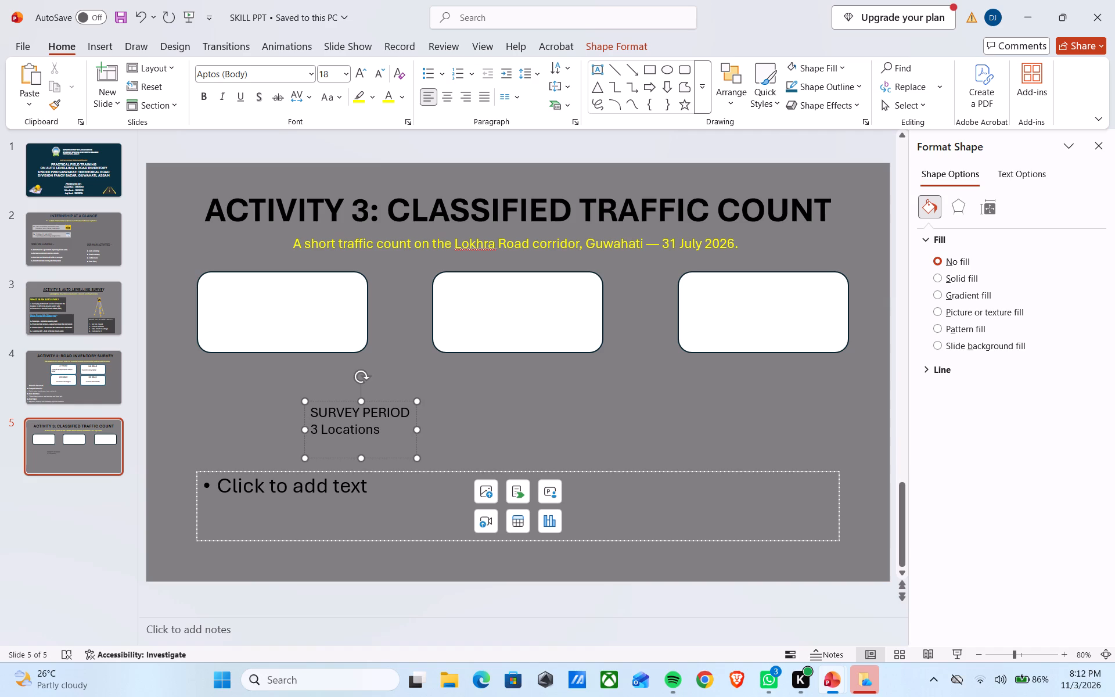
pyautogui.press('2')
pyautogui.press('space')
pyautogui.write('Hours Each')
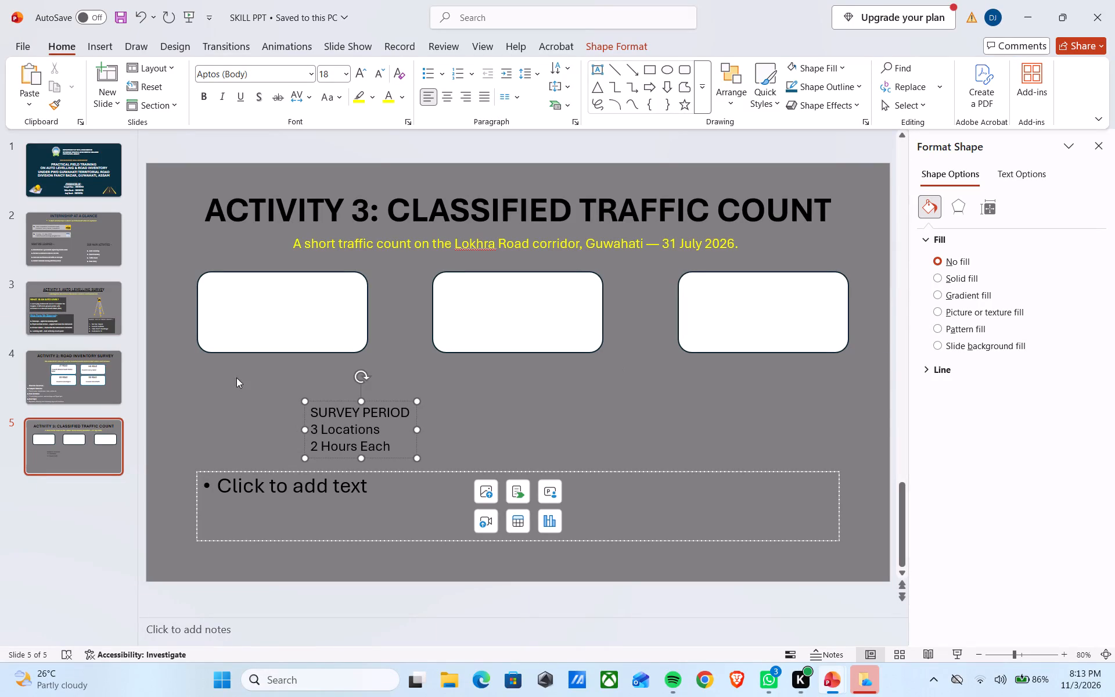
# Move the SURVEY PERIOD text box onto the first white card, roughly centred within it.
pyautogui.moveTo(378, 401); pyautogui.dragTo(308, 293)
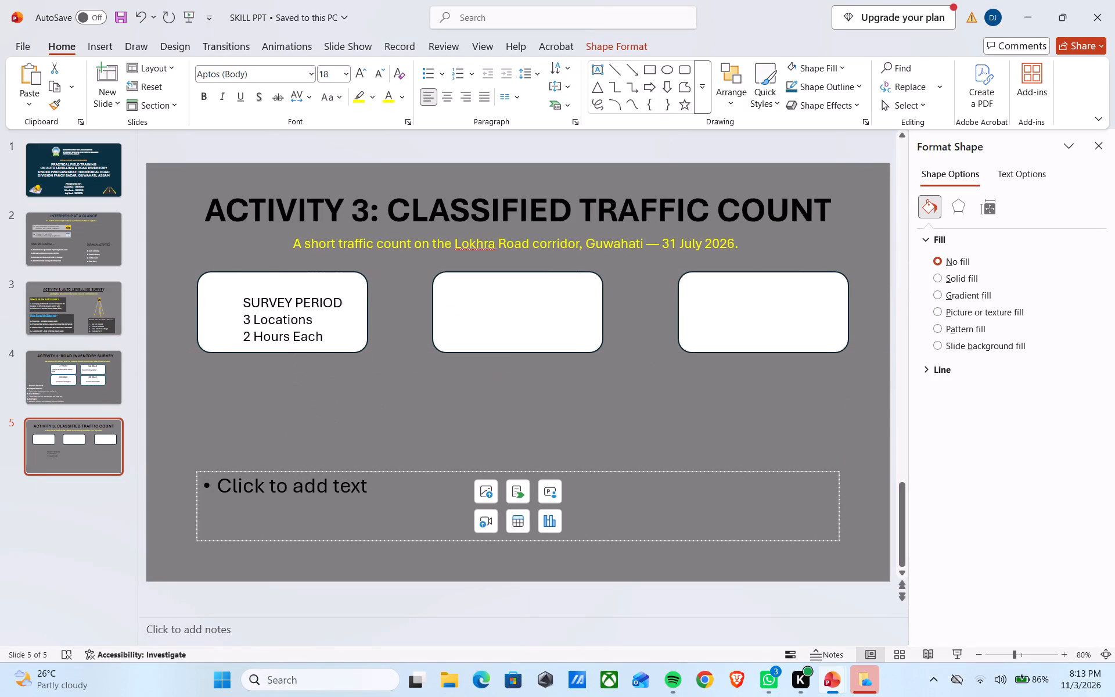
pyautogui.moveTo(308, 293); pyautogui.dragTo(297, 284)
pyautogui.click(328, 361)
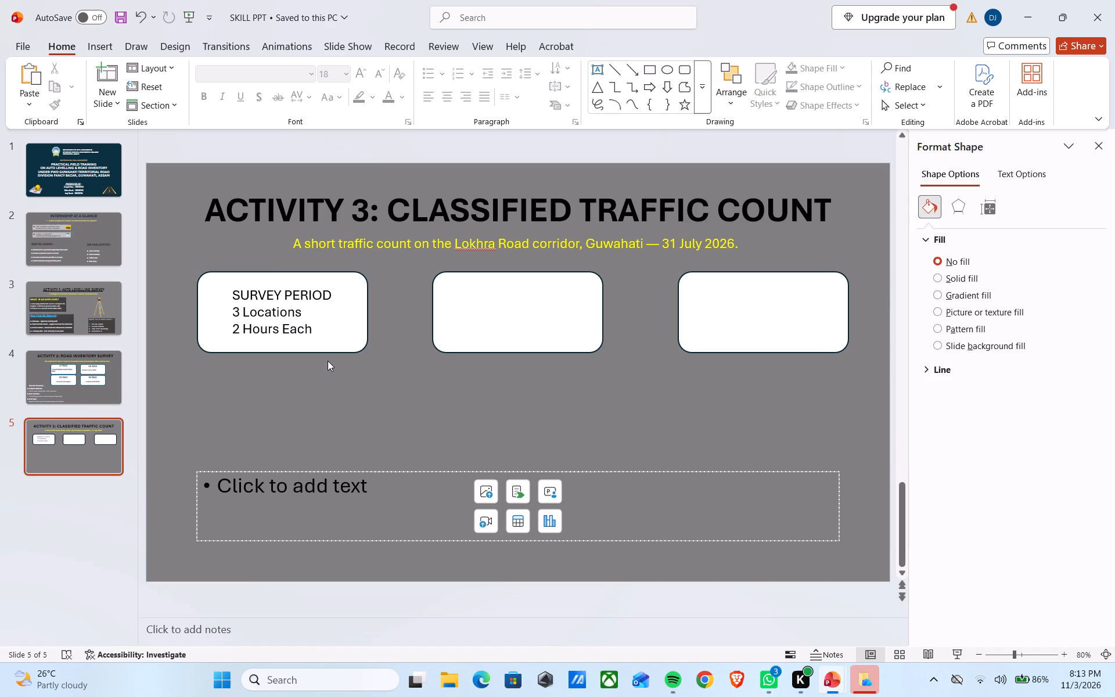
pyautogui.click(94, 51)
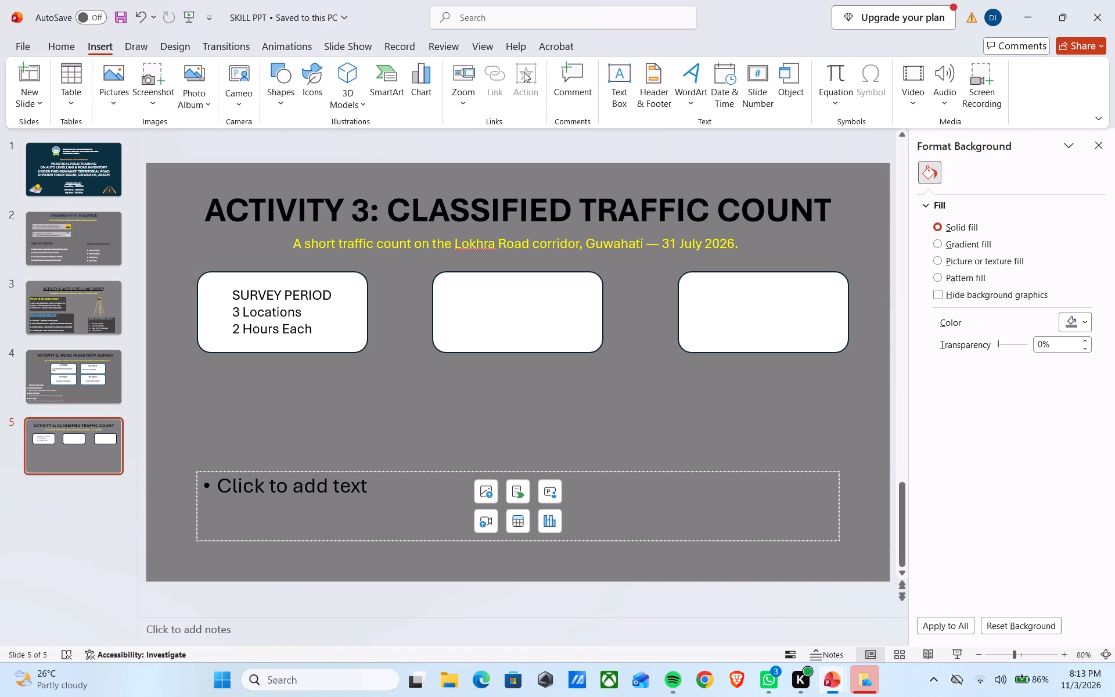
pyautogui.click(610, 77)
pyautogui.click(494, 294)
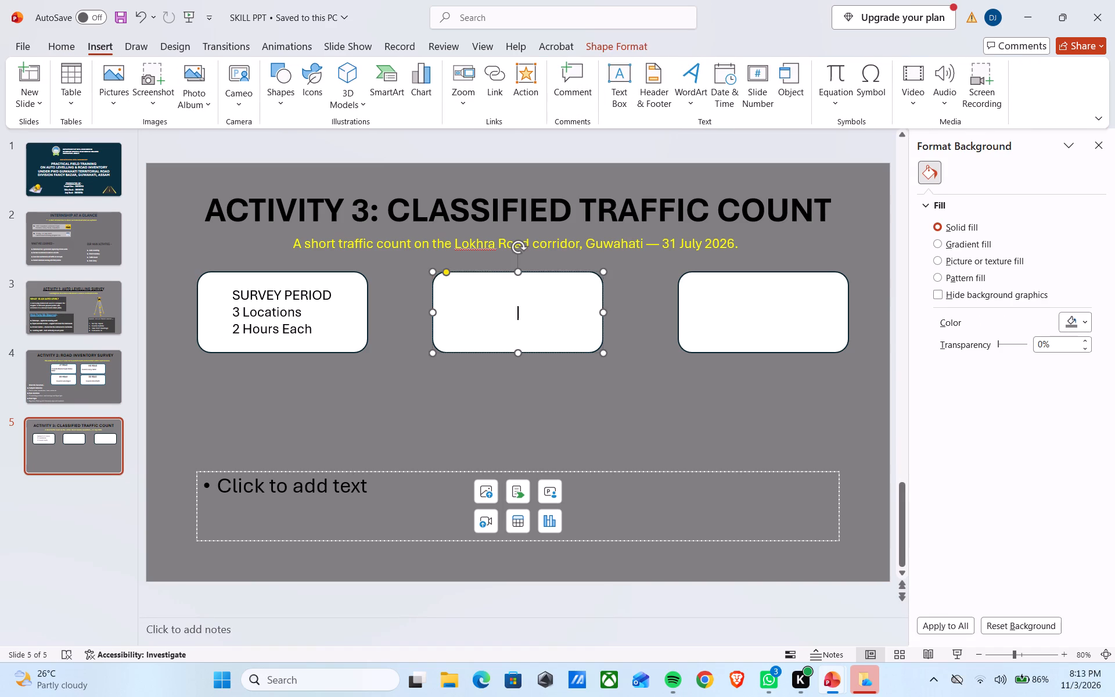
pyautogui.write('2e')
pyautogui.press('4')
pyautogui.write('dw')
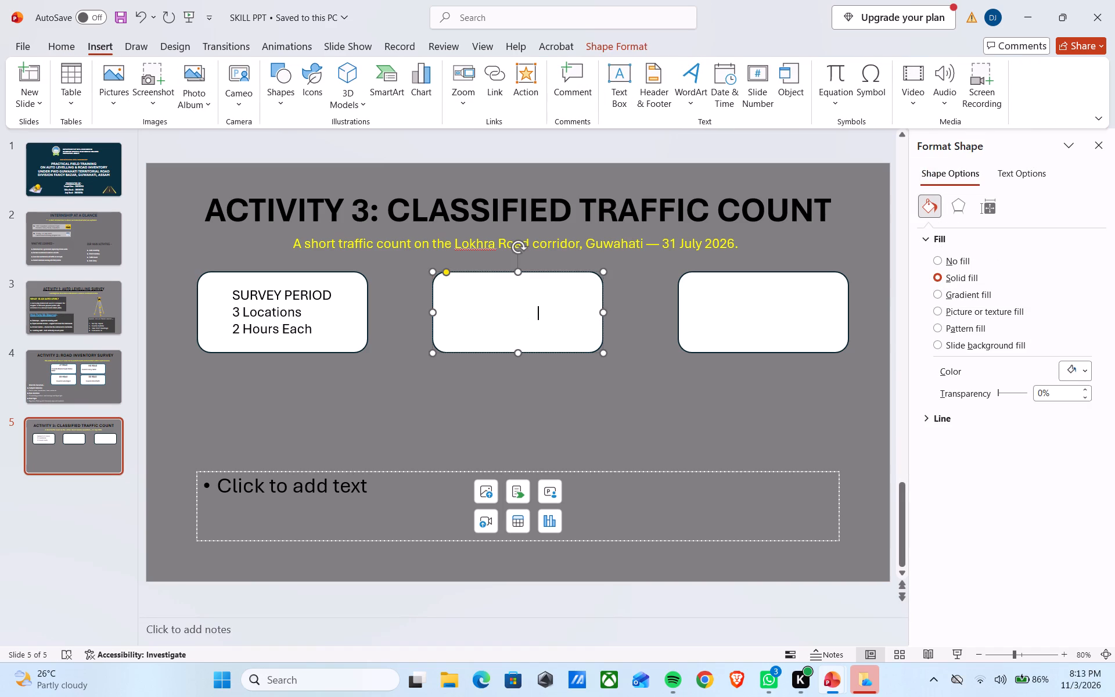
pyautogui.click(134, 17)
# Add a text box below the middle white card with "MAIN CONCEPT" on the first line and "ADT =" starting the second.
pyautogui.click(620, 71)
pyautogui.click(469, 380)
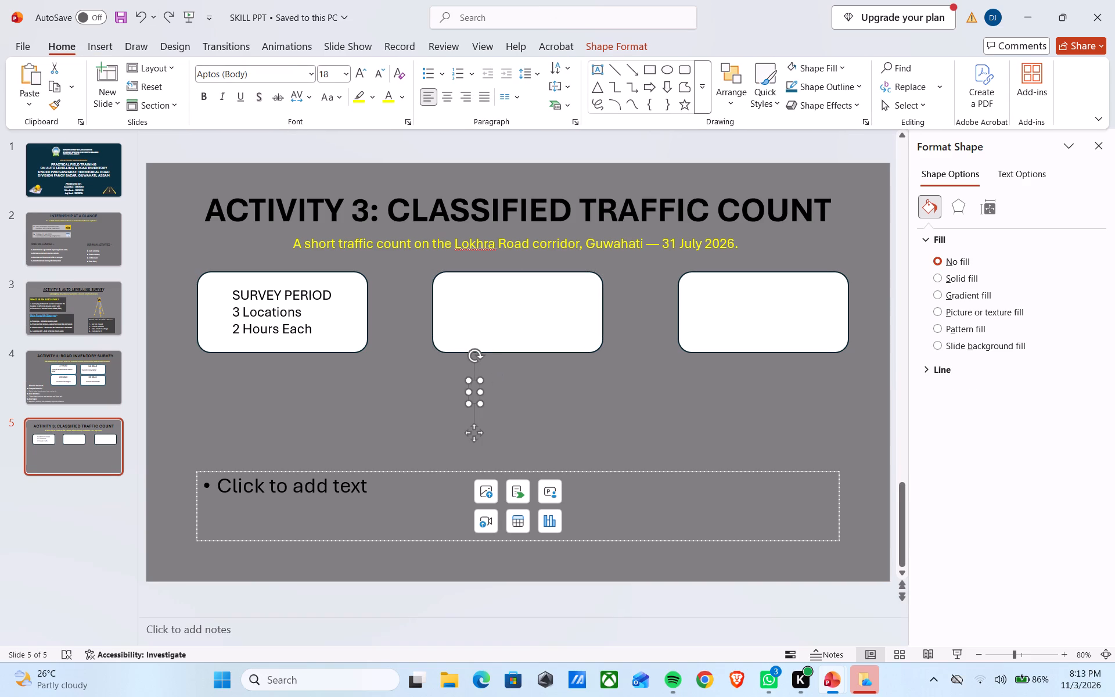
pyautogui.write('MAIN CONCEPT')
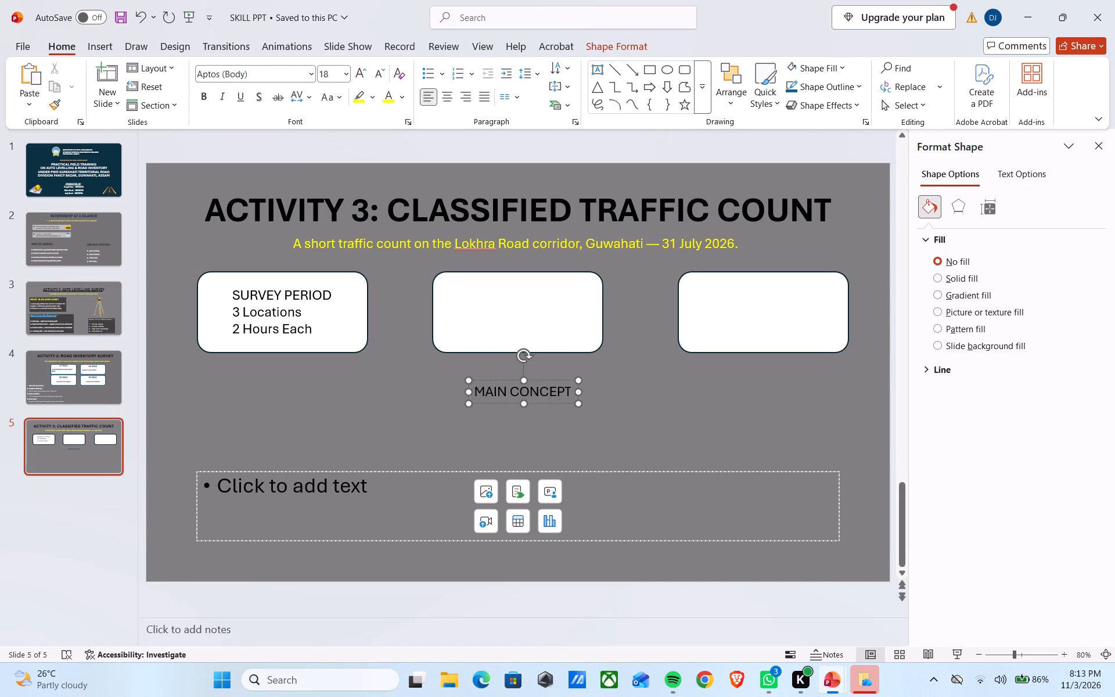
pyautogui.press('Return')
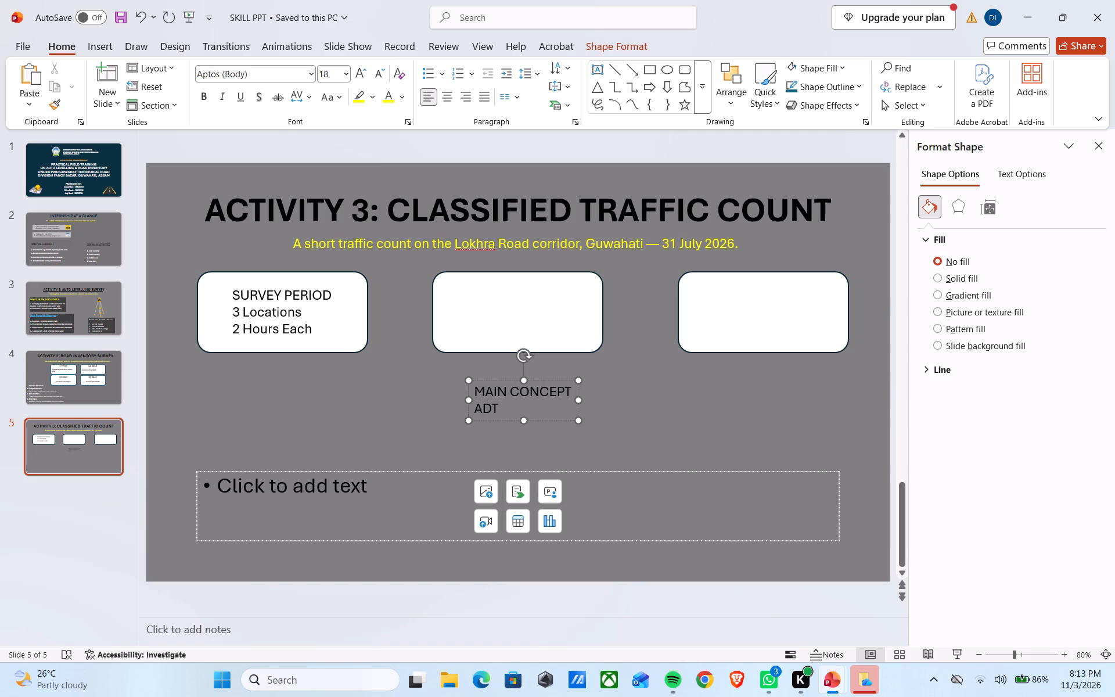
pyautogui.press('=')
pyautogui.press('Left')
pyautogui.press('space')
pyautogui.press('Right')
pyautogui.press('space')
# Complete the second line after "ADT =" with "Avg Vehicles passing a point in both directions".
pyautogui.write('Avg z')
pyautogui.write('Ve')
pyautogui.press('BackSpace')
pyautogui.press('BackSpace')
pyautogui.press('BackSpace')
pyautogui.write('zveh')
pyautogui.press('BackSpace')
pyautogui.press('BackSpace')
pyautogui.press('BackSpace')
pyautogui.press('BackSpace')
pyautogui.write('zve')
pyautogui.press('BackSpace')
pyautogui.press('BackSpace')
pyautogui.press('BackSpace')
pyautogui.write('Vehicle')
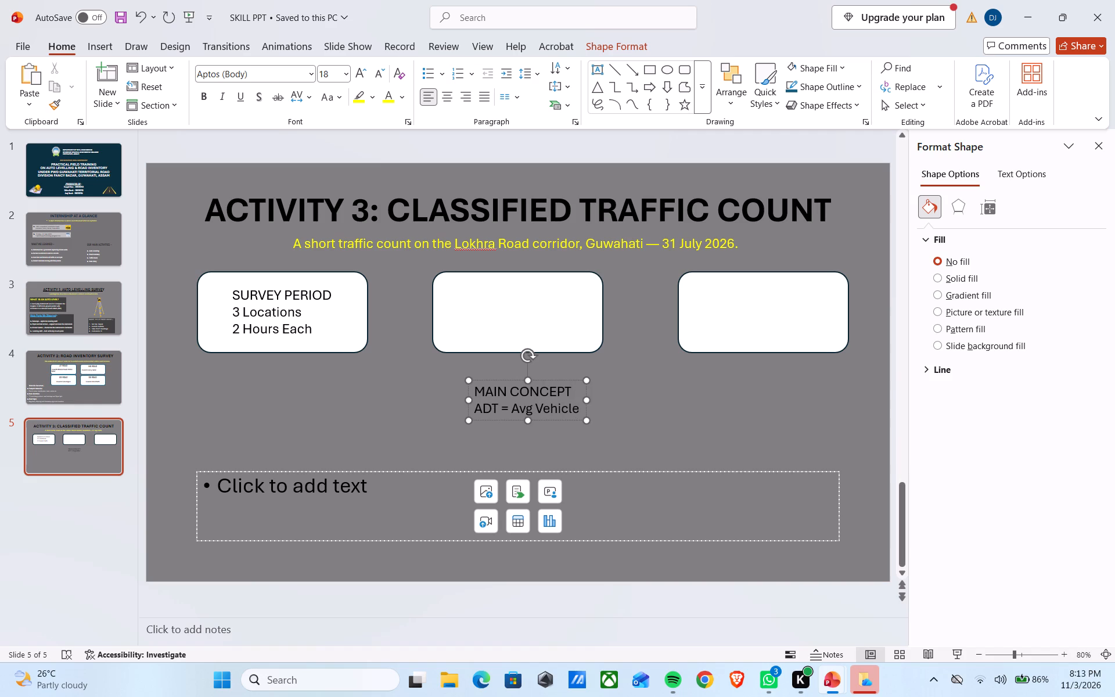
pyautogui.write('s')
pyautogui.press('space')
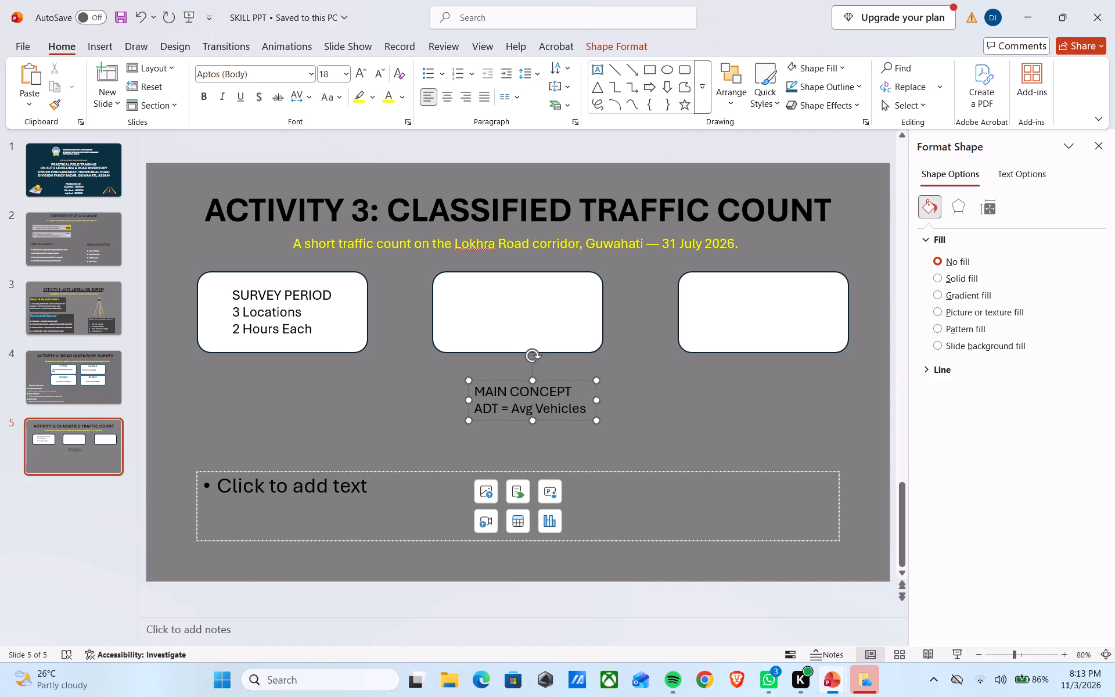
pyautogui.write('passing a point')
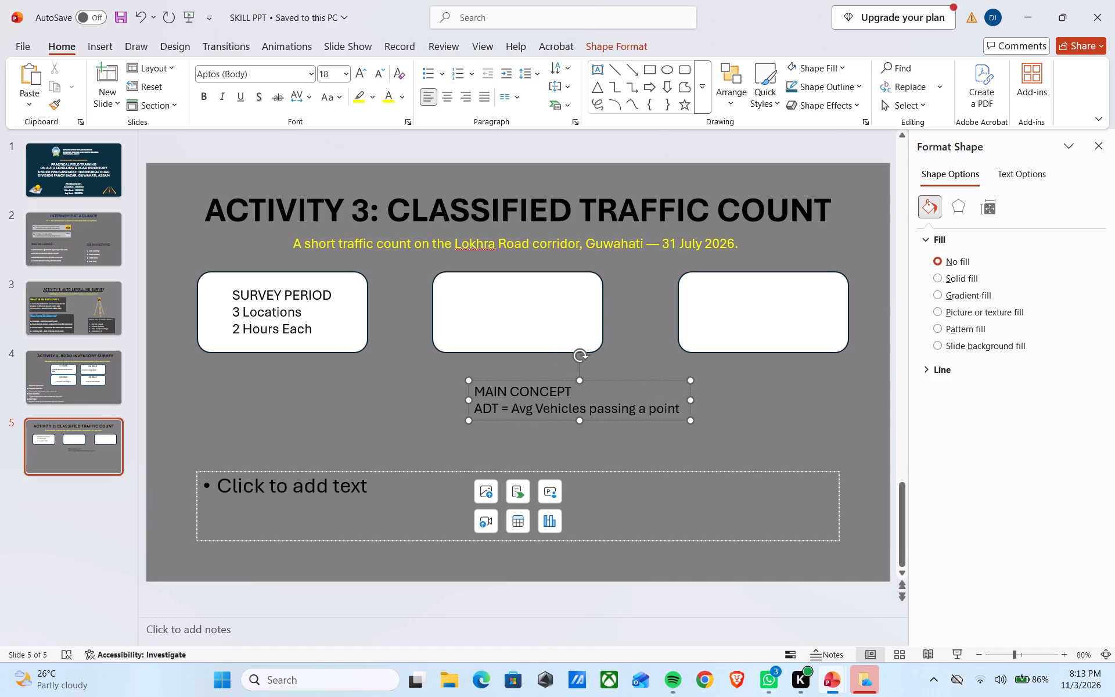
pyautogui.press('space')
pyautogui.write('in both directions')
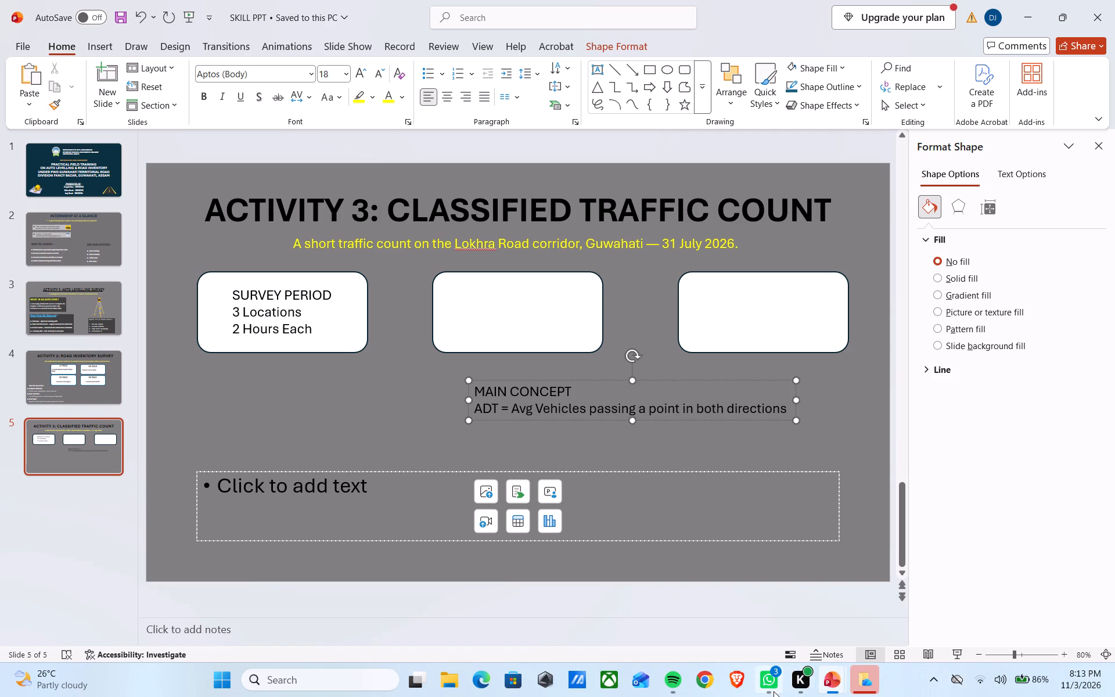
# Switch to PWD_Internship_College_Presentation and copy the full Passenger Car Unit sentence from the Activity 3 slide's PCU card.
pyautogui.click(903, 621)
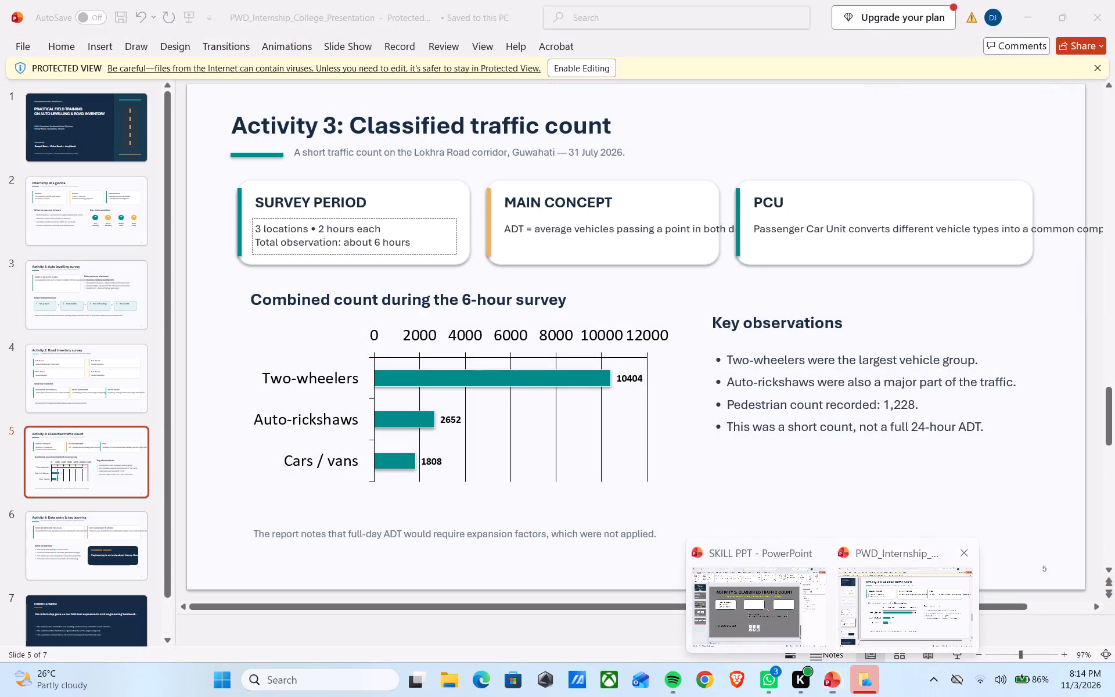
pyautogui.moveTo(726, 229); pyautogui.dragTo(795, 227)
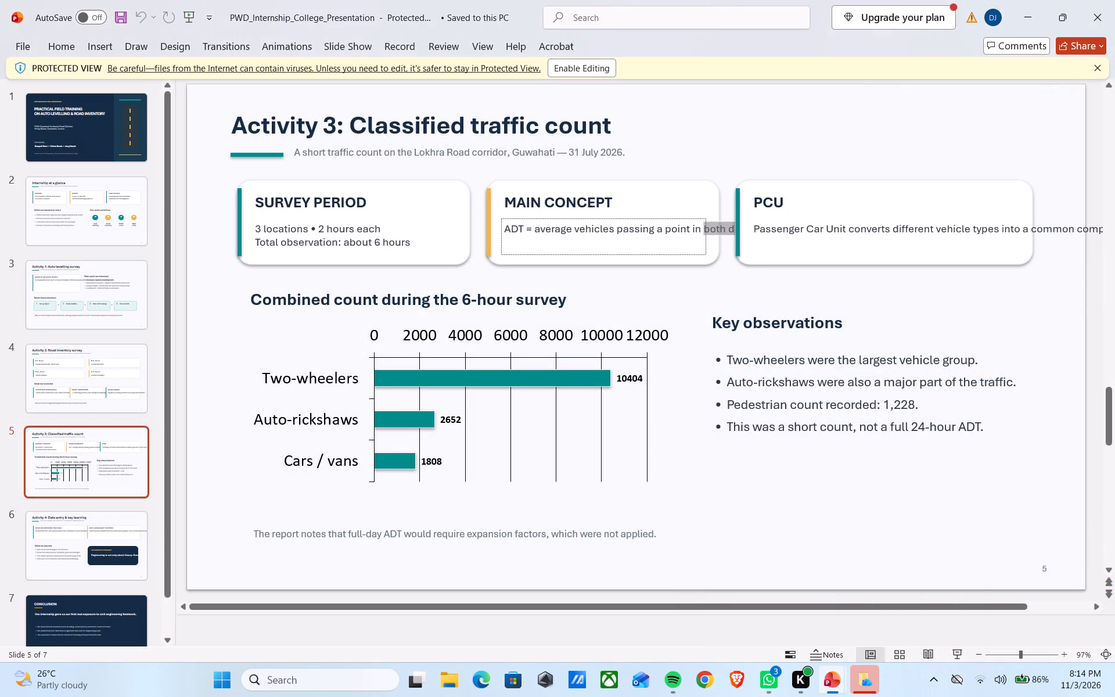
pyautogui.moveTo(795, 227); pyautogui.dragTo(826, 222)
pyautogui.click(778, 230)
pyautogui.moveTo(754, 230); pyautogui.dragTo(755, 230)
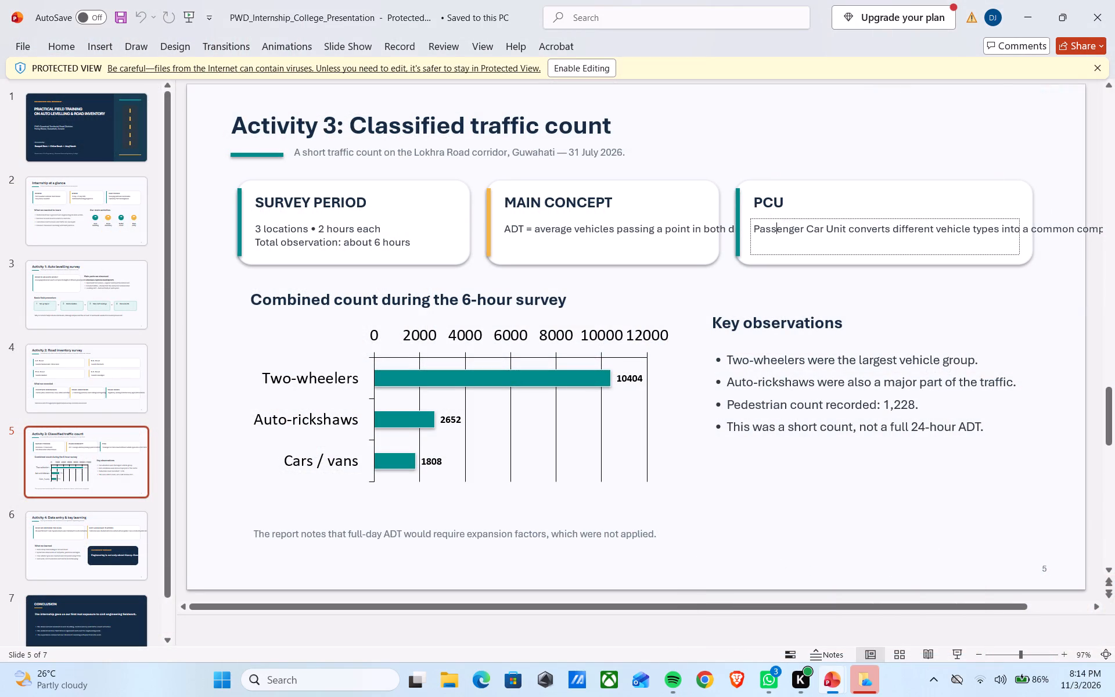
pyautogui.moveTo(755, 230); pyautogui.dragTo(1100, 220)
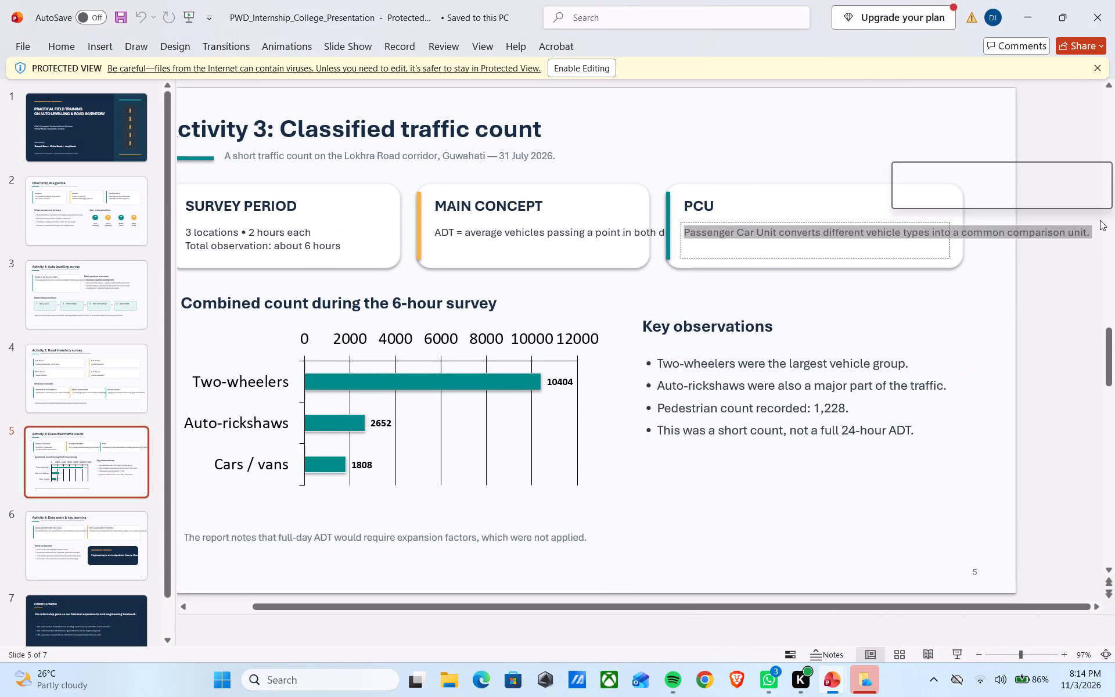
pyautogui.hotkey('ctrl', 'c')
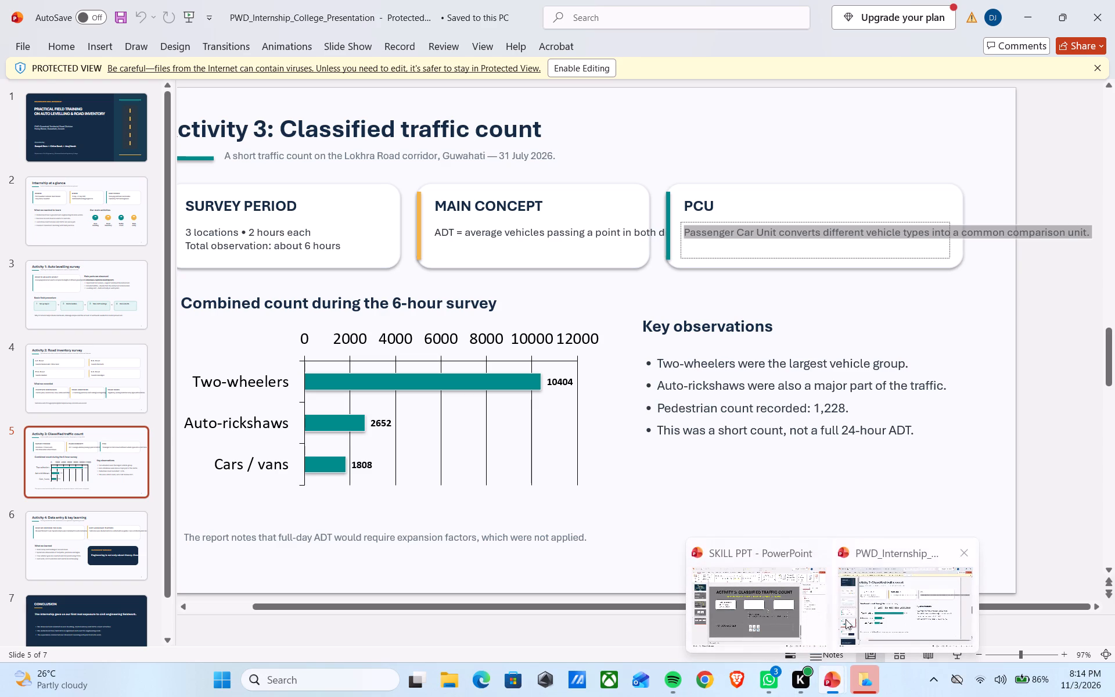
# Return to SKILL PPT and move the MAIN CONCEPT text box up onto the middle white card, starting at the card's left edge.
pyautogui.click(801, 620)
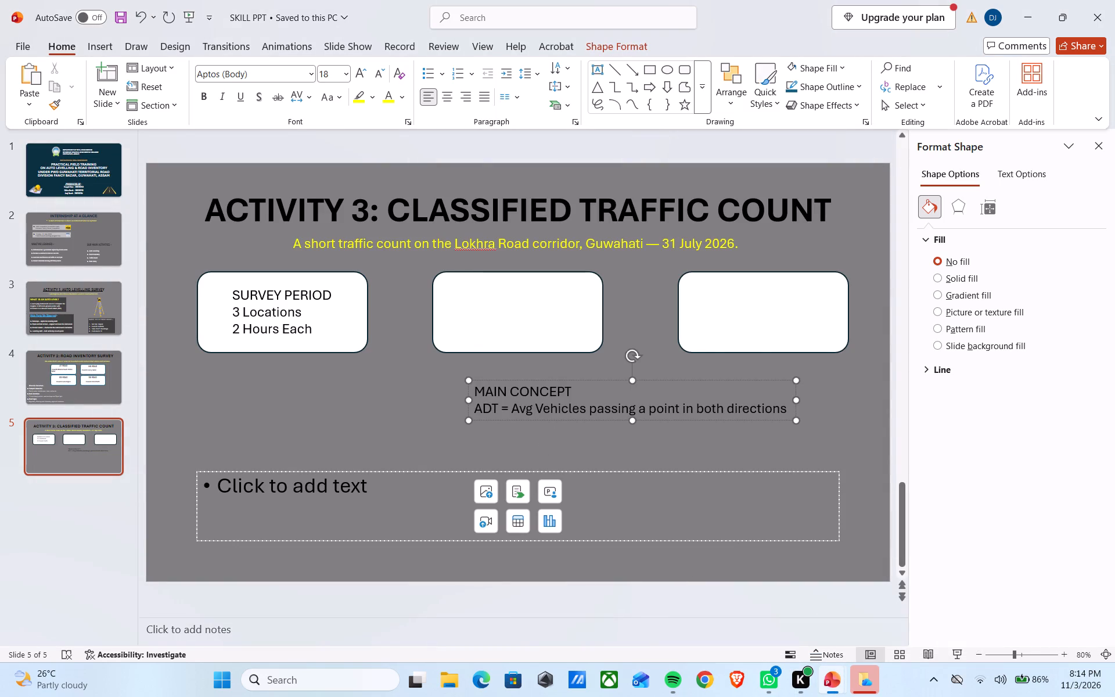
pyautogui.moveTo(587, 381); pyautogui.dragTo(553, 295)
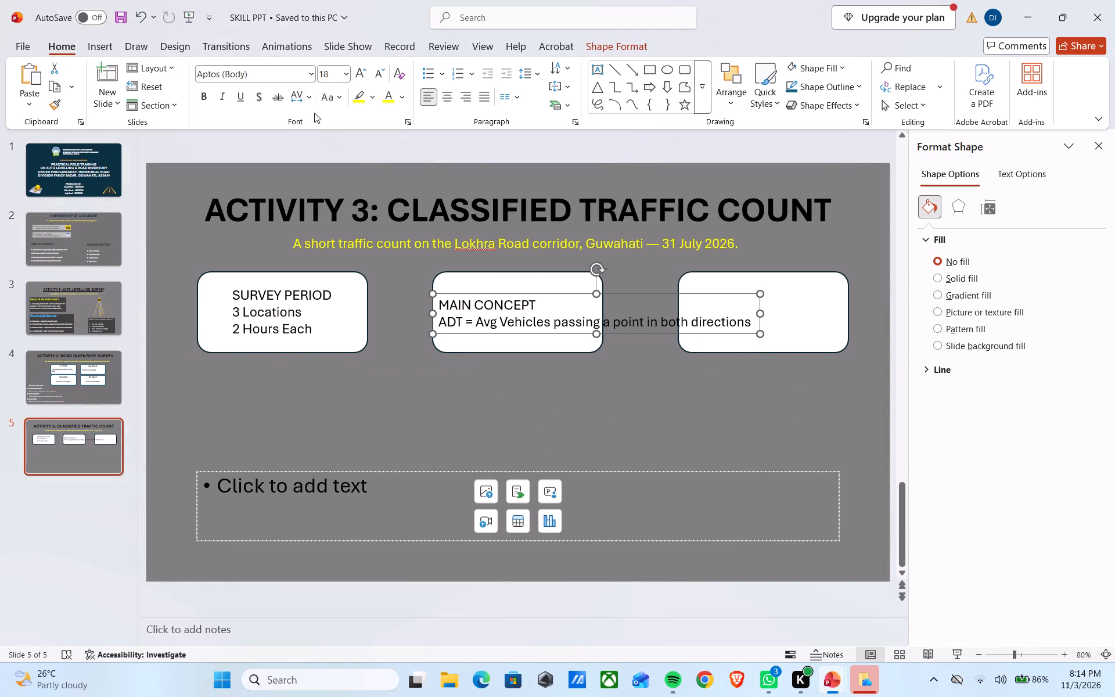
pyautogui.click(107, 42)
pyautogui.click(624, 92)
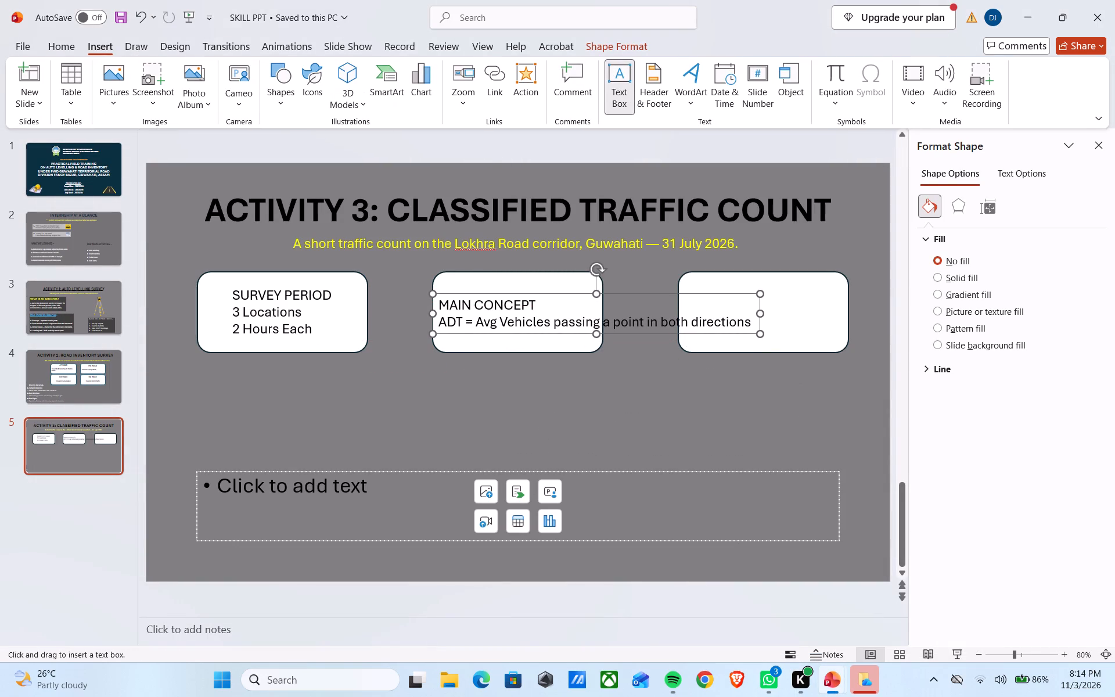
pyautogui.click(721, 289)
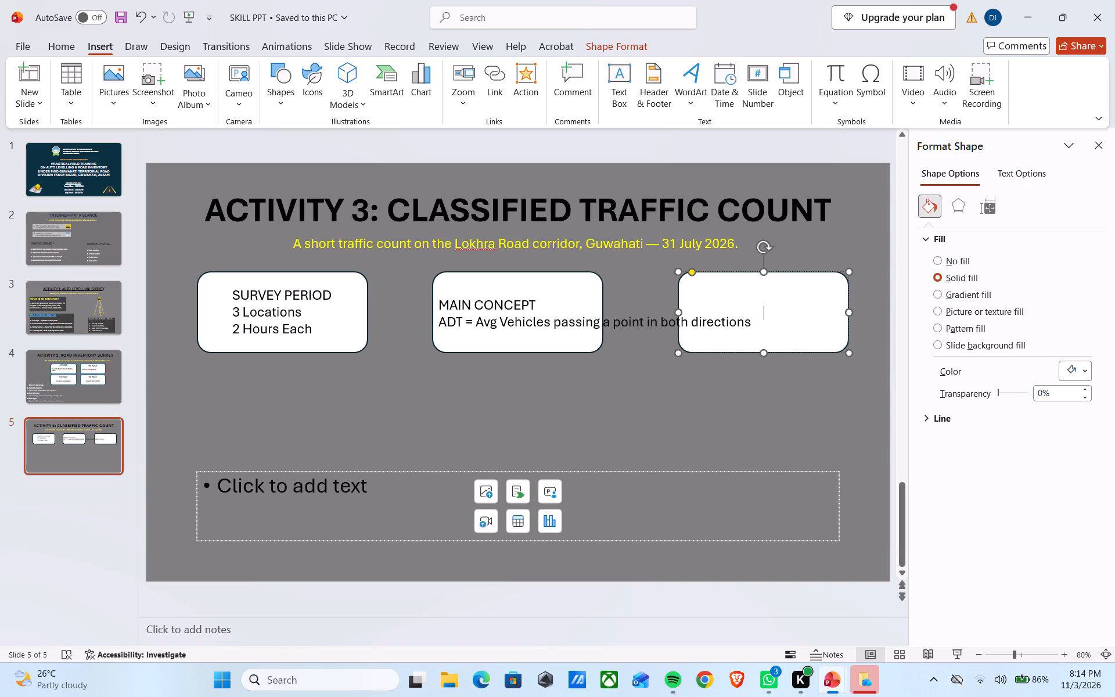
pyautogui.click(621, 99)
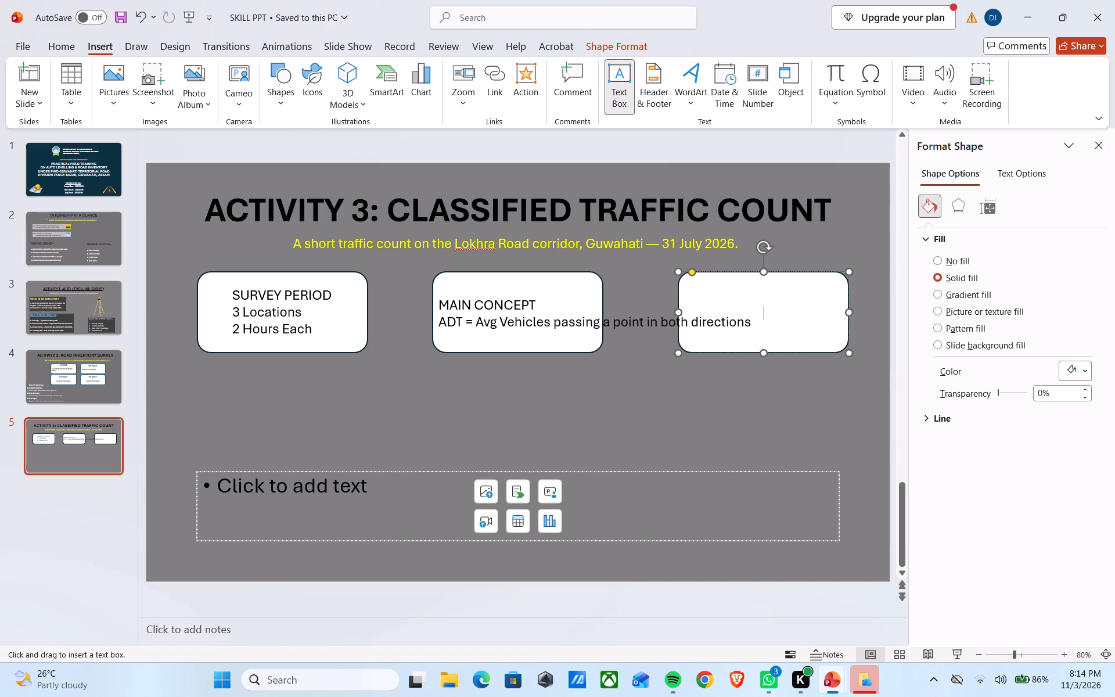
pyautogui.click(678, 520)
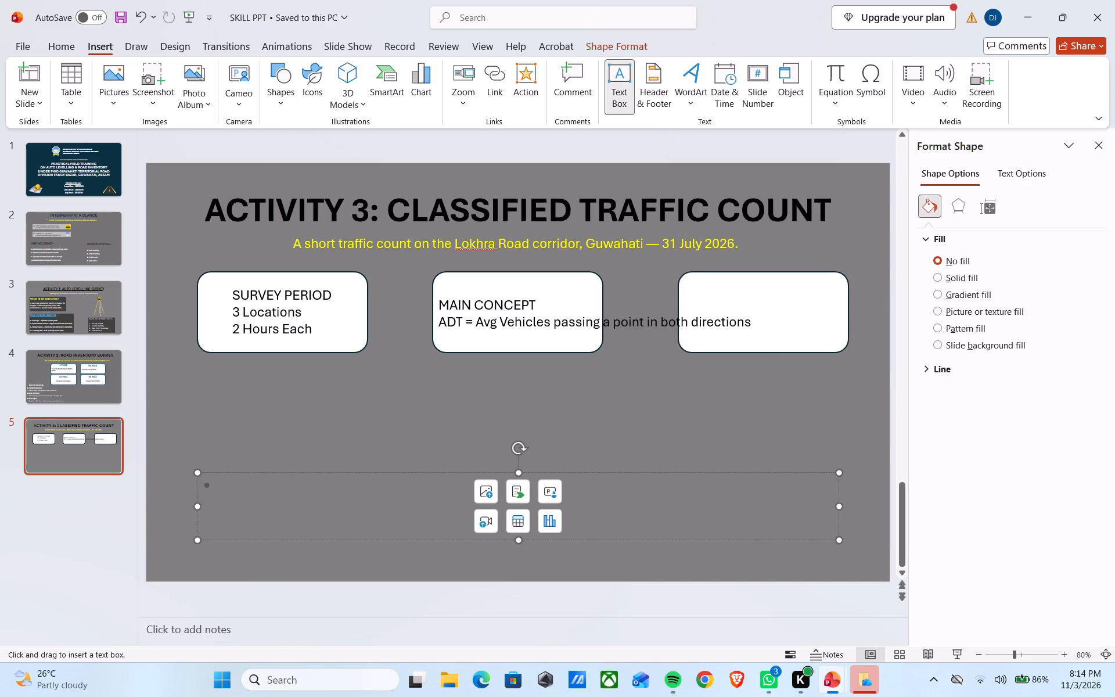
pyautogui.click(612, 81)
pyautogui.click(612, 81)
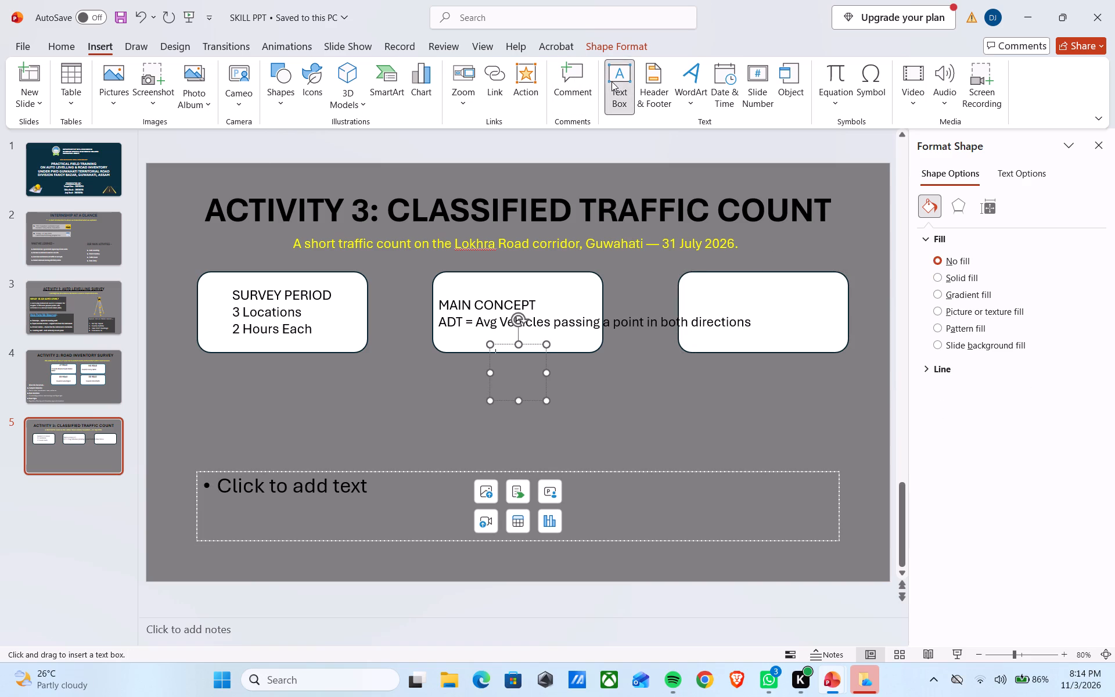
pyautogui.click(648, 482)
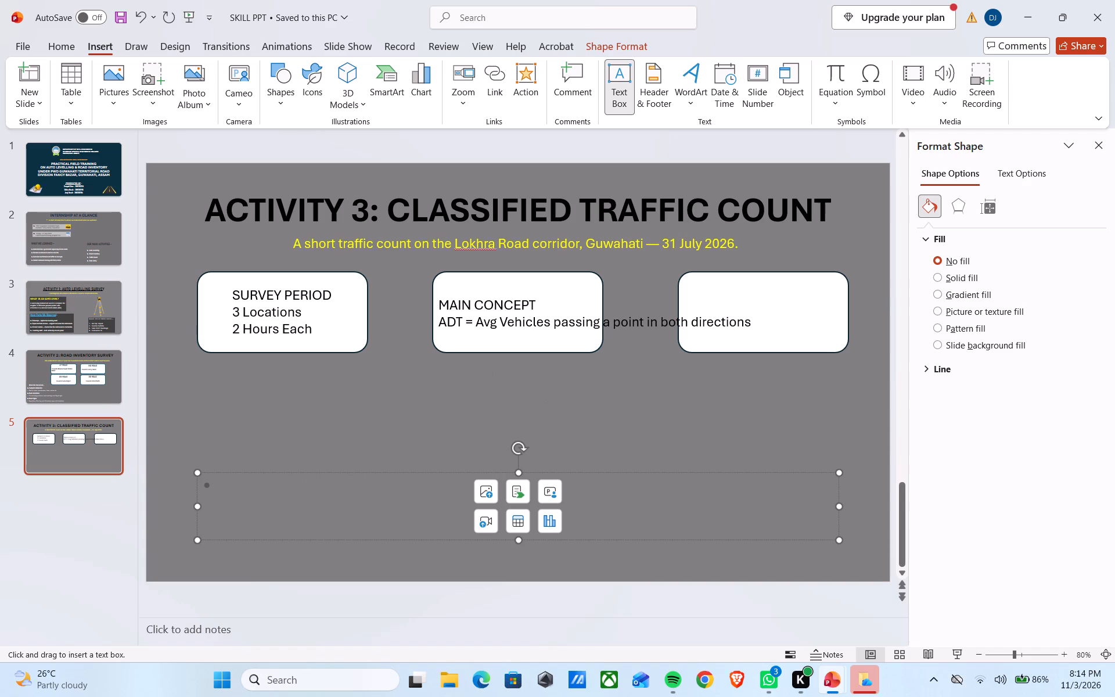
# Add a new text box with the heading "PCU" and paste the copied Passenger Car Unit sentence on the line below it.
pyautogui.click(617, 94)
pyautogui.click(617, 94)
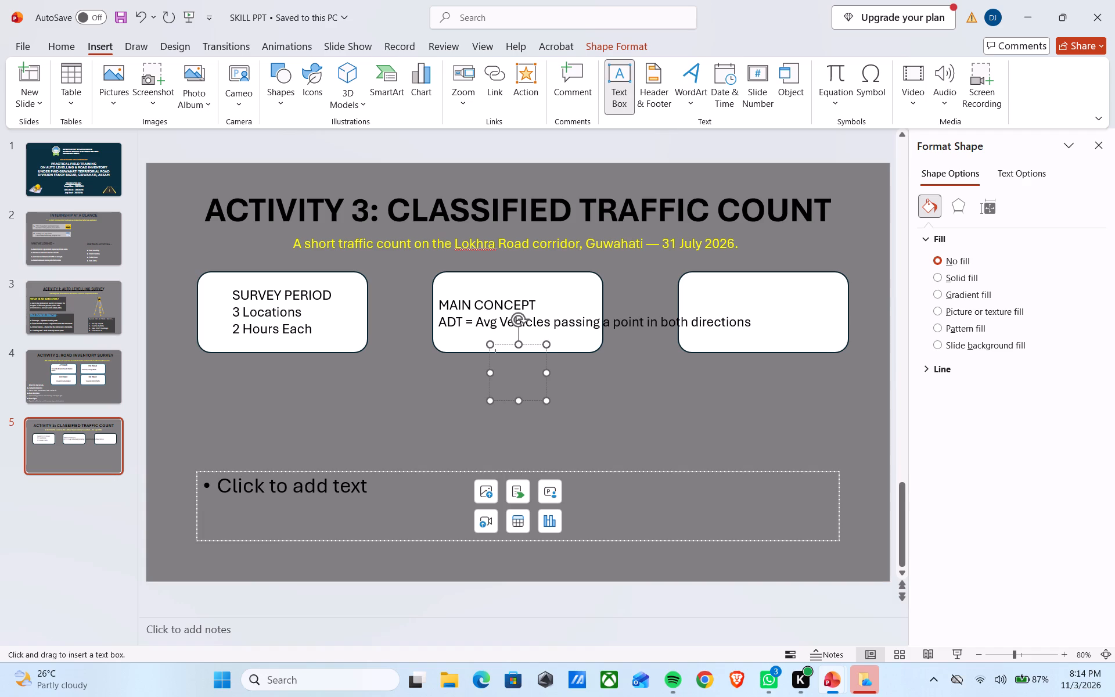
pyautogui.press('p')
pyautogui.write('CU')
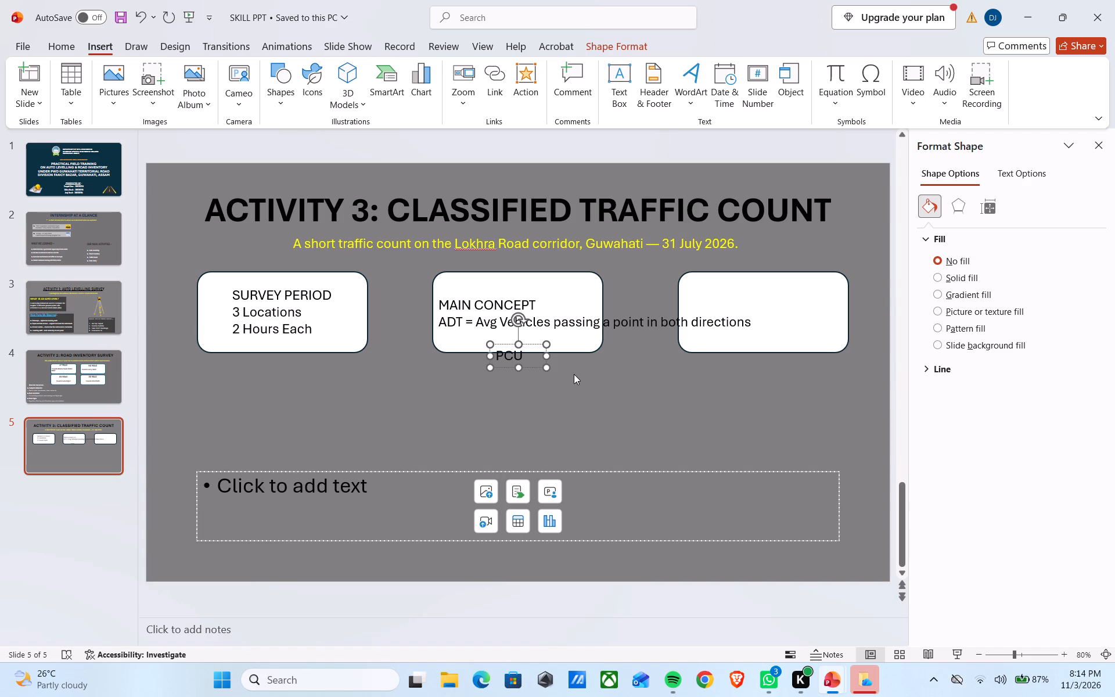
pyautogui.press('Return')
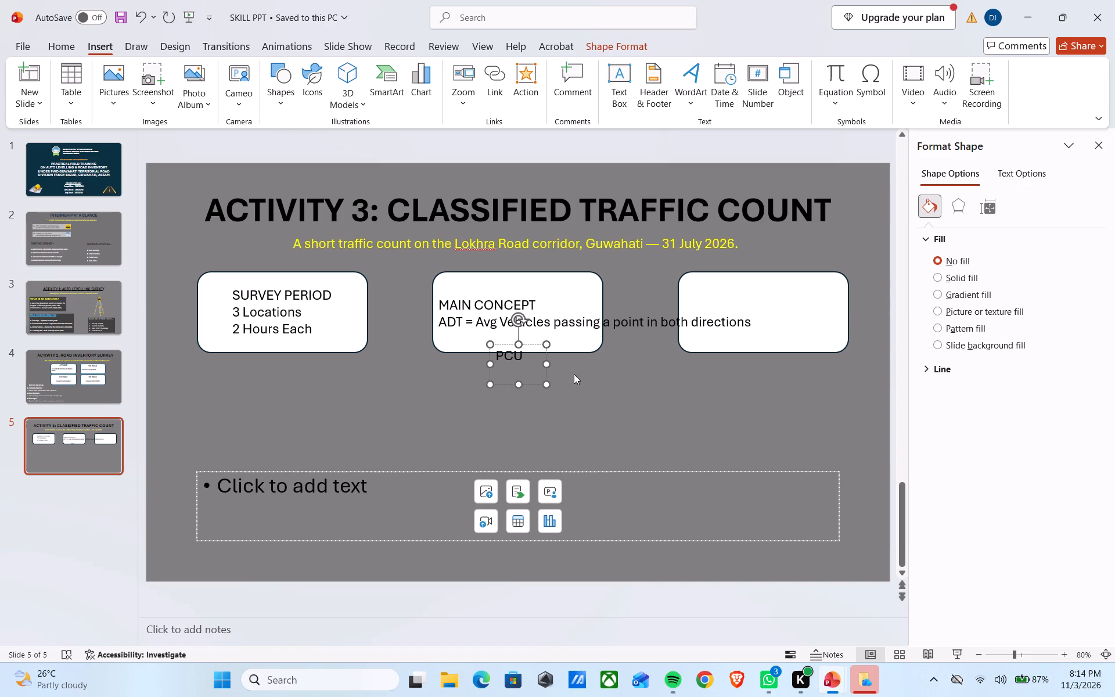
pyautogui.hotkey('ctrl', 'v')
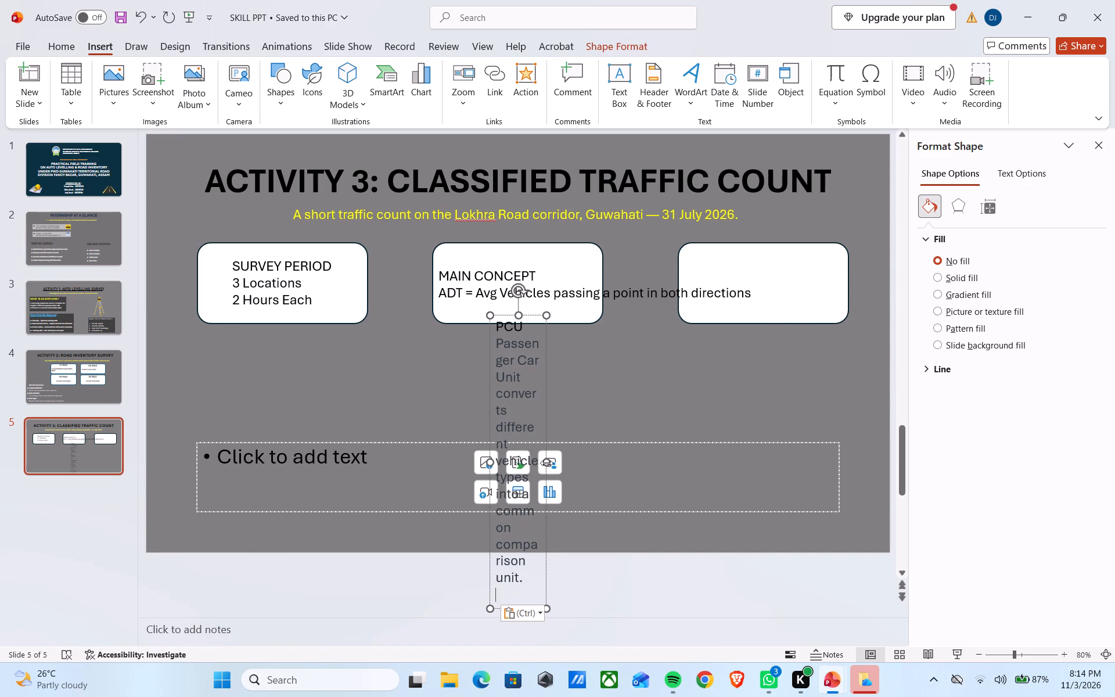
# Widen the PCU text box until its description wraps onto two lines.
pyautogui.moveTo(546, 463); pyautogui.dragTo(805, 354)
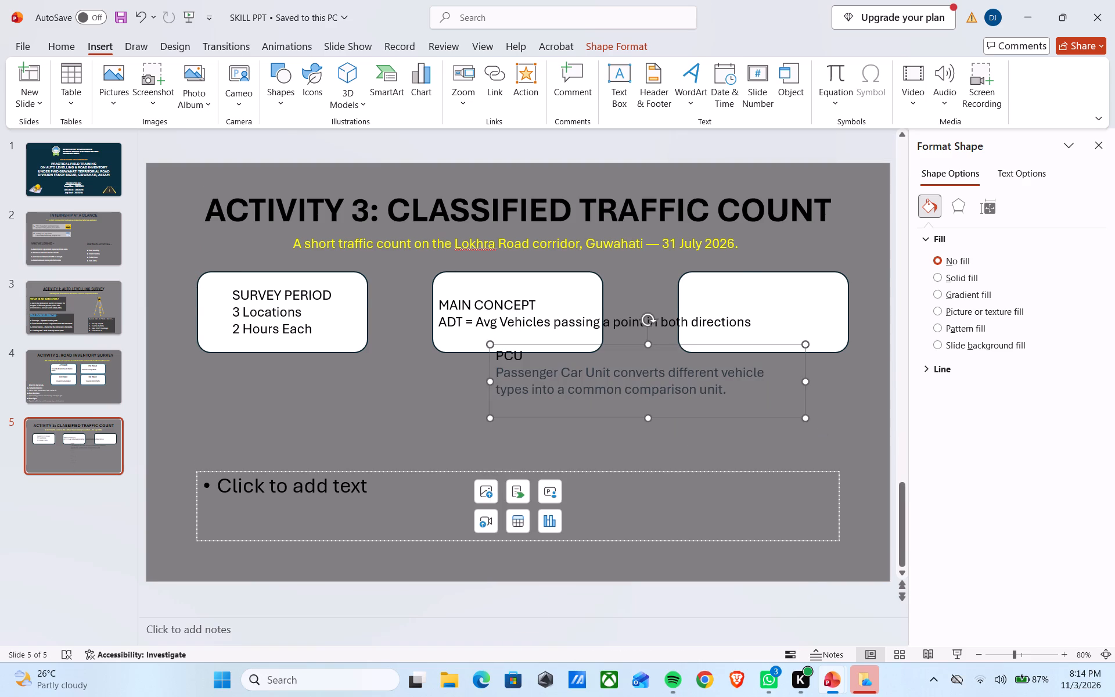
pyautogui.moveTo(744, 342); pyautogui.dragTo(738, 340)
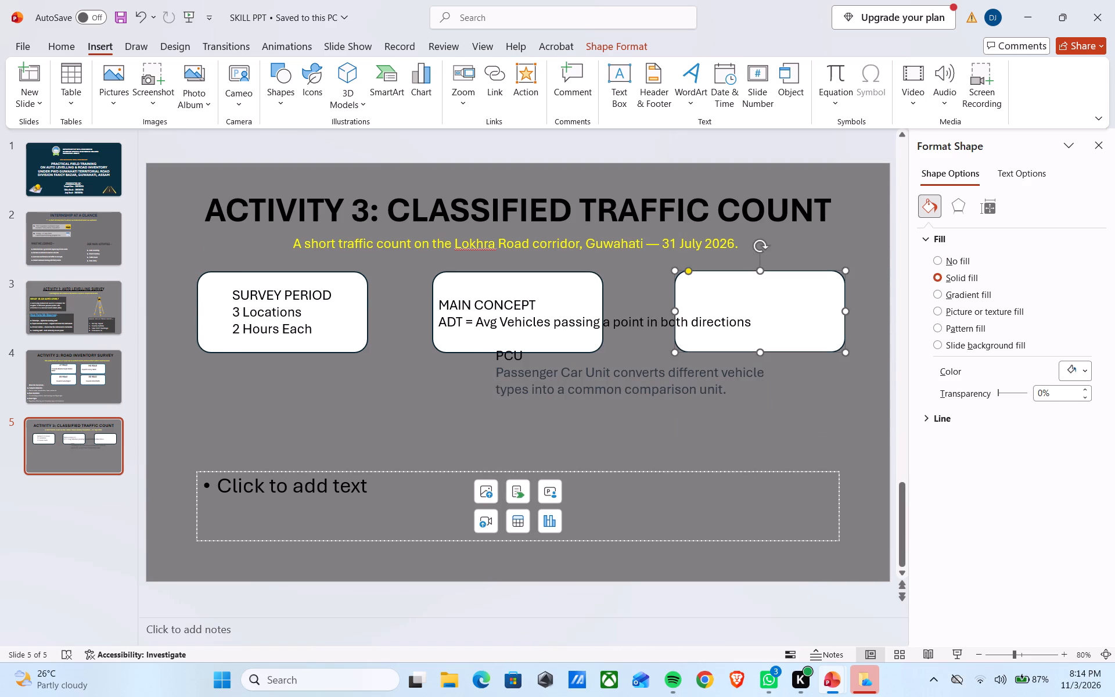
# Narrow the MAIN CONCEPT text box to about the middle card's width and move it up so its wrapped text fits inside the card.
pyautogui.click(587, 319)
pyautogui.moveTo(760, 312); pyautogui.dragTo(588, 322)
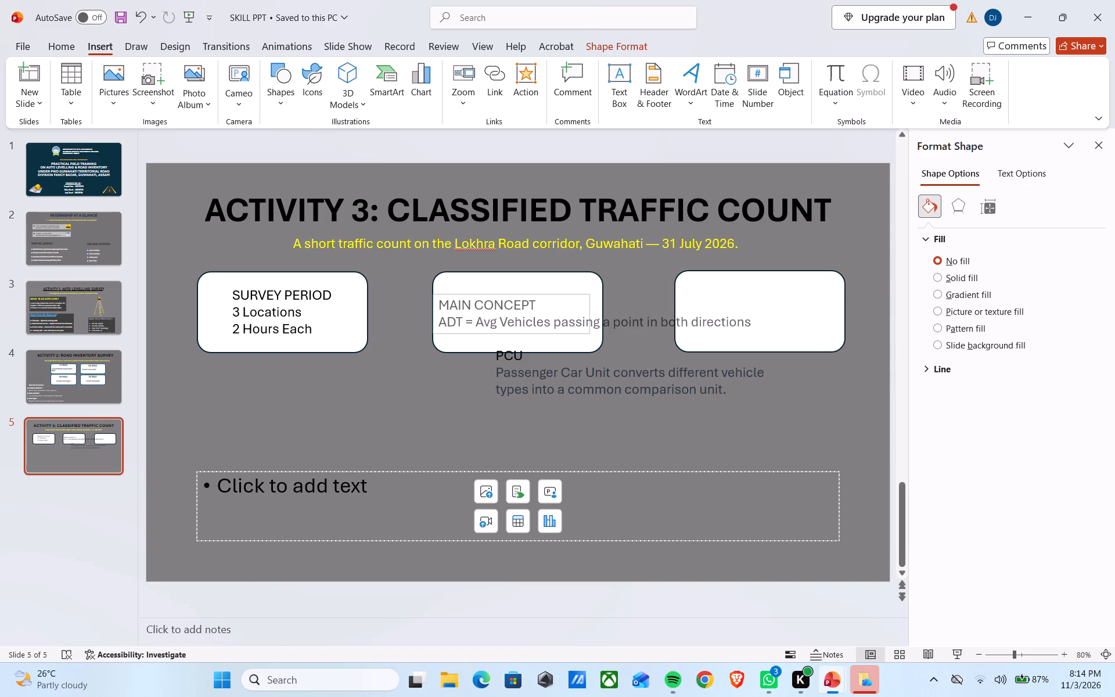
pyautogui.moveTo(588, 322); pyautogui.dragTo(602, 323)
pyautogui.moveTo(547, 294); pyautogui.dragTo(551, 275)
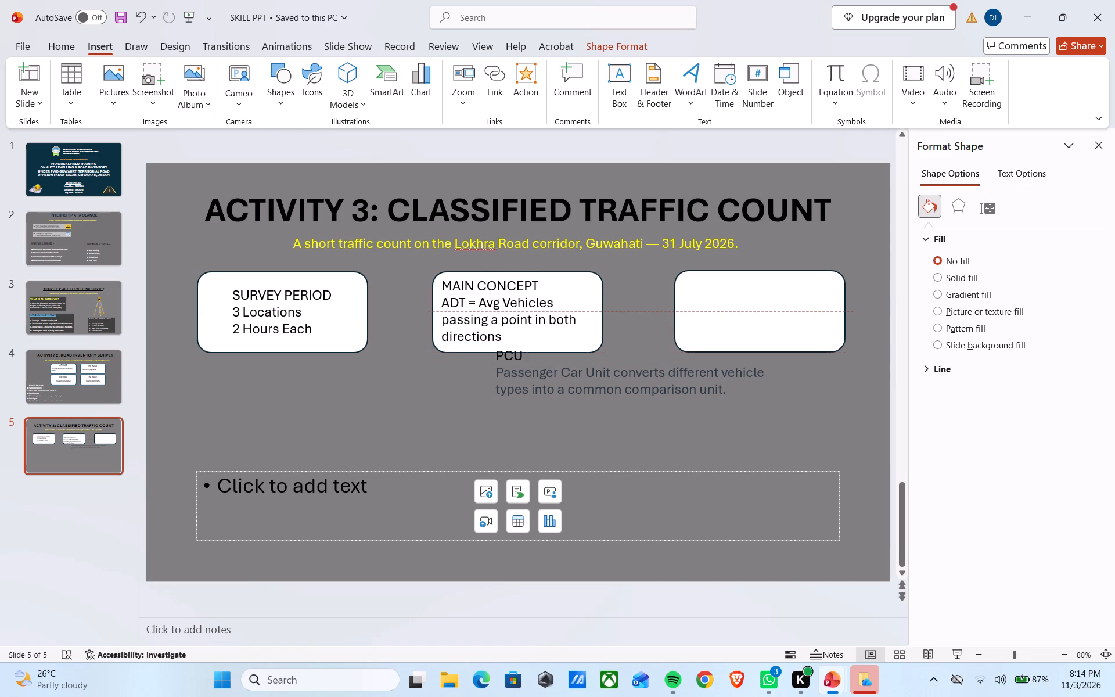
# Nudge the MAIN CONCEPT and SURVEY PERIOD text boxes slightly downward within their white cards.
pyautogui.moveTo(551, 275); pyautogui.dragTo(550, 276)
pyautogui.click(300, 304)
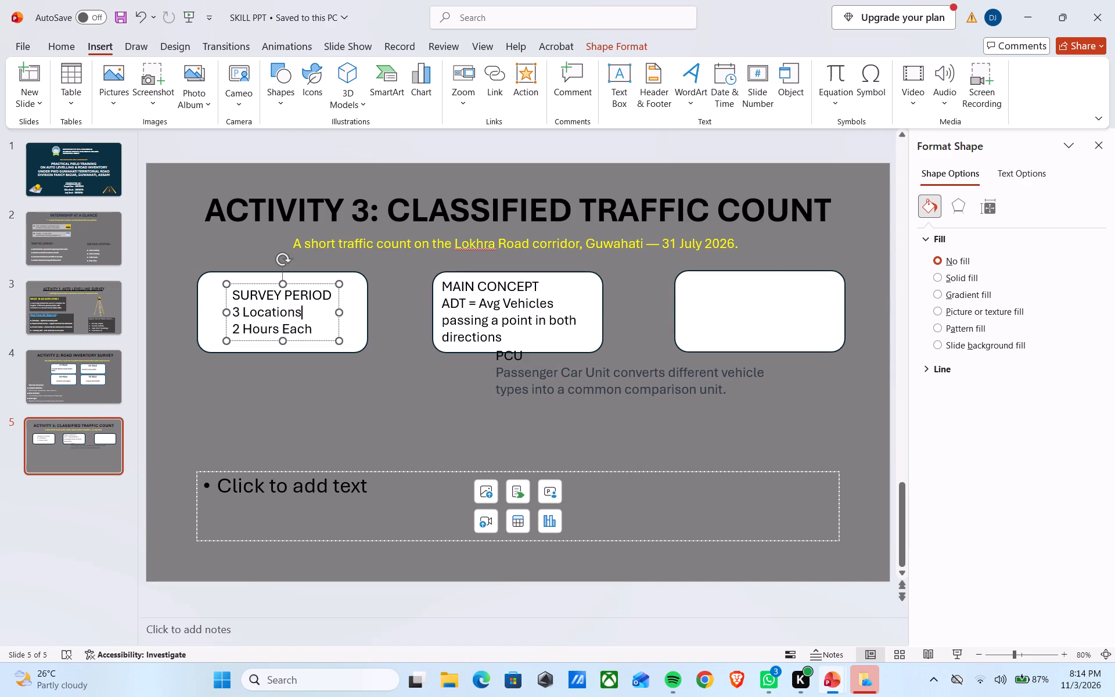
pyautogui.moveTo(316, 286); pyautogui.dragTo(308, 290)
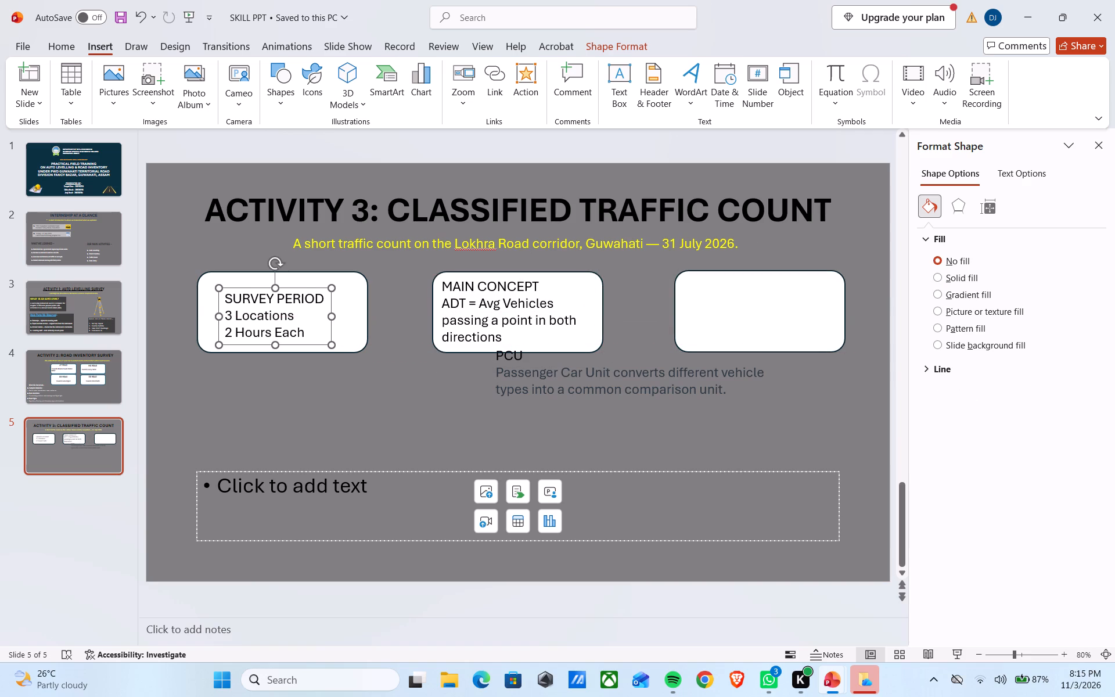
# Centre the SURVEY PERIOD heading and format it in Bahnschrift SemiBold SemiConden at size 20.
pyautogui.moveTo(322, 300); pyautogui.dragTo(236, 299)
pyautogui.click(75, 52)
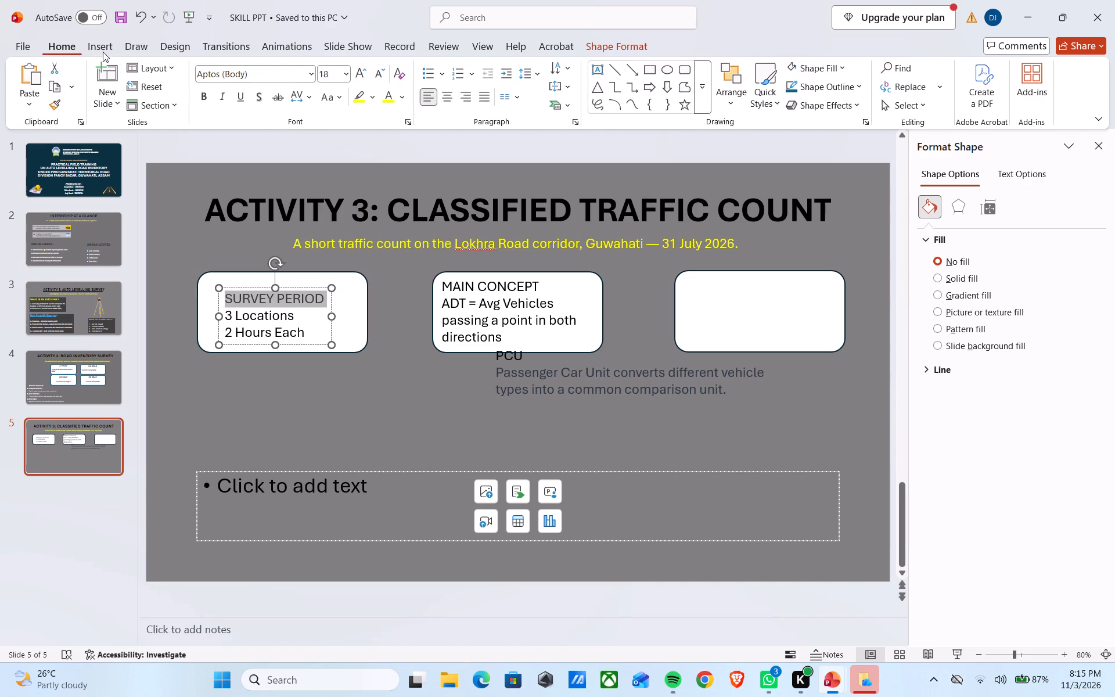
pyautogui.click(443, 91)
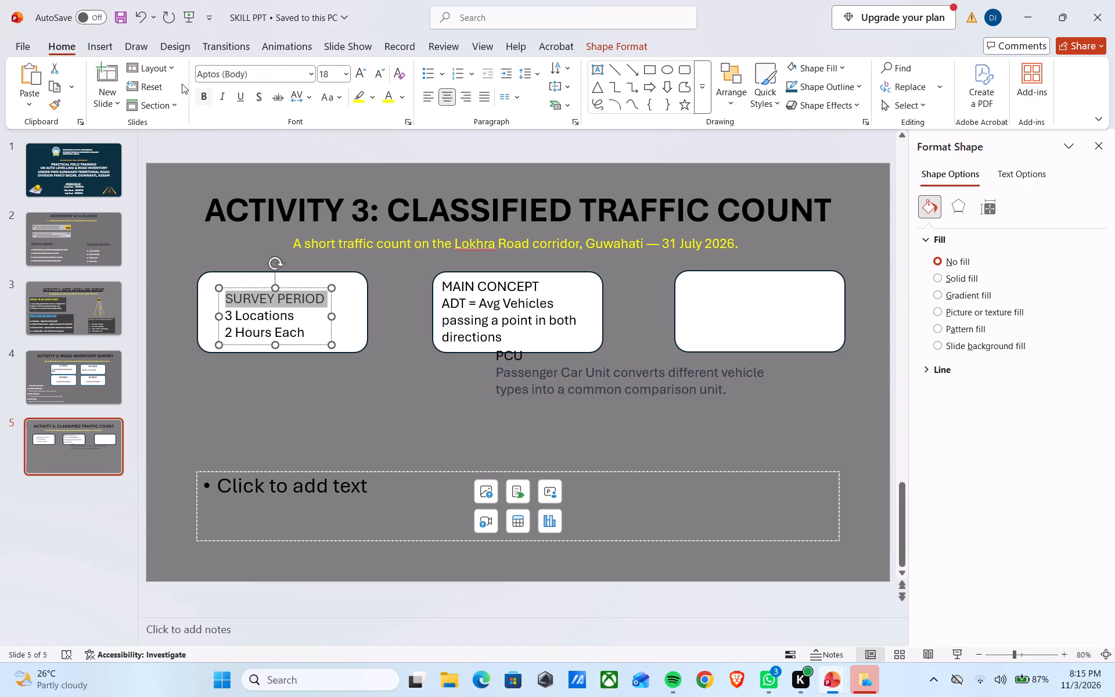
pyautogui.click(314, 69)
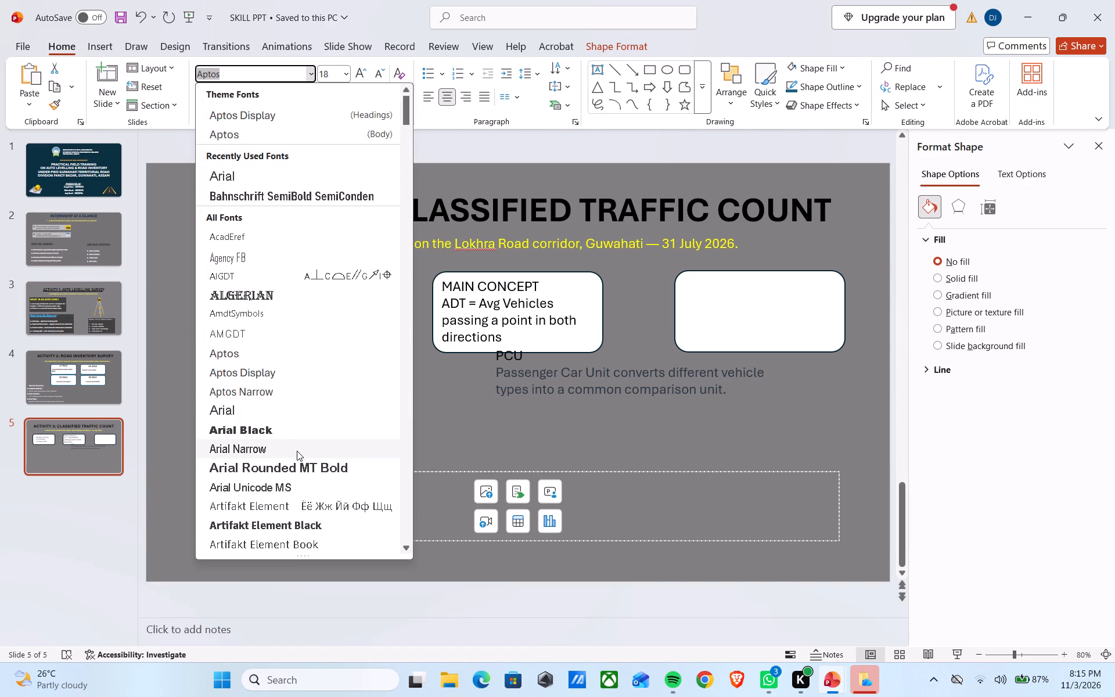
pyautogui.click(347, 189)
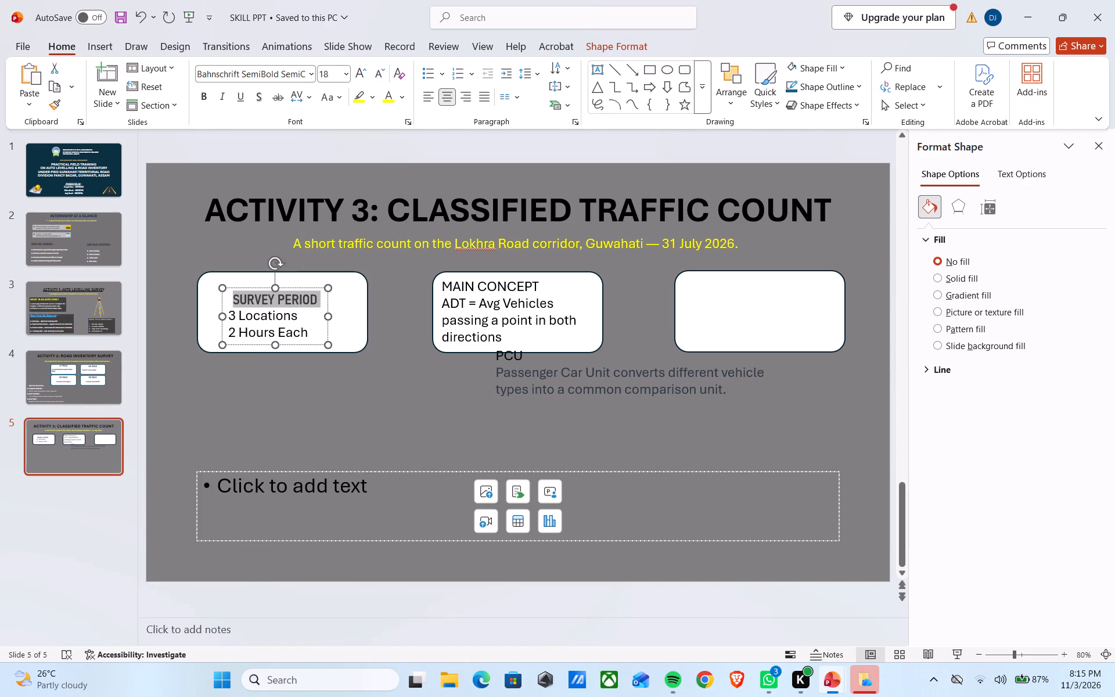
pyautogui.click(308, 317)
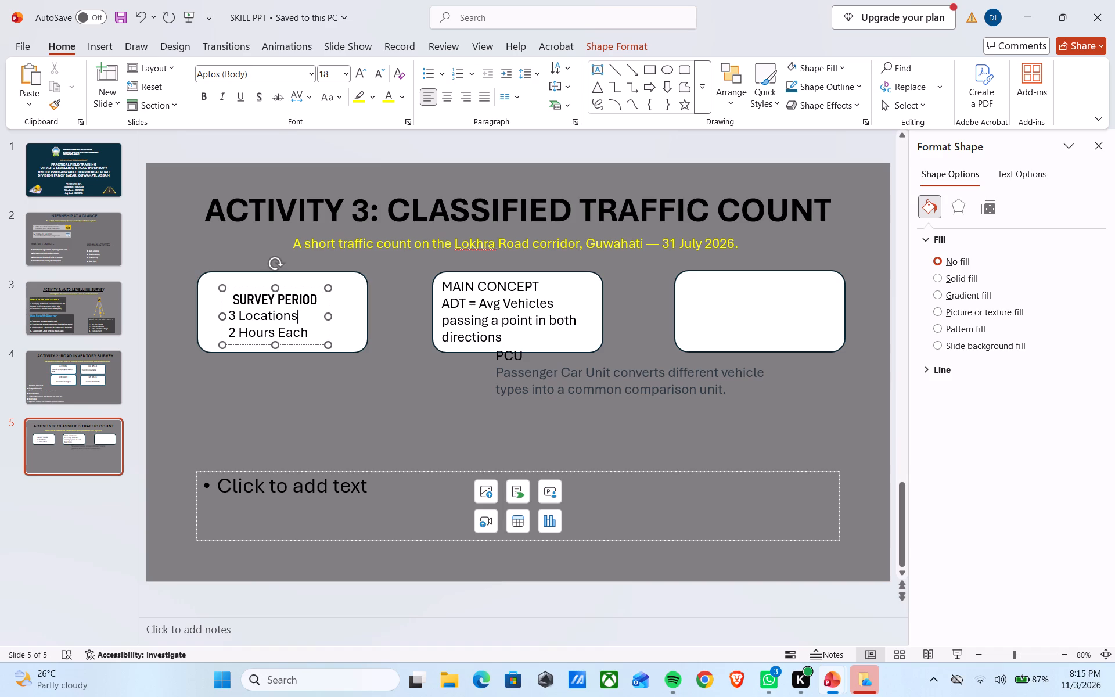
pyautogui.moveTo(312, 299); pyautogui.dragTo(222, 291)
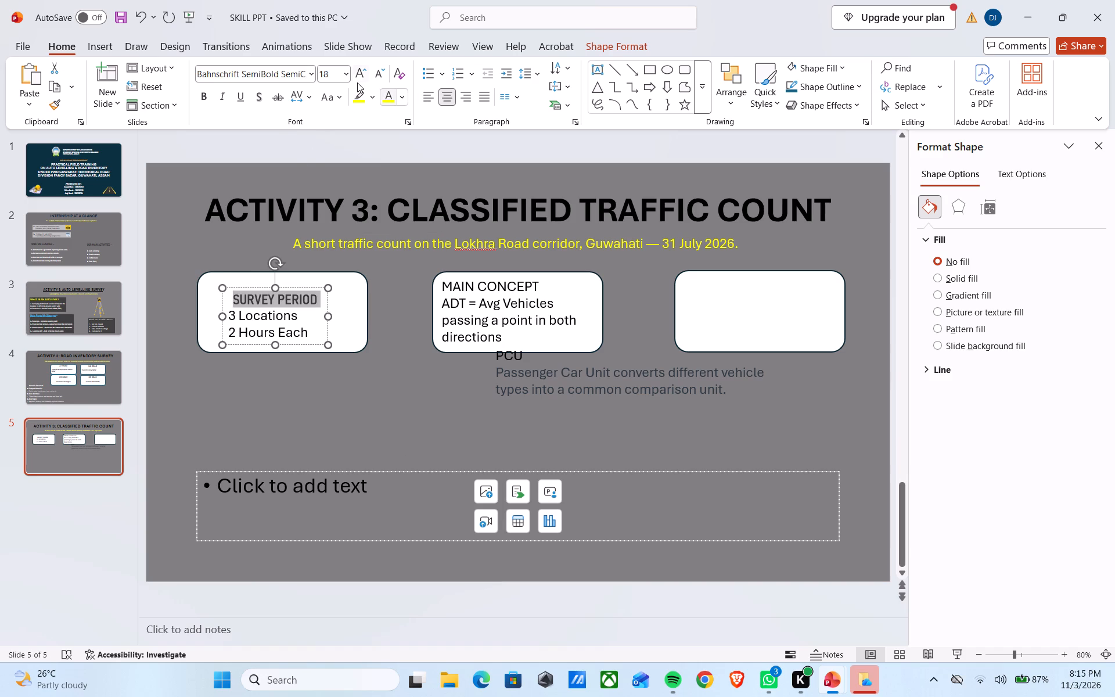
pyautogui.click(357, 78)
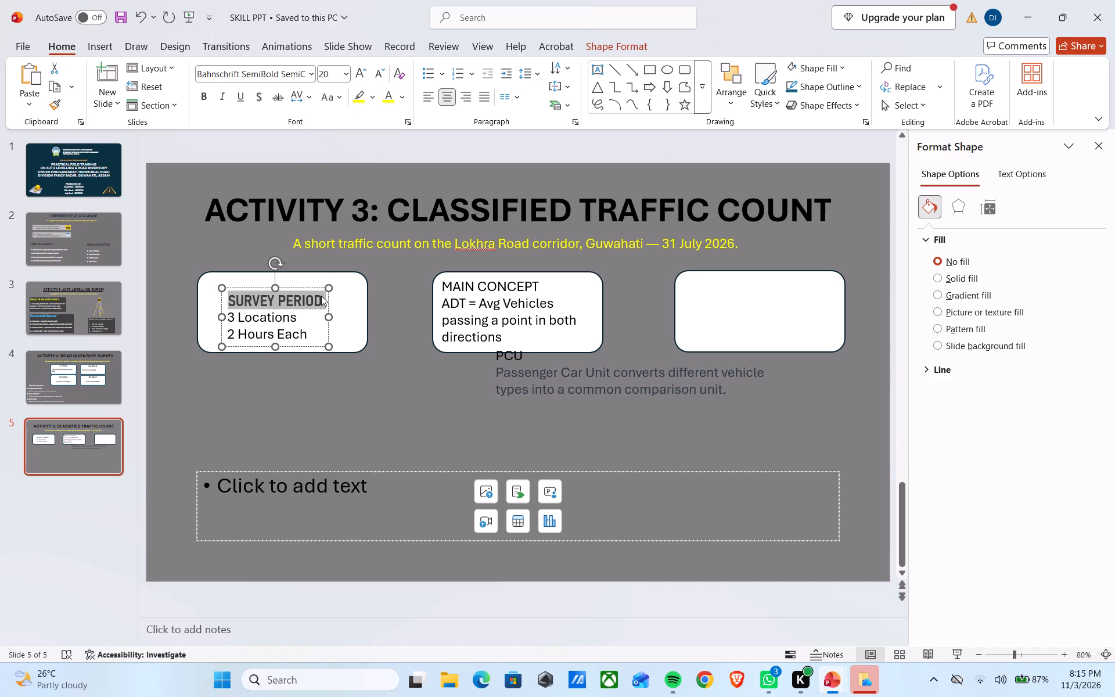
# Add a blank line below the SURVEY PERIOD heading and move the text box up so all its lines fit inside the first card.
pyautogui.click(321, 296)
pyautogui.press('Return')
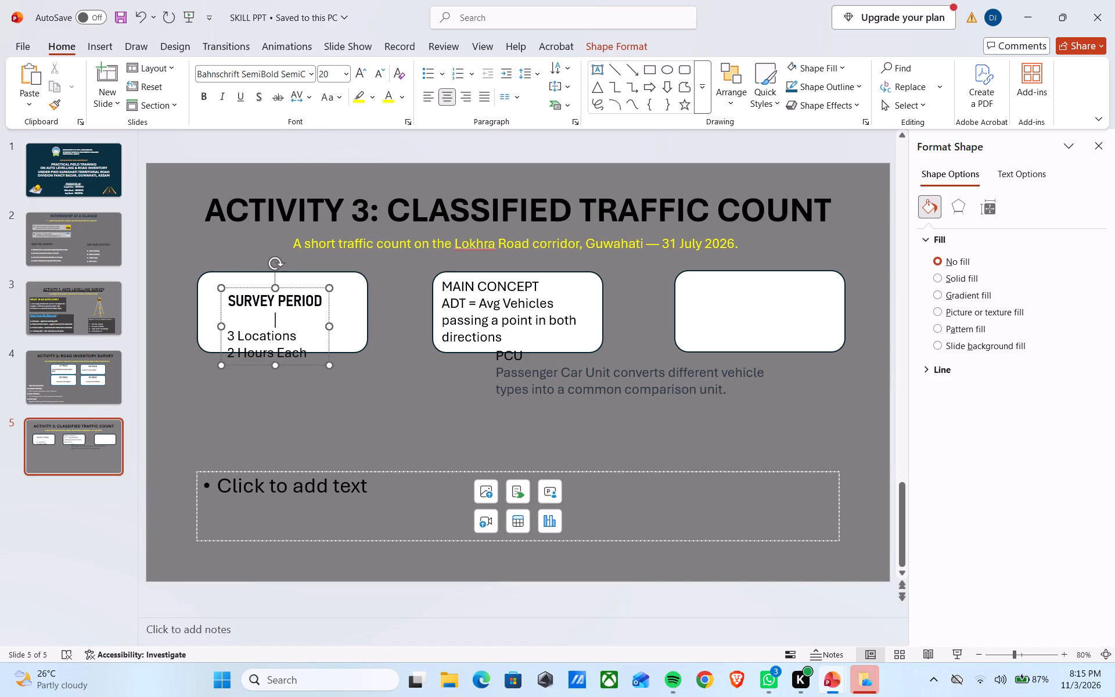
pyautogui.moveTo(315, 293); pyautogui.dragTo(310, 283)
pyautogui.moveTo(312, 286); pyautogui.dragTo(328, 271)
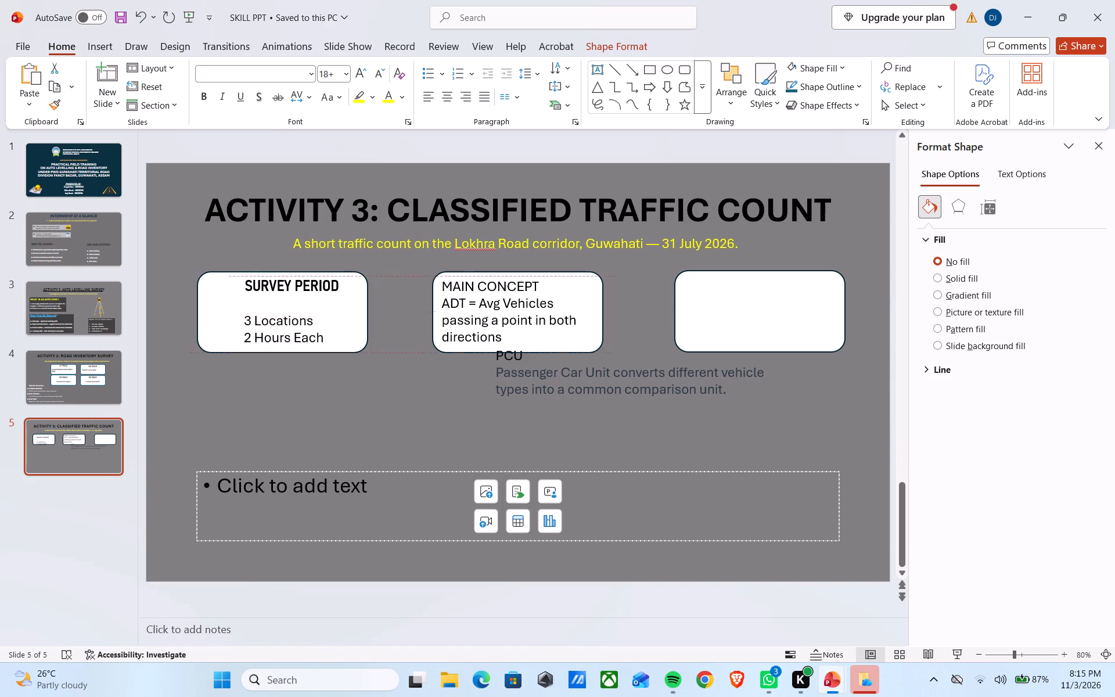
pyautogui.moveTo(328, 271); pyautogui.dragTo(322, 275)
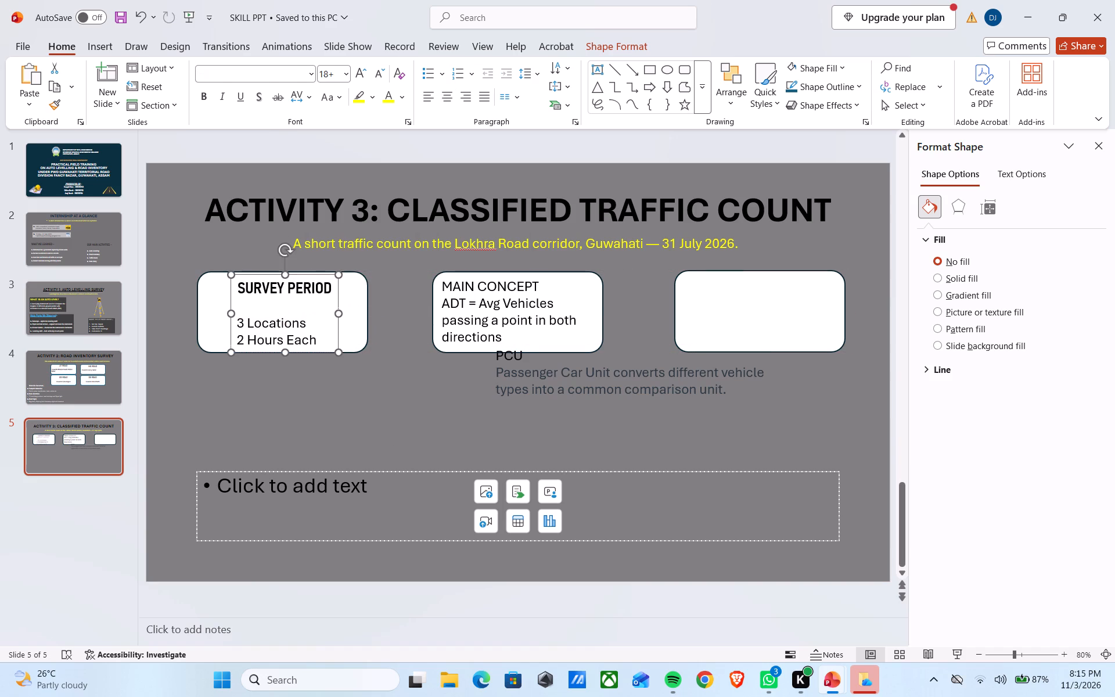
# Reduce the blank line under the SURVEY PERIOD heading to font size 12.
pyautogui.click(287, 307)
pyautogui.click(347, 78)
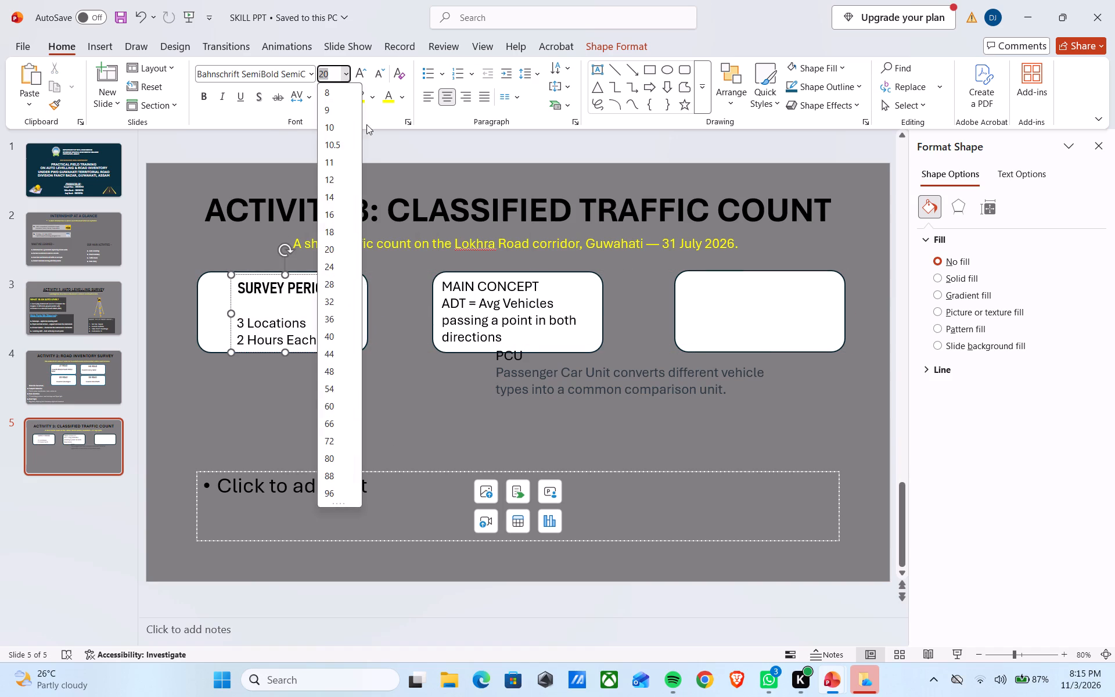
pyautogui.click(330, 179)
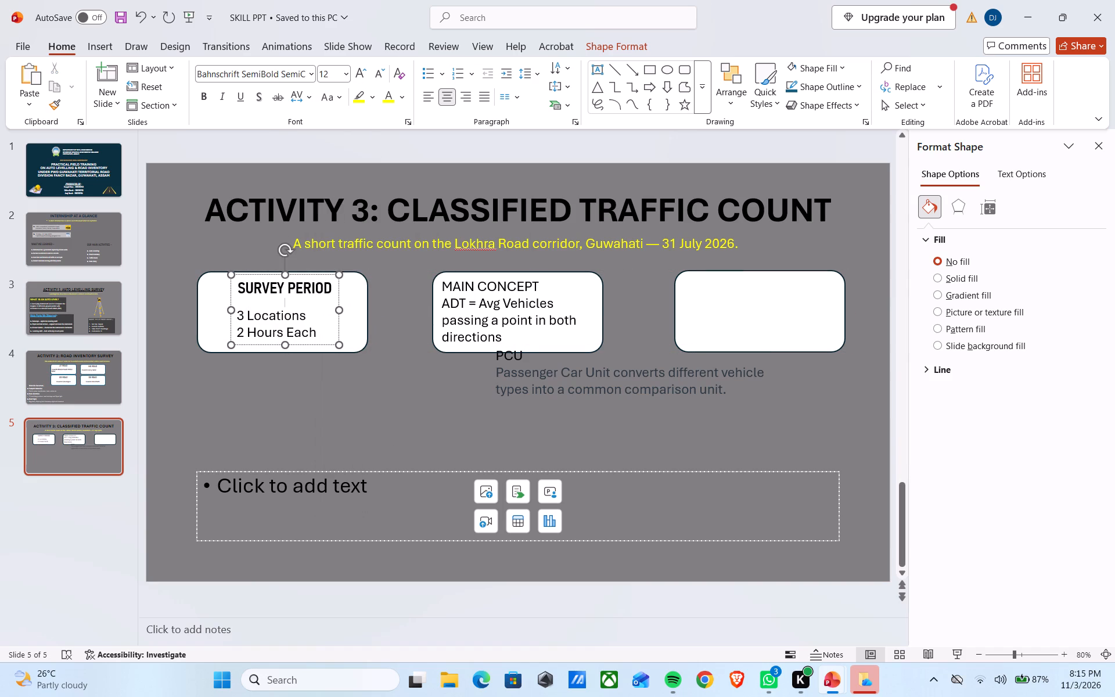
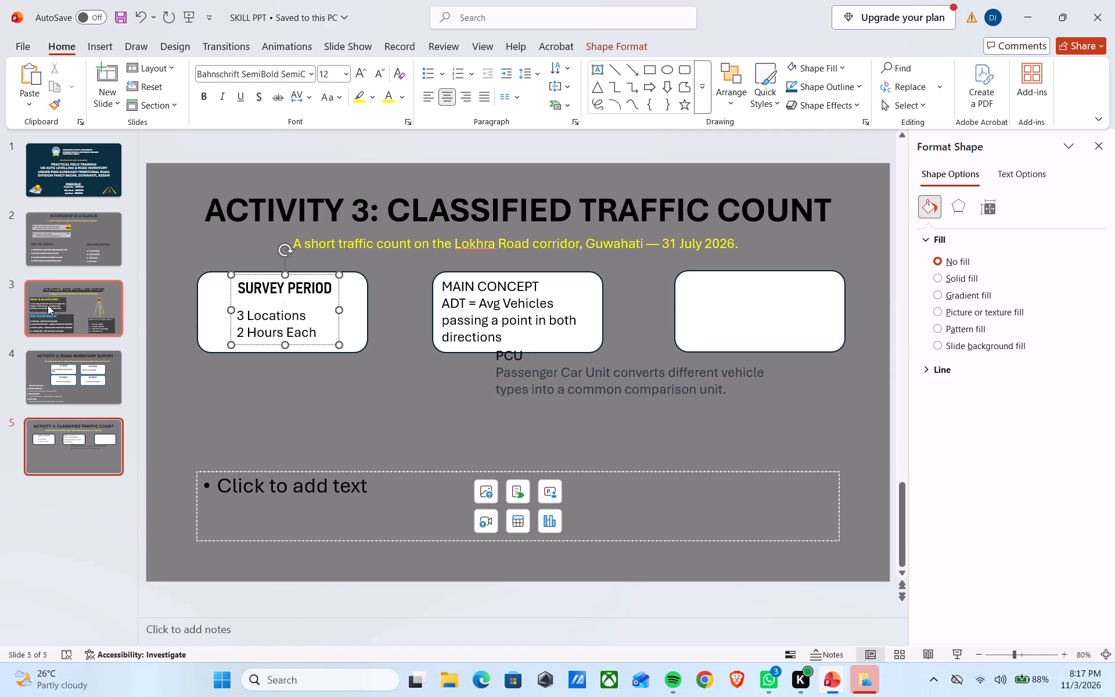
# Move the PCU text box onto the empty third card and narrow it so its text starts at the card's left edge.
pyautogui.click(582, 362)
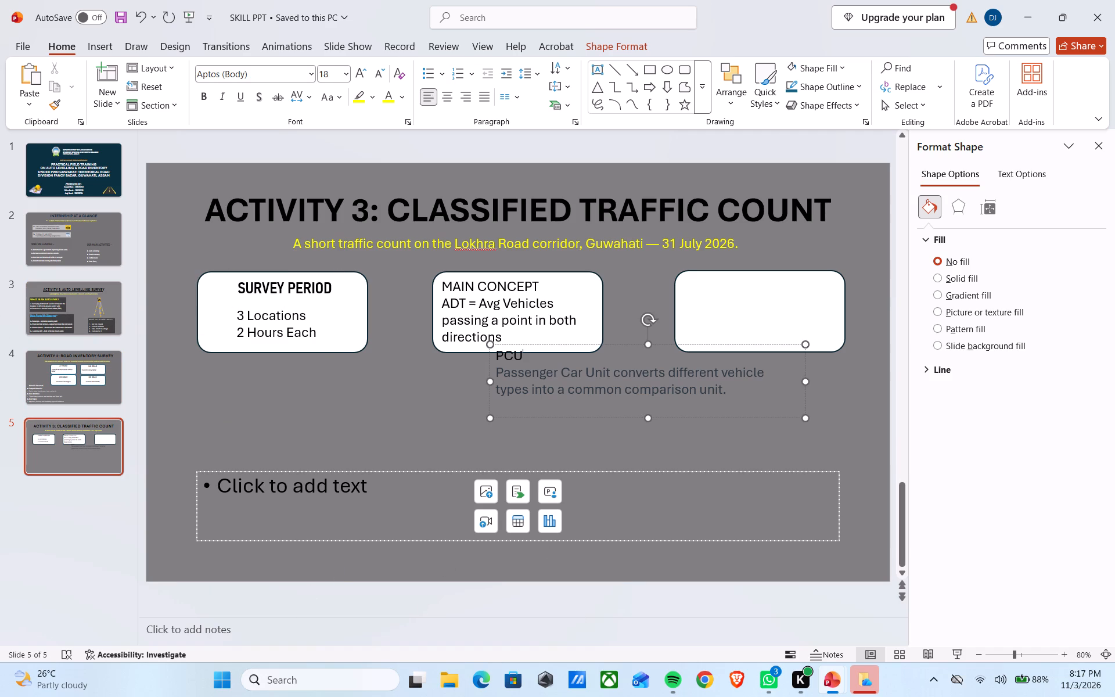
pyautogui.moveTo(594, 344); pyautogui.dragTo(688, 292)
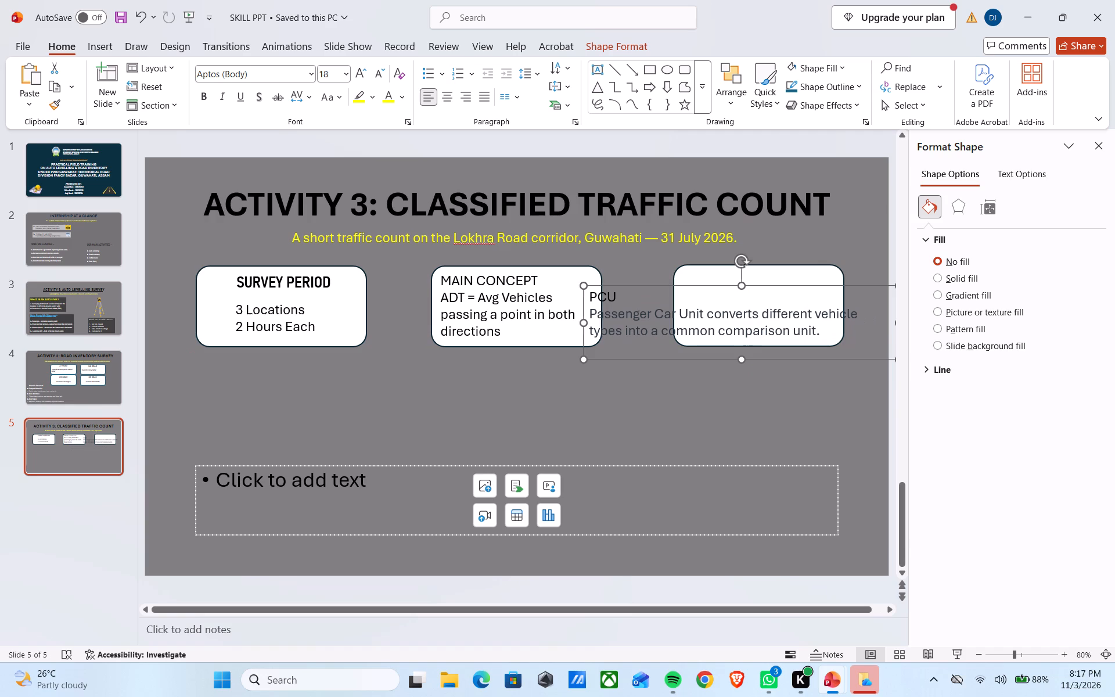
pyautogui.moveTo(812, 283); pyautogui.dragTo(753, 283)
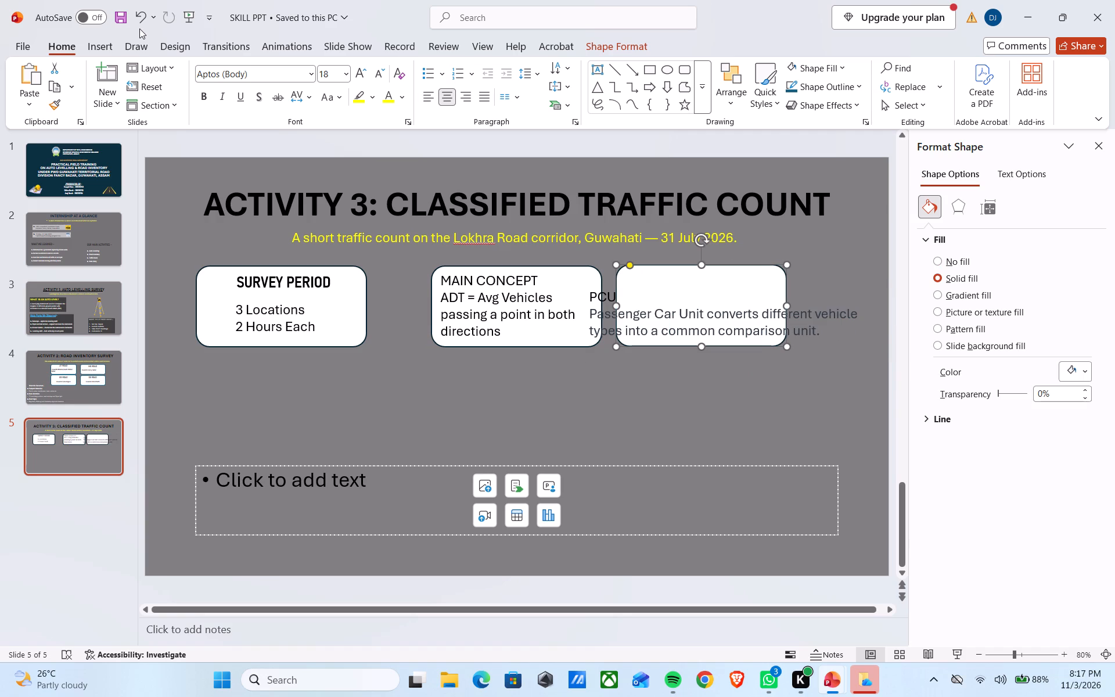
pyautogui.click(139, 23)
pyautogui.click(671, 311)
pyautogui.click(648, 311)
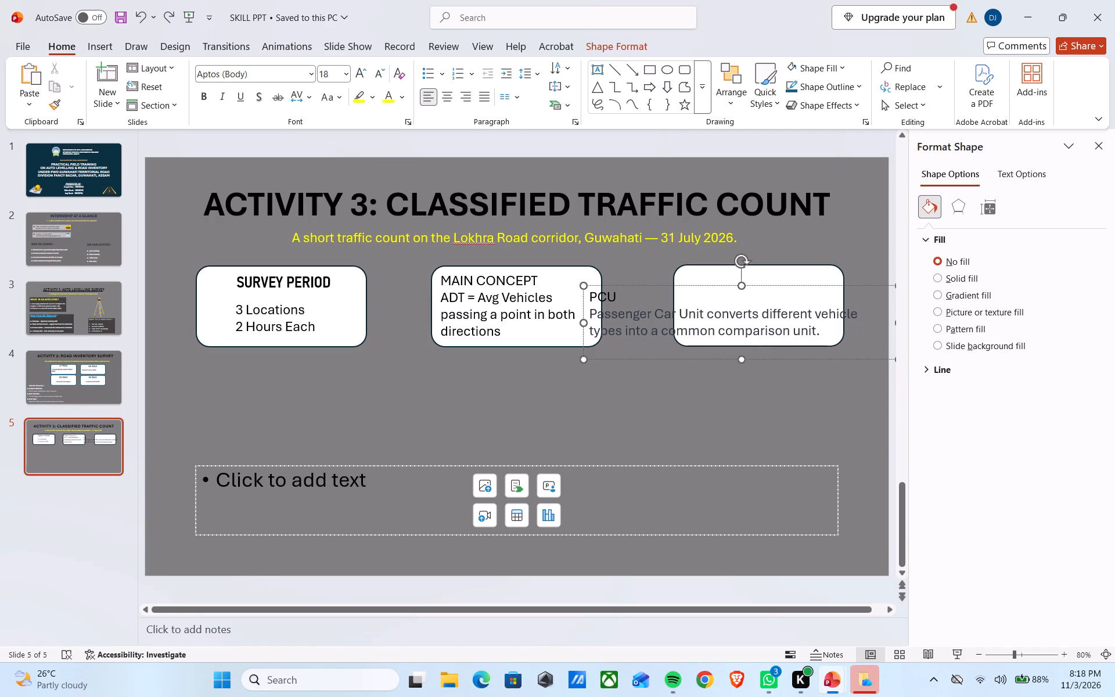
pyautogui.moveTo(581, 319); pyautogui.dragTo(690, 308)
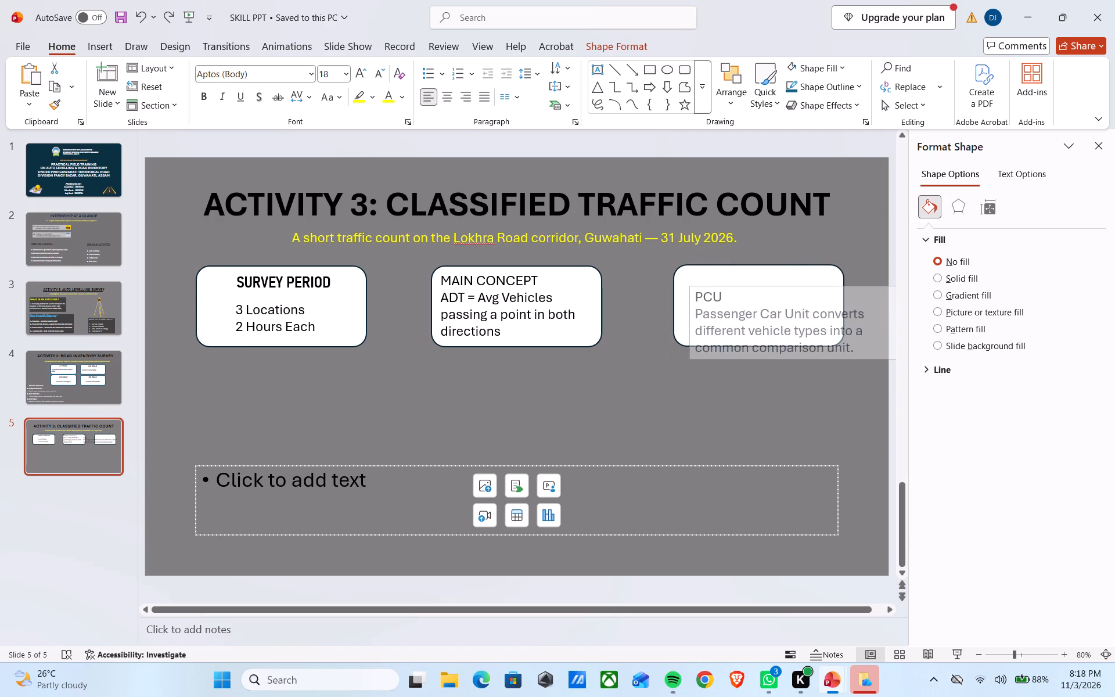
pyautogui.moveTo(690, 308); pyautogui.dragTo(690, 307)
pyautogui.moveTo(706, 286); pyautogui.dragTo(691, 267)
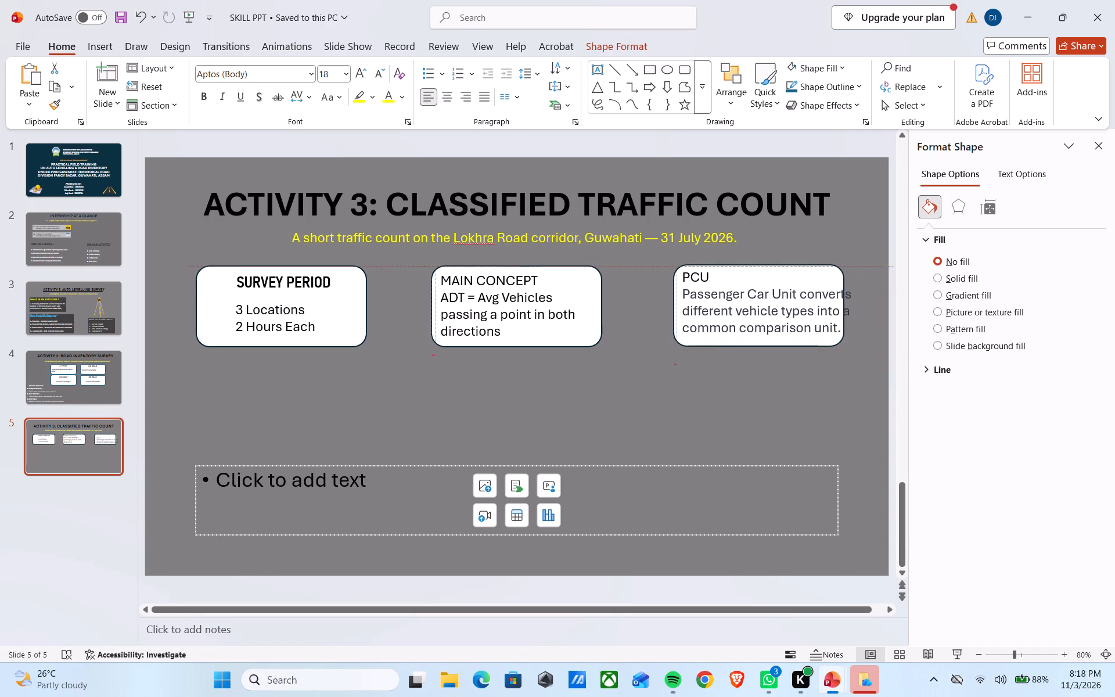
pyautogui.moveTo(691, 267); pyautogui.dragTo(685, 265)
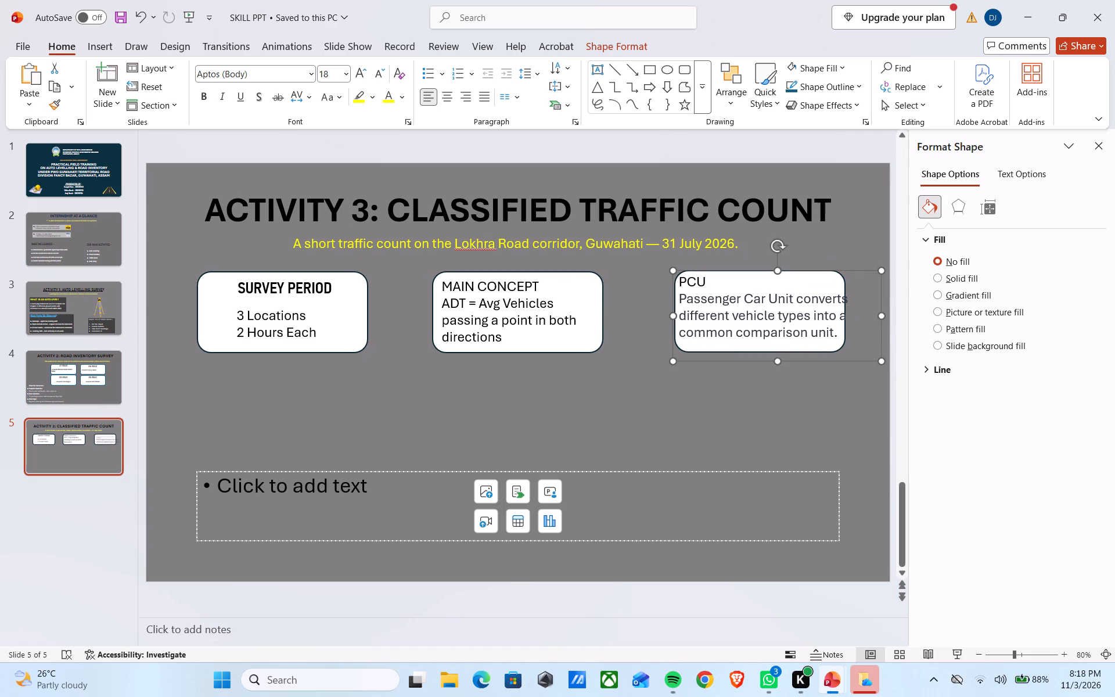
# Reduce the ADT description under MAIN CONCEPT by one font size increment.
pyautogui.click(468, 296)
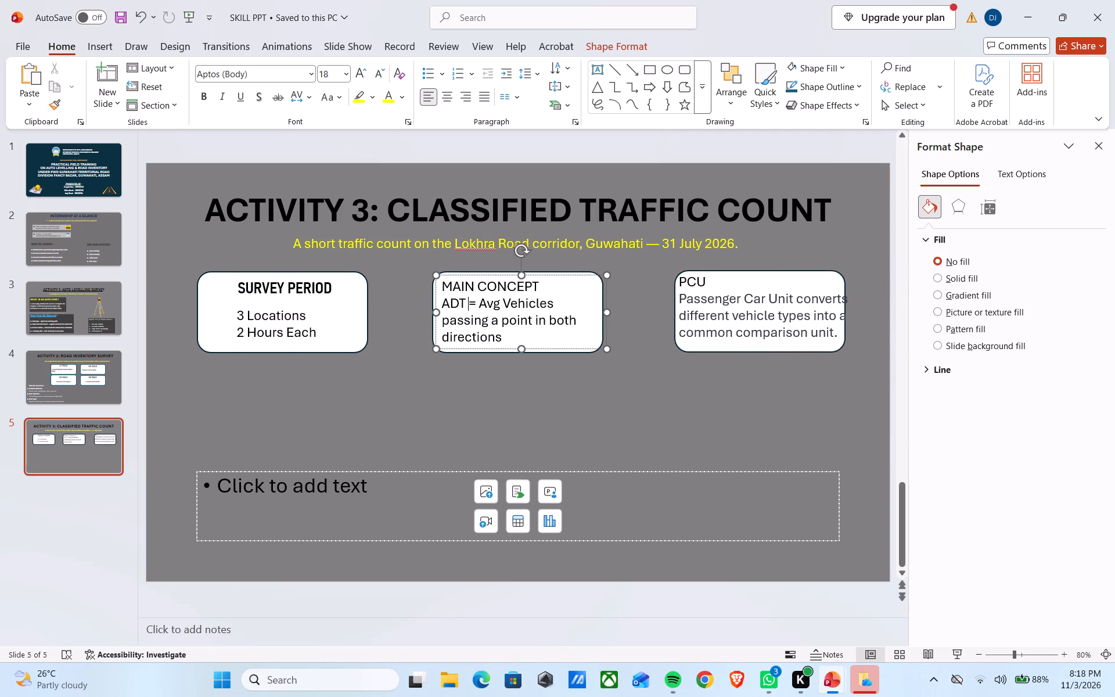
pyautogui.click(297, 310)
pyautogui.click(448, 302)
pyautogui.moveTo(444, 300); pyautogui.dragTo(495, 336)
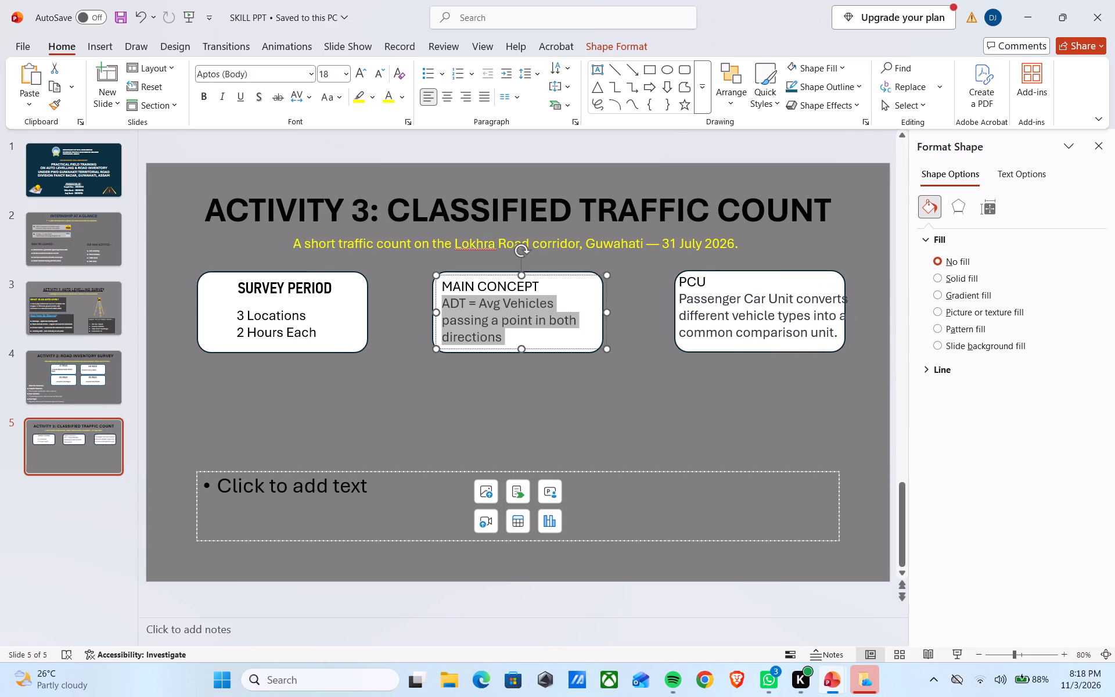
pyautogui.moveTo(495, 336); pyautogui.dragTo(499, 340)
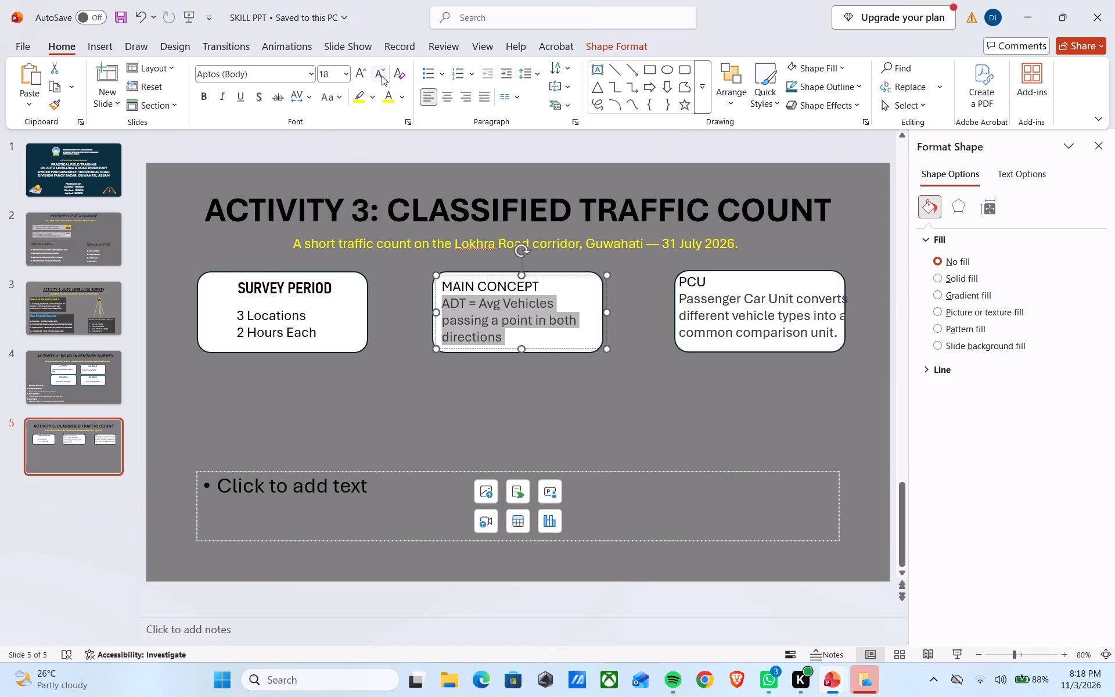
pyautogui.click(382, 76)
# Enlarge the SURVEY PERIOD heading to font size 24.
pyautogui.click(262, 309)
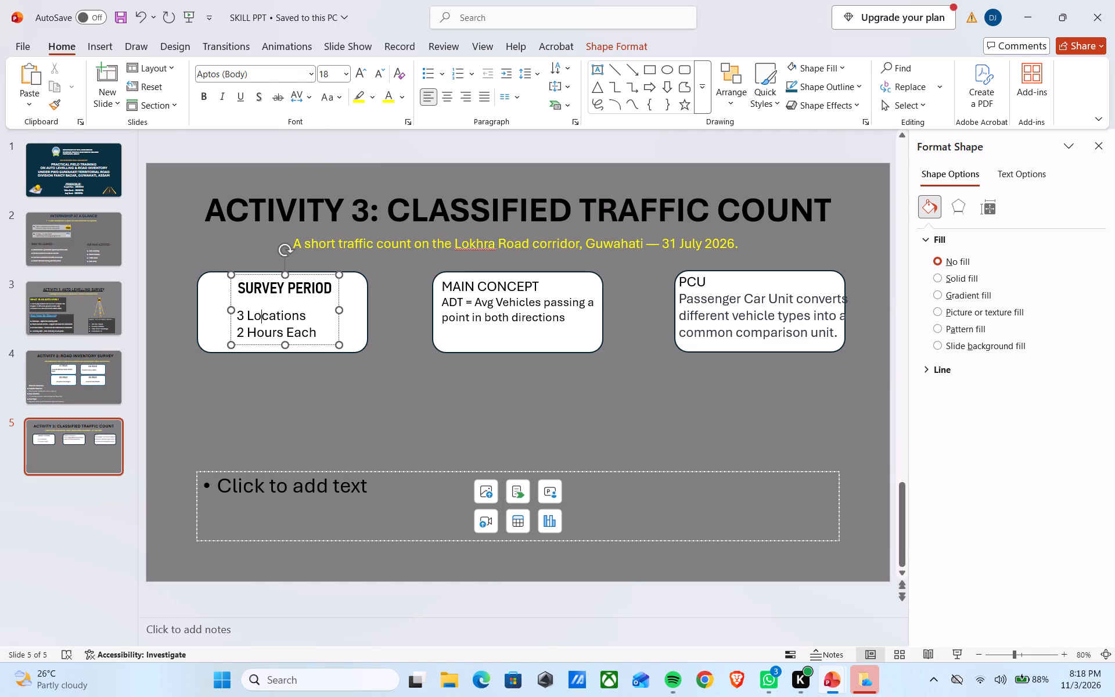
pyautogui.moveTo(239, 286); pyautogui.dragTo(346, 282)
pyautogui.click(366, 78)
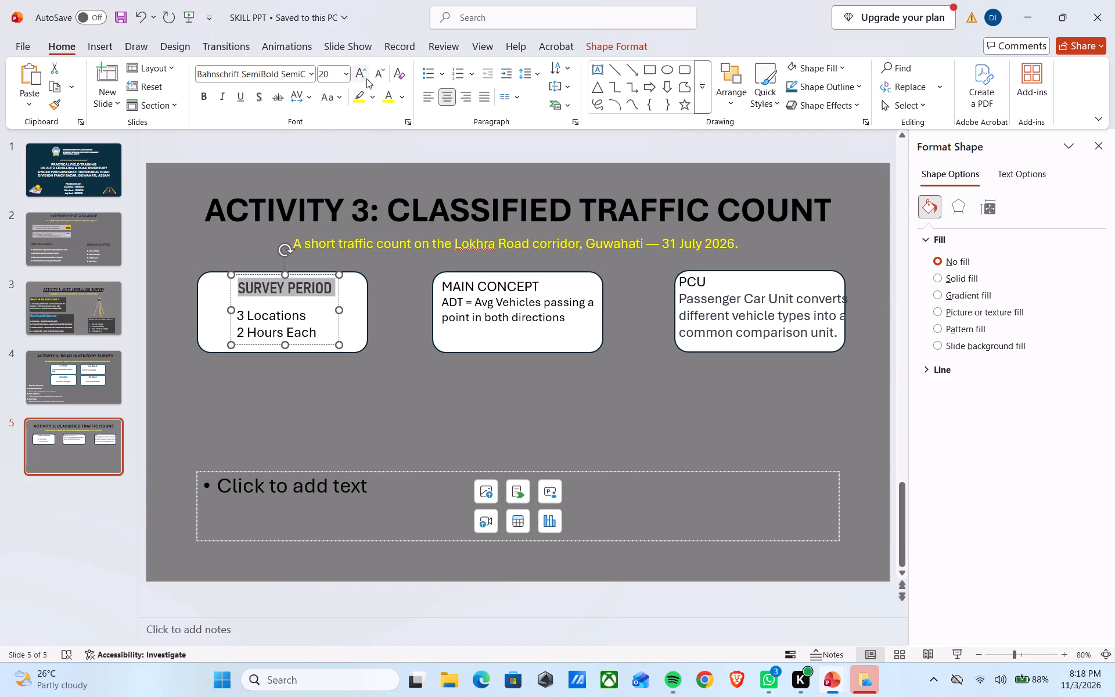
# Format the MAIN CONCEPT heading in Bahnschrift SemiBold SemiConden at size 24 to match the SURVEY PERIOD heading.
pyautogui.click(484, 284)
pyautogui.moveTo(544, 282); pyautogui.dragTo(485, 283)
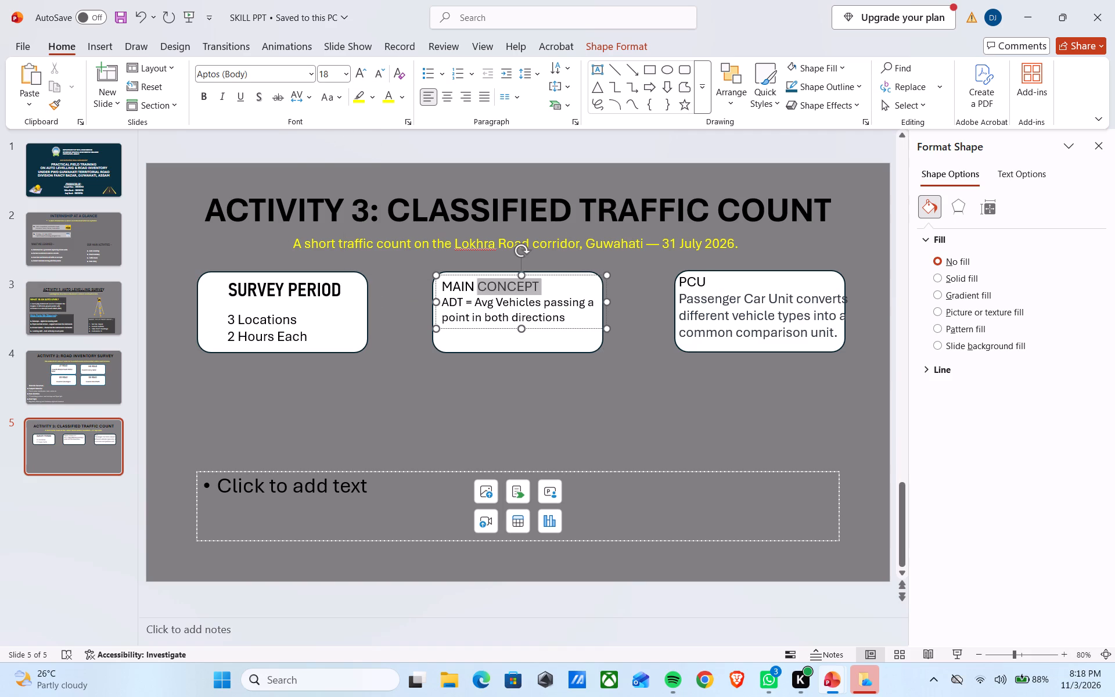
pyautogui.moveTo(485, 283); pyautogui.dragTo(452, 283)
pyautogui.doubleClick(368, 76)
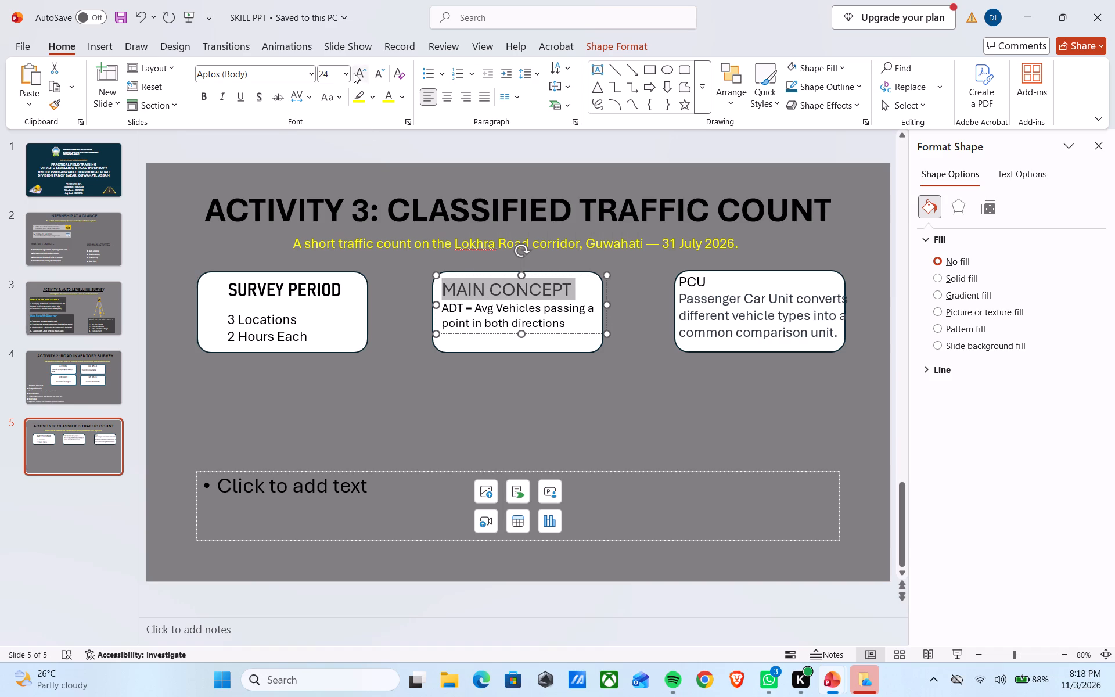
pyautogui.click(360, 69)
pyautogui.click(344, 71)
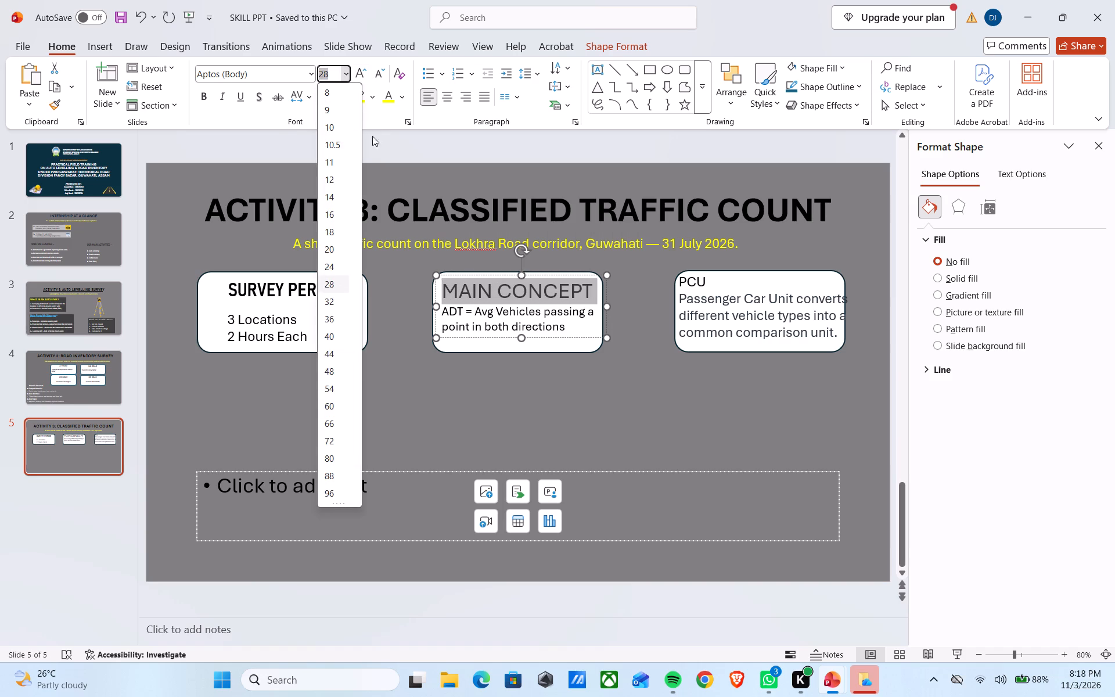
pyautogui.click(334, 270)
pyautogui.click(318, 300)
pyautogui.click(321, 290)
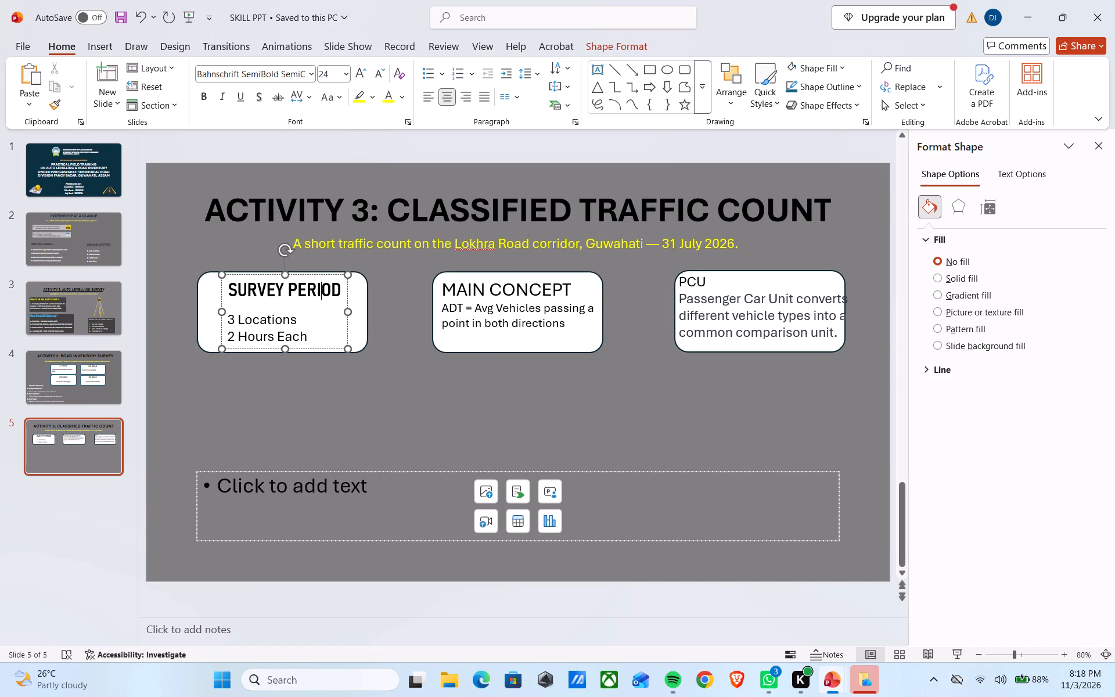
pyautogui.click(502, 279)
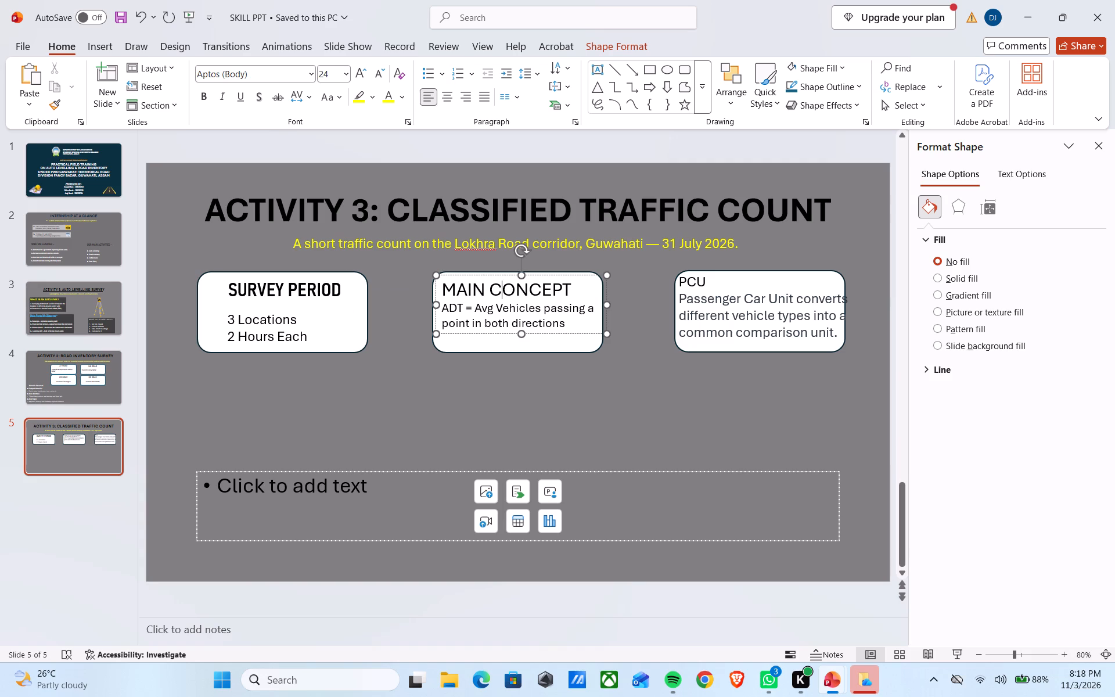
pyautogui.moveTo(576, 291); pyautogui.dragTo(472, 288)
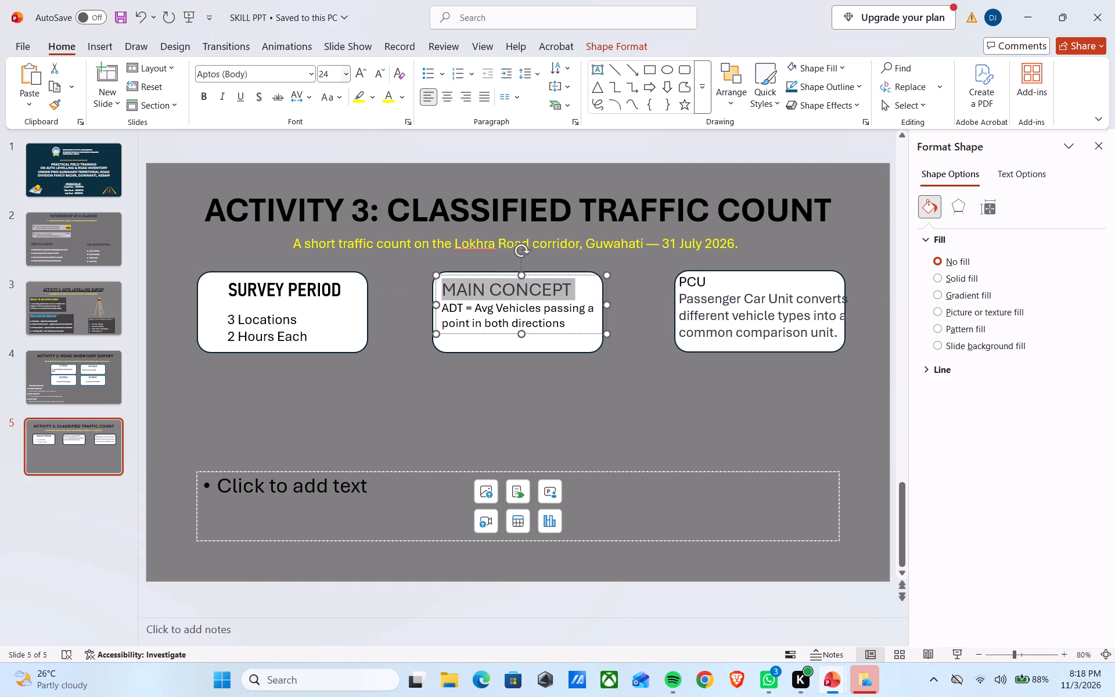
pyautogui.click(312, 73)
pyautogui.click(338, 179)
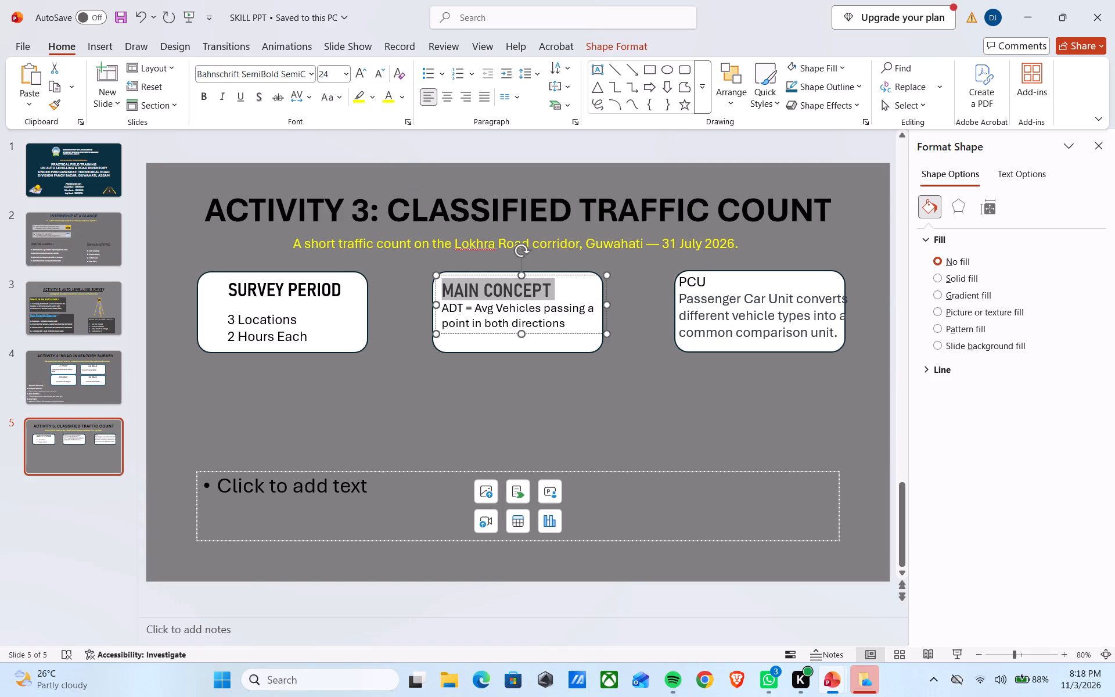
# Add a blank line at font size 10 below the MAIN CONCEPT heading.
pyautogui.click(579, 289)
pyautogui.press('Return')
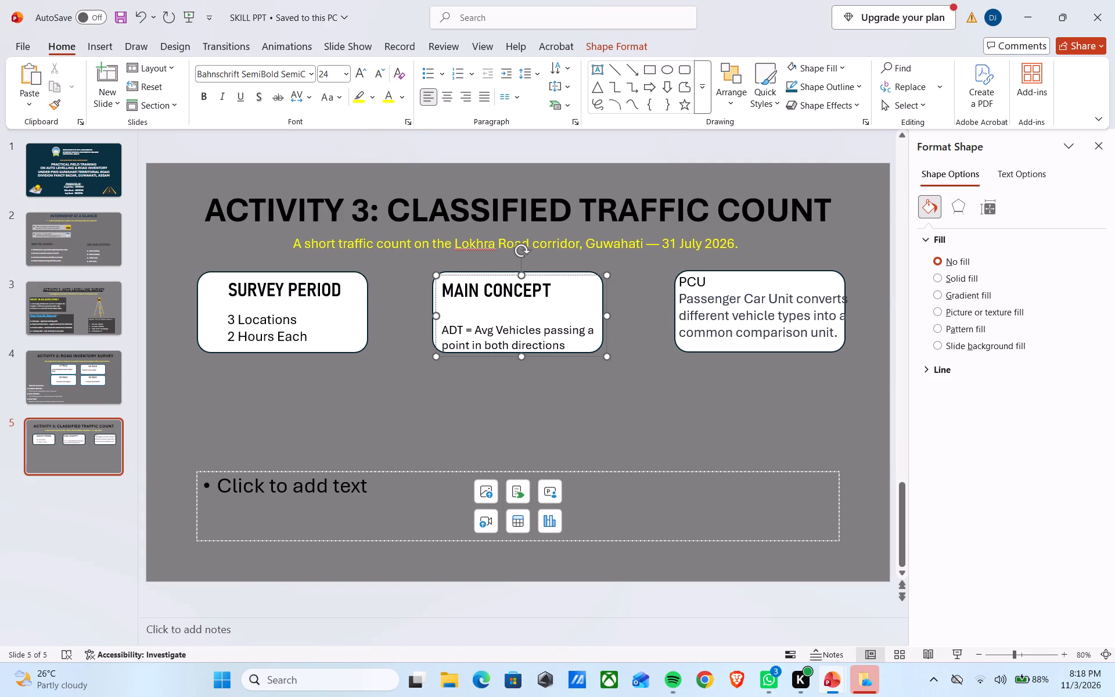
pyautogui.click(351, 72)
pyautogui.click(348, 72)
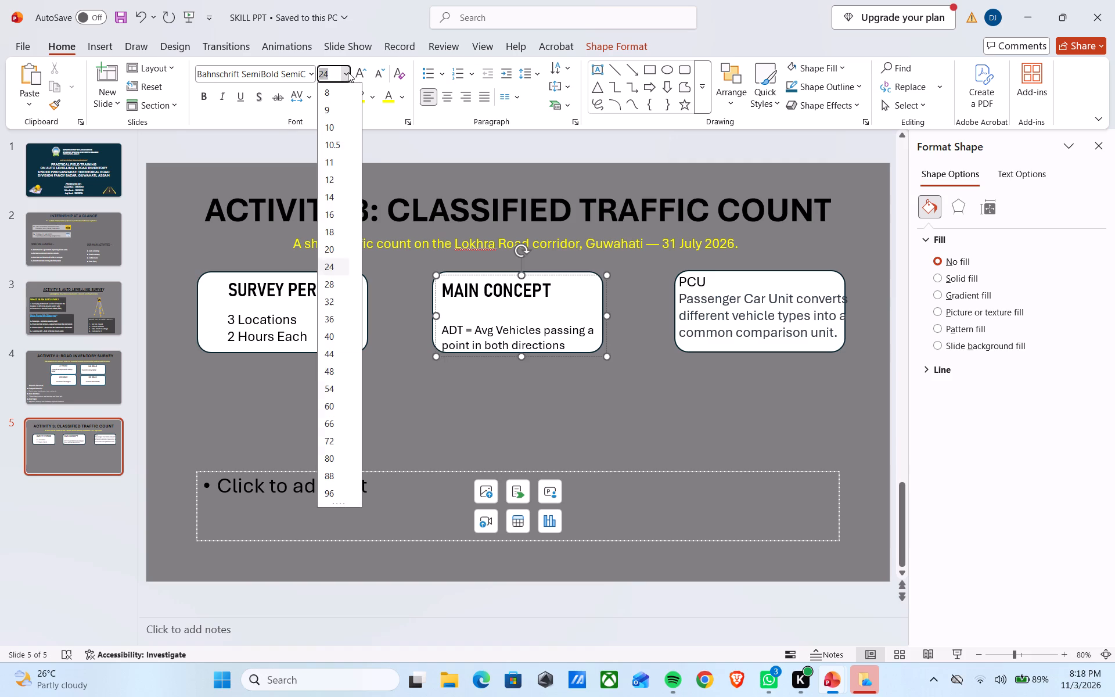
pyautogui.click(347, 132)
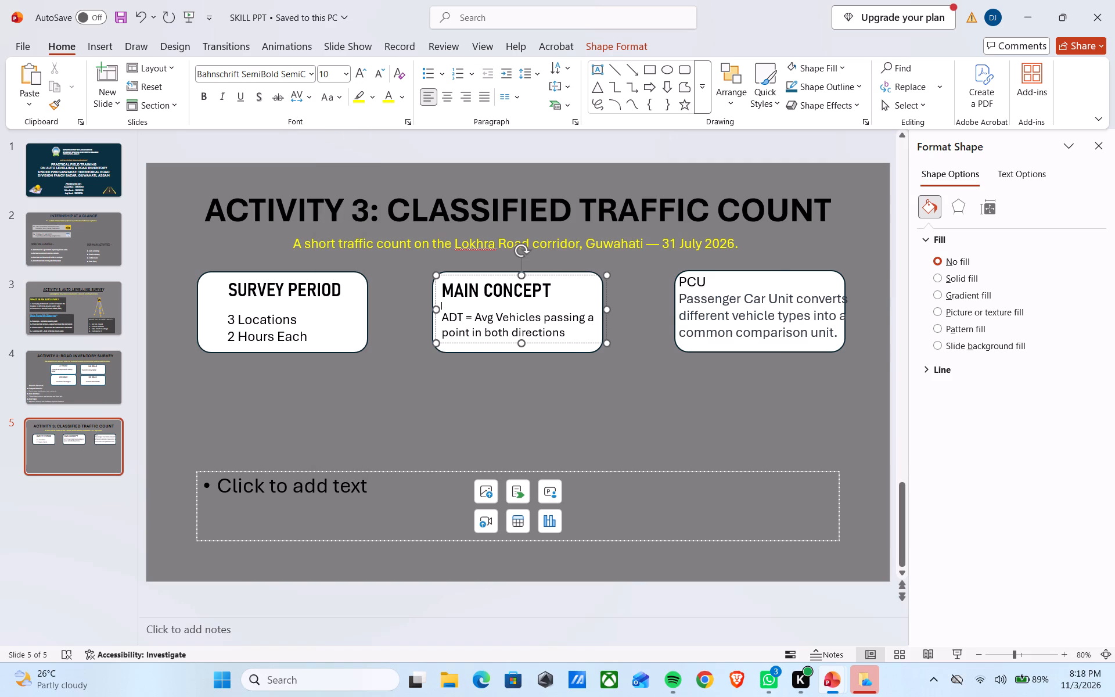
# Format the PCU heading in Bahnschrift SemiBold SemiConden at size 24.
pyautogui.click(763, 292)
pyautogui.moveTo(735, 281); pyautogui.dragTo(650, 292)
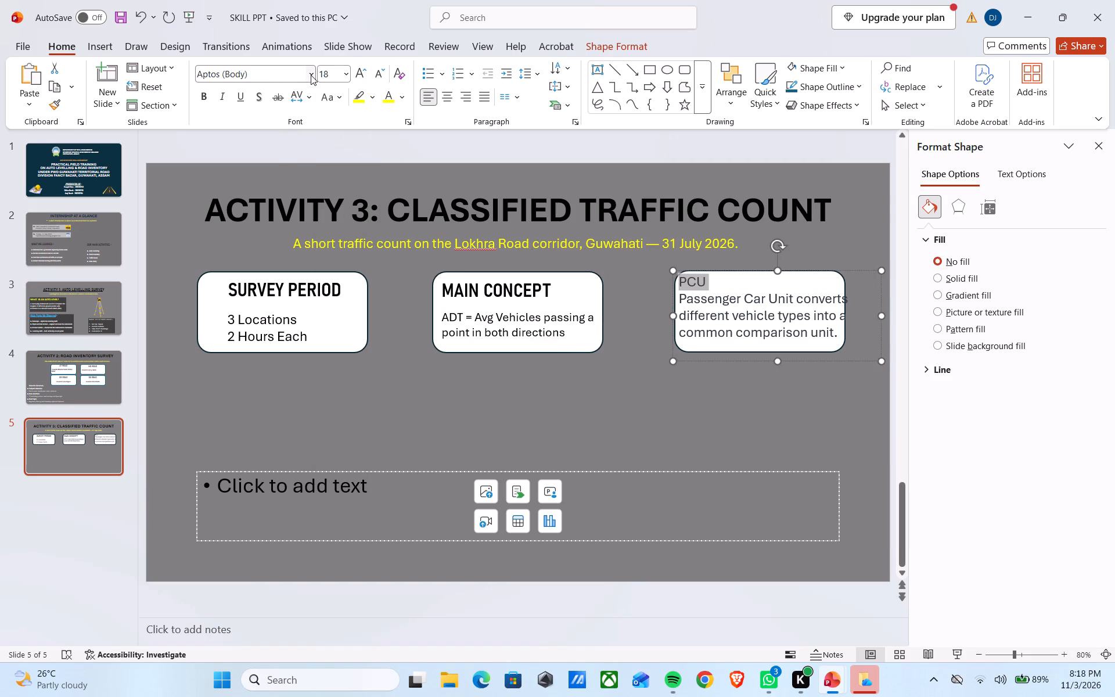
pyautogui.click(311, 75)
pyautogui.click(323, 177)
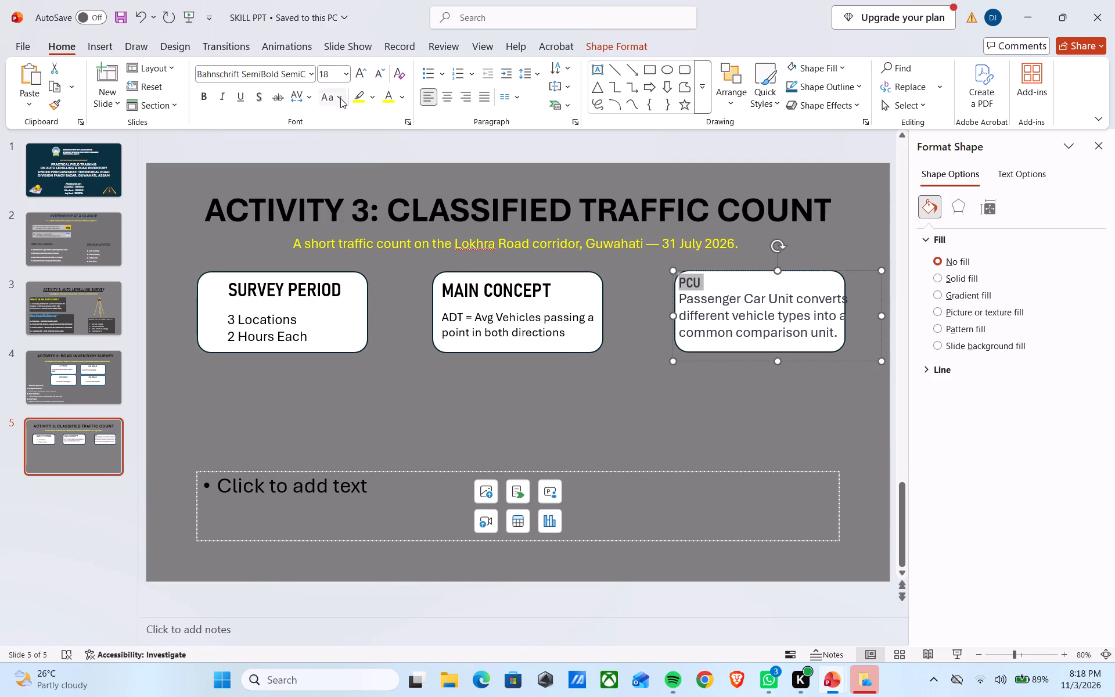
pyautogui.click(344, 82)
pyautogui.doubleClick(353, 77)
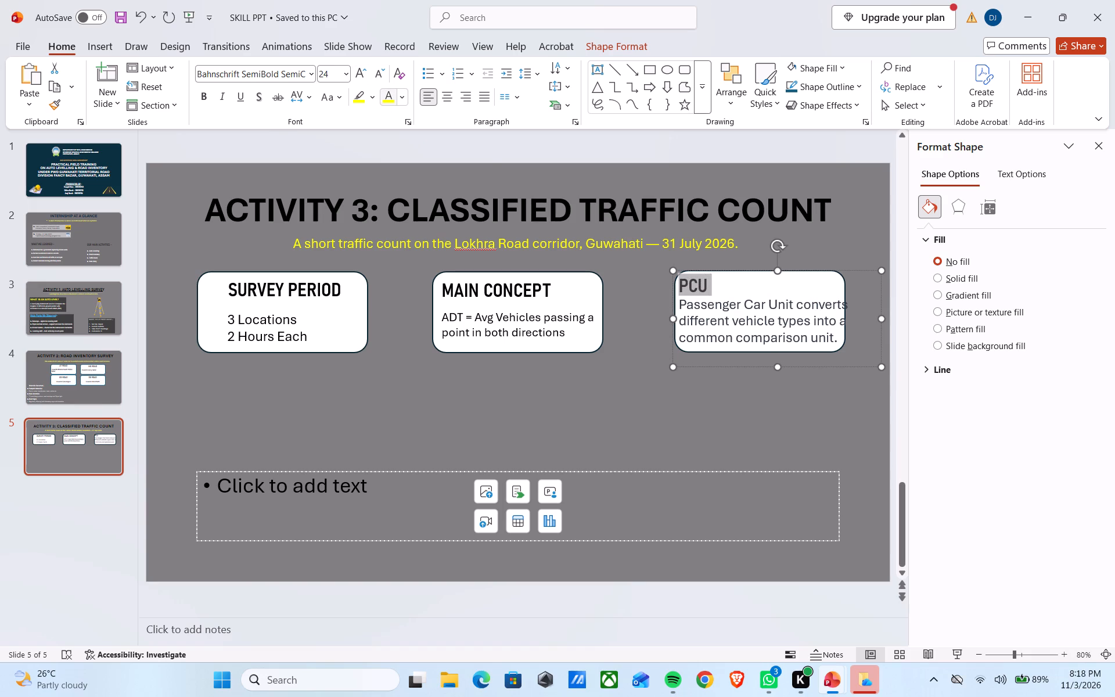
# Reduce the Passenger Car Unit description in the third card to font size 16.
pyautogui.moveTo(683, 303); pyautogui.dragTo(886, 340)
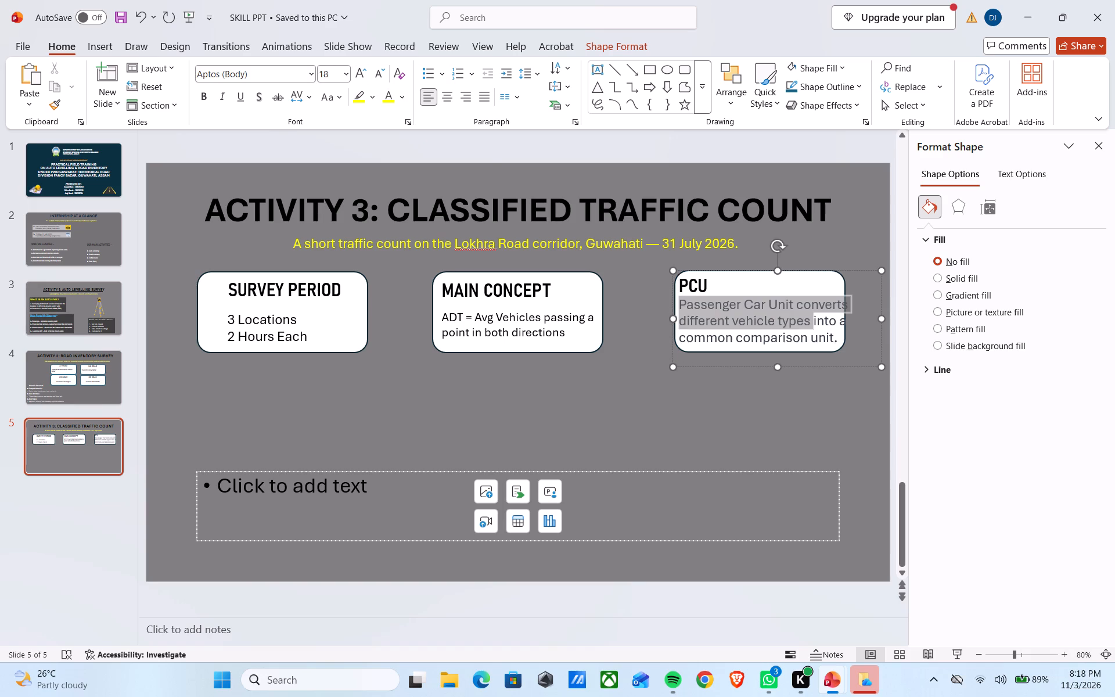
pyautogui.moveTo(886, 340); pyautogui.dragTo(899, 347)
pyautogui.click(378, 77)
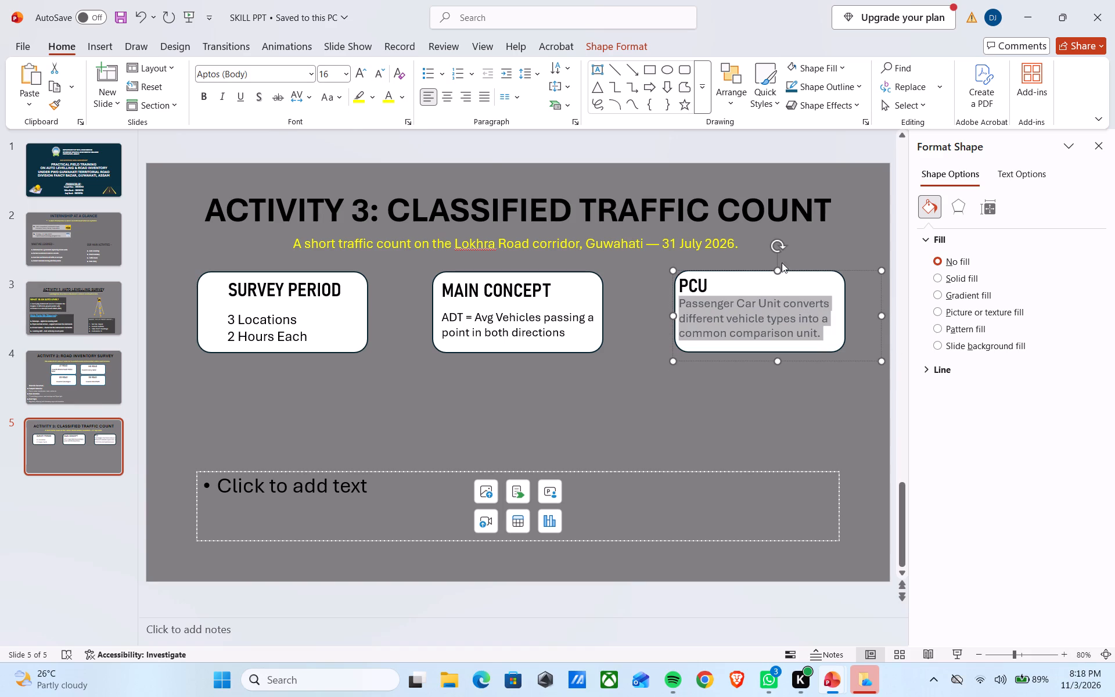
pyautogui.click(829, 322)
# Add a blank line at font size 8 below the PCU heading.
pyautogui.click(763, 276)
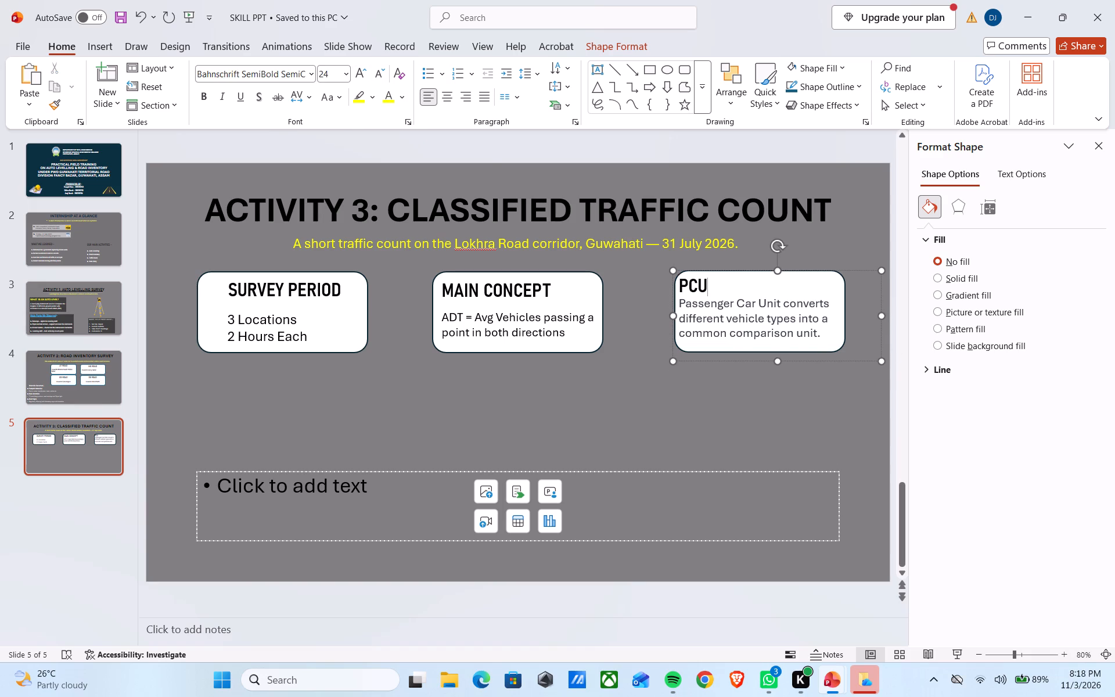
pyautogui.press('Return')
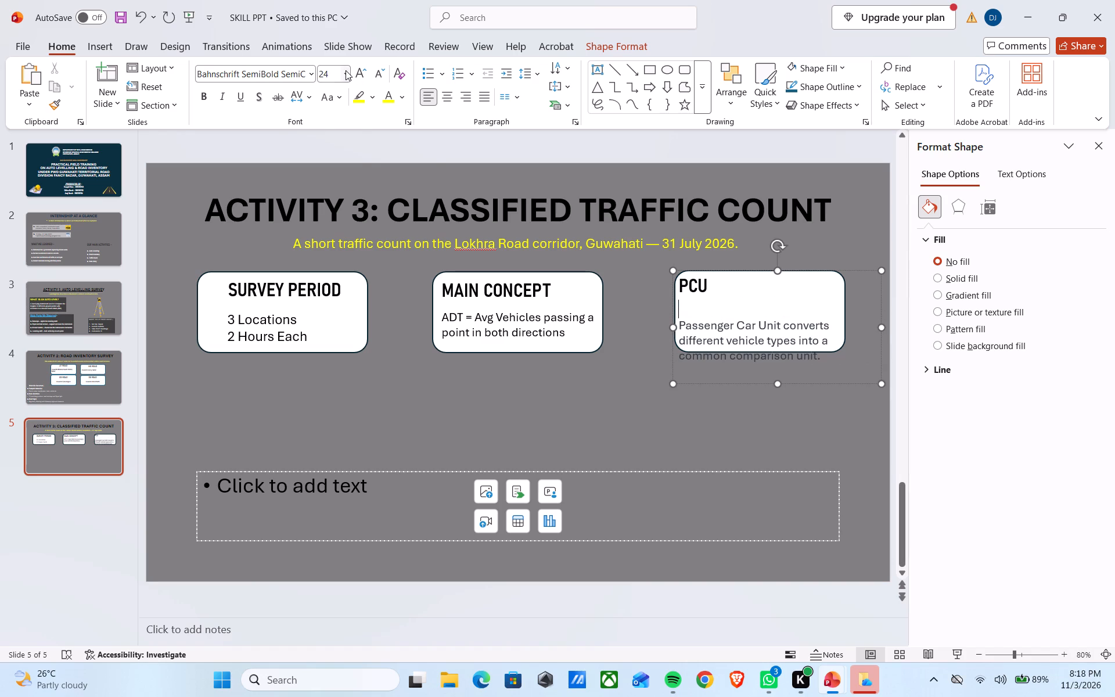
pyautogui.click(346, 70)
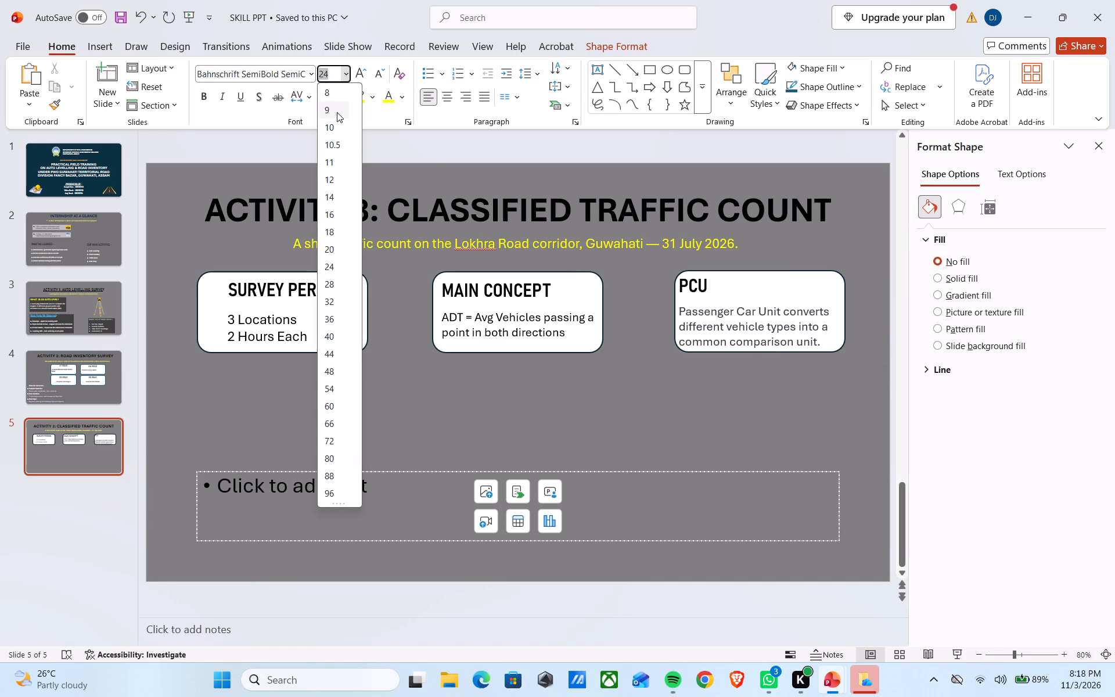
pyautogui.click(336, 98)
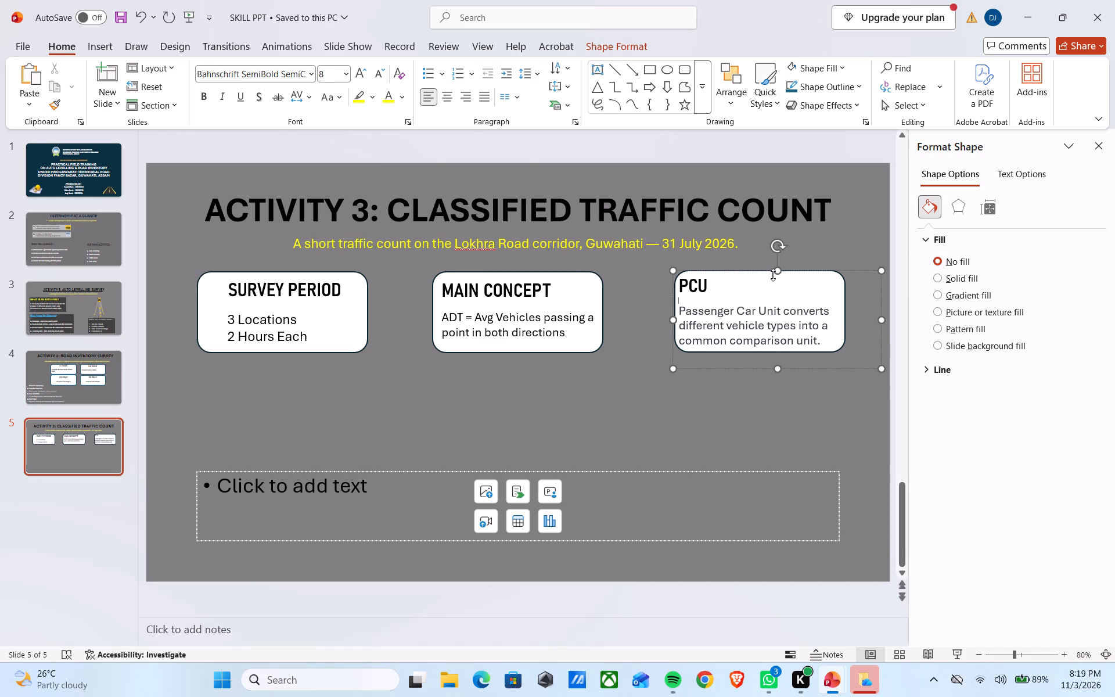
# Center the PCU heading in the third card.
pyautogui.click(758, 284)
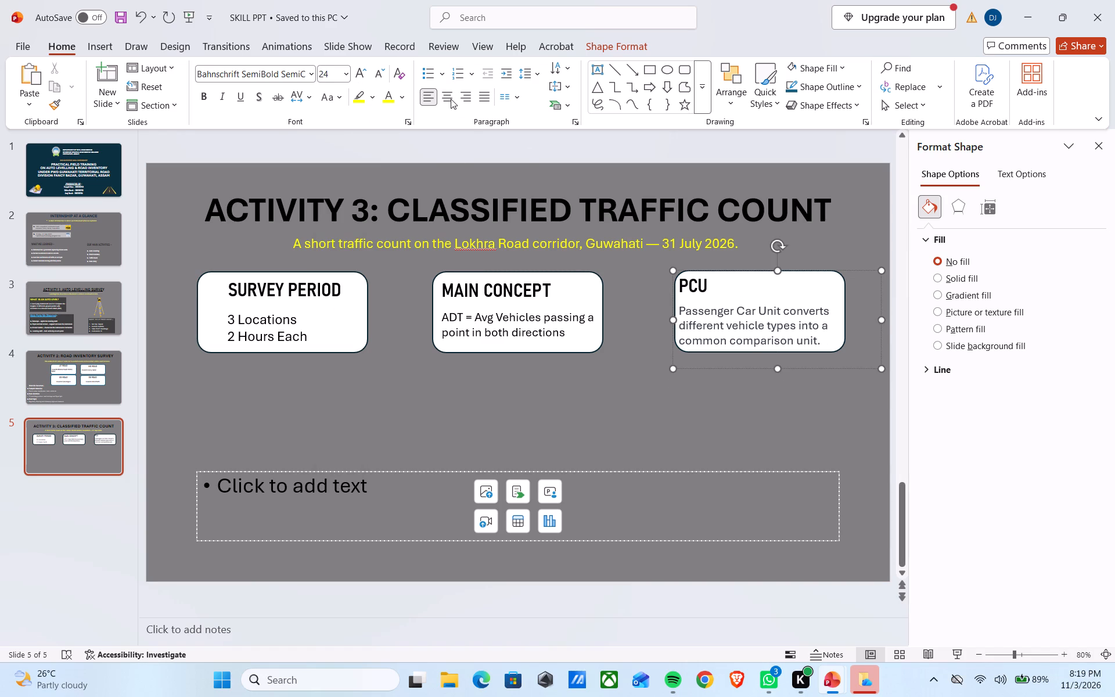
pyautogui.click(446, 89)
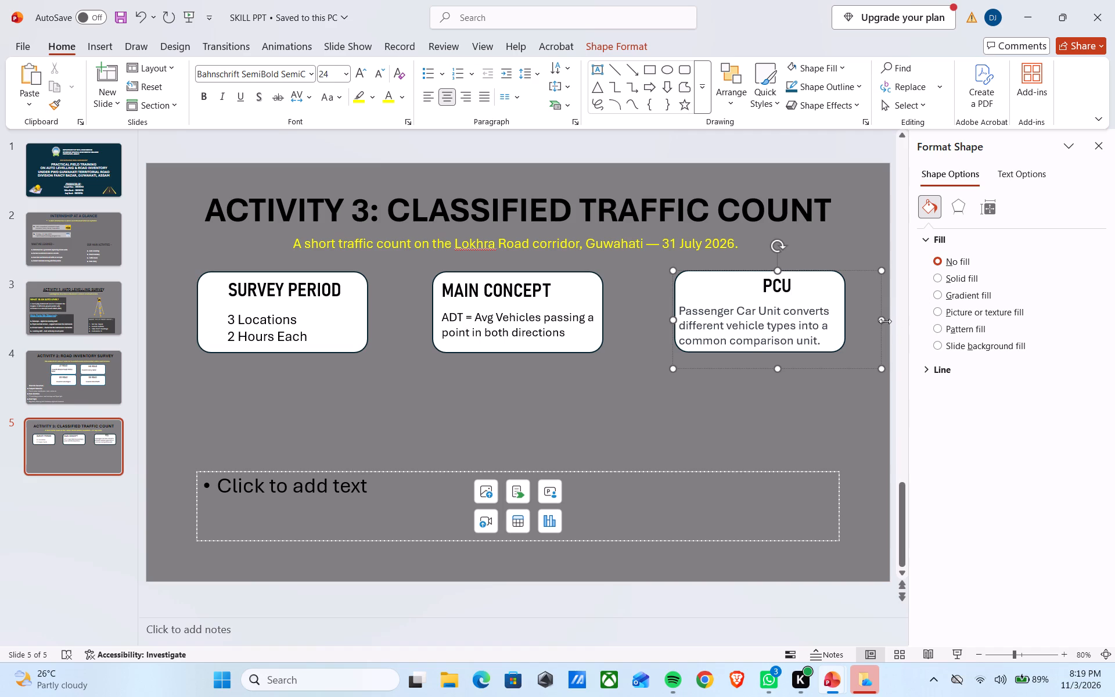
# Narrow the PCU text box to the width of its white card and try to shorten it to the card's height.
pyautogui.moveTo(884, 320); pyautogui.dragTo(844, 318)
pyautogui.moveTo(758, 369); pyautogui.dragTo(757, 355)
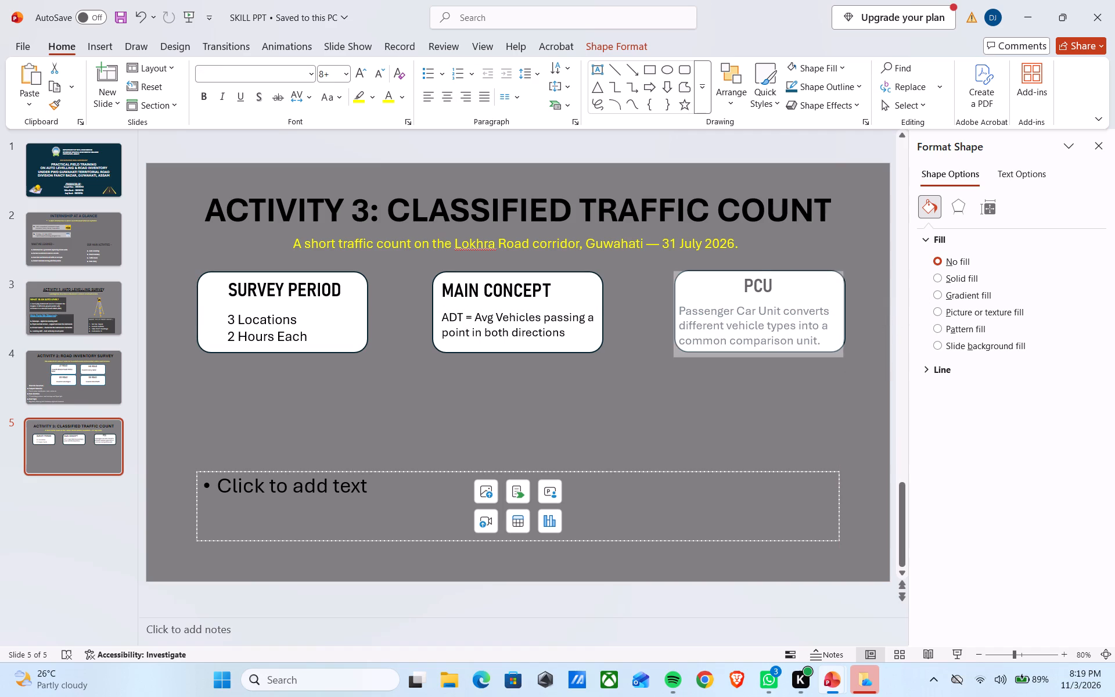
pyautogui.moveTo(757, 355); pyautogui.dragTo(757, 353)
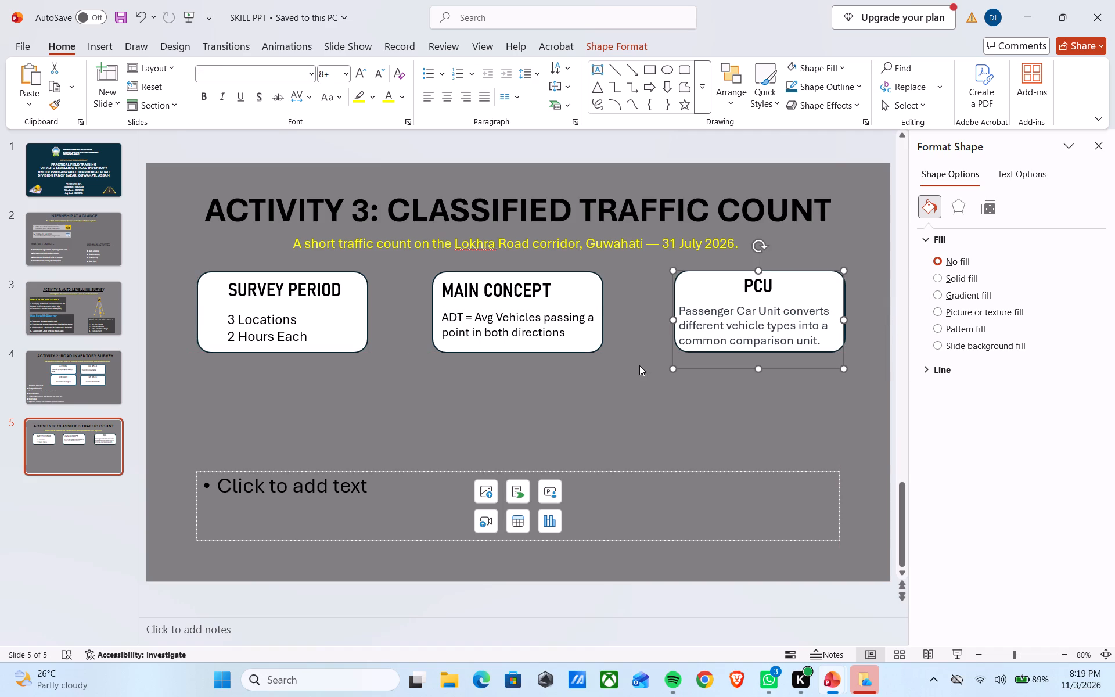
# Center the MAIN CONCEPT heading in the second card.
pyautogui.click(544, 332)
pyautogui.click(560, 289)
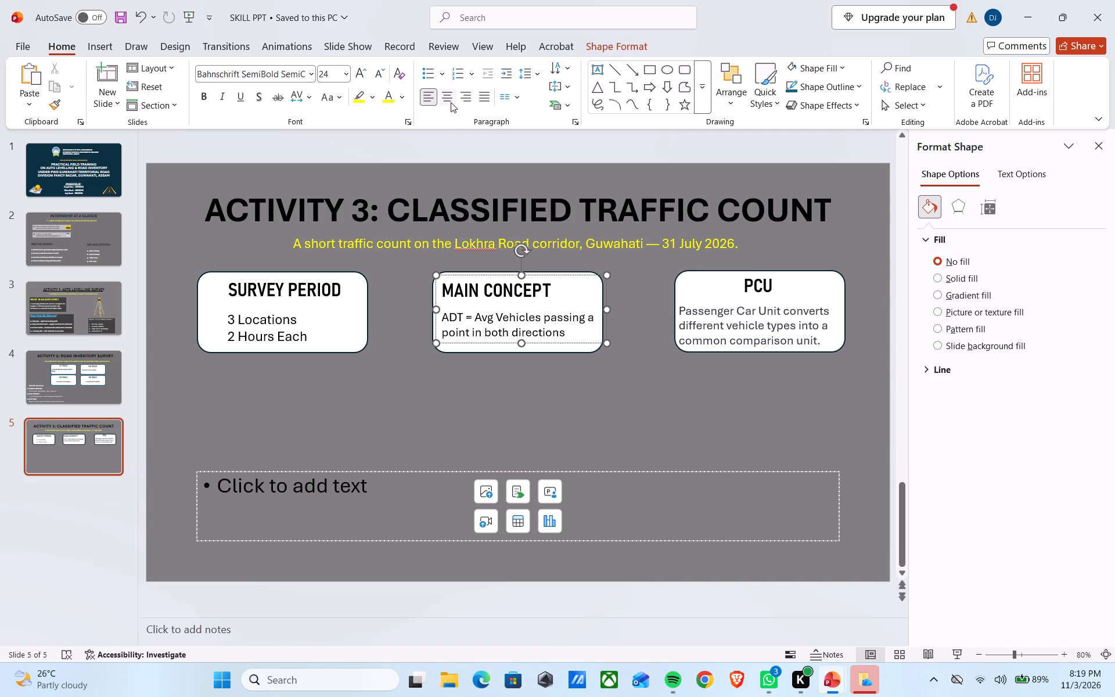
pyautogui.click(451, 102)
# Apply arrow bullets to the "3 Locations" and "2 Hours Each" lines in the SURVEY PERIOD card.
pyautogui.click(318, 306)
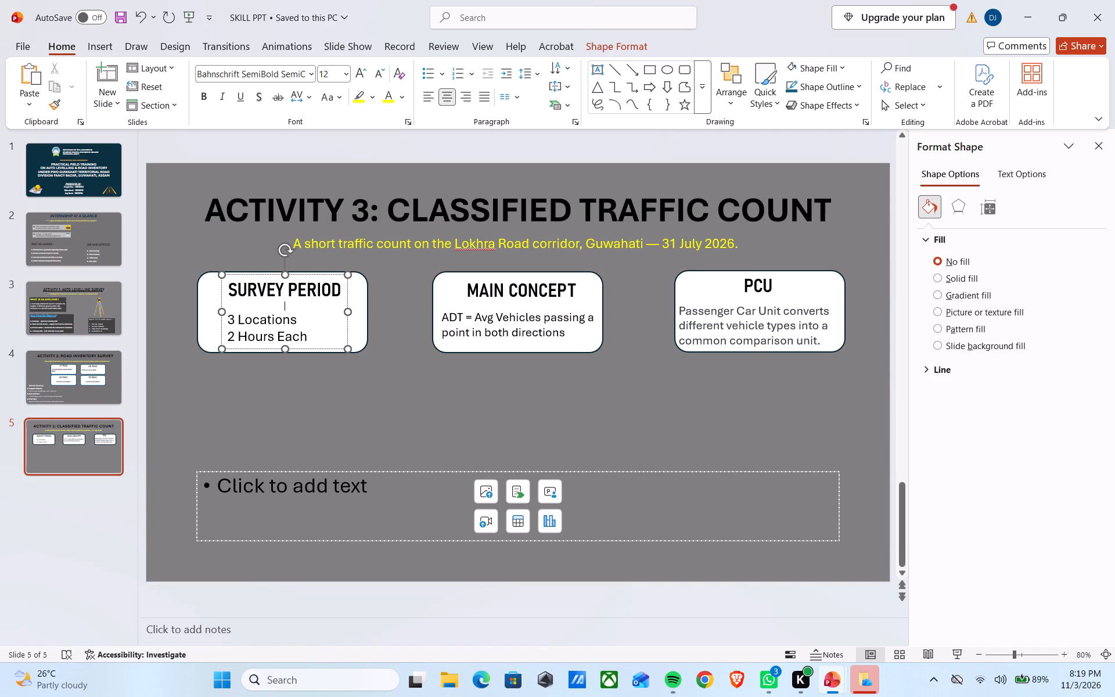
pyautogui.moveTo(258, 318); pyautogui.dragTo(369, 343)
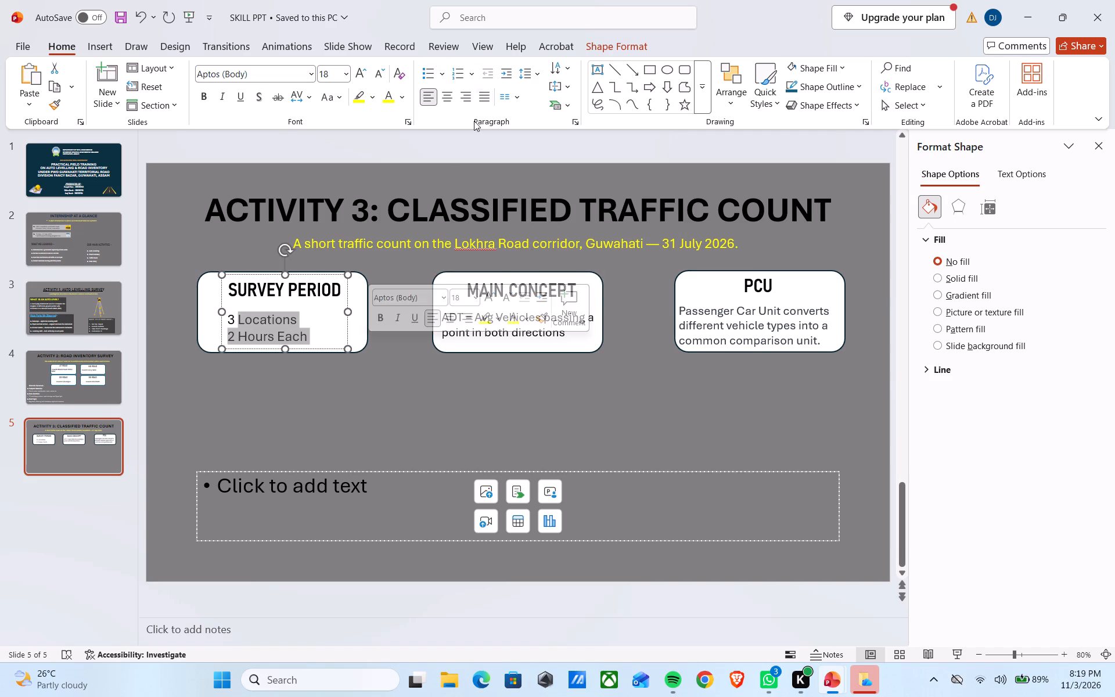
pyautogui.click(437, 76)
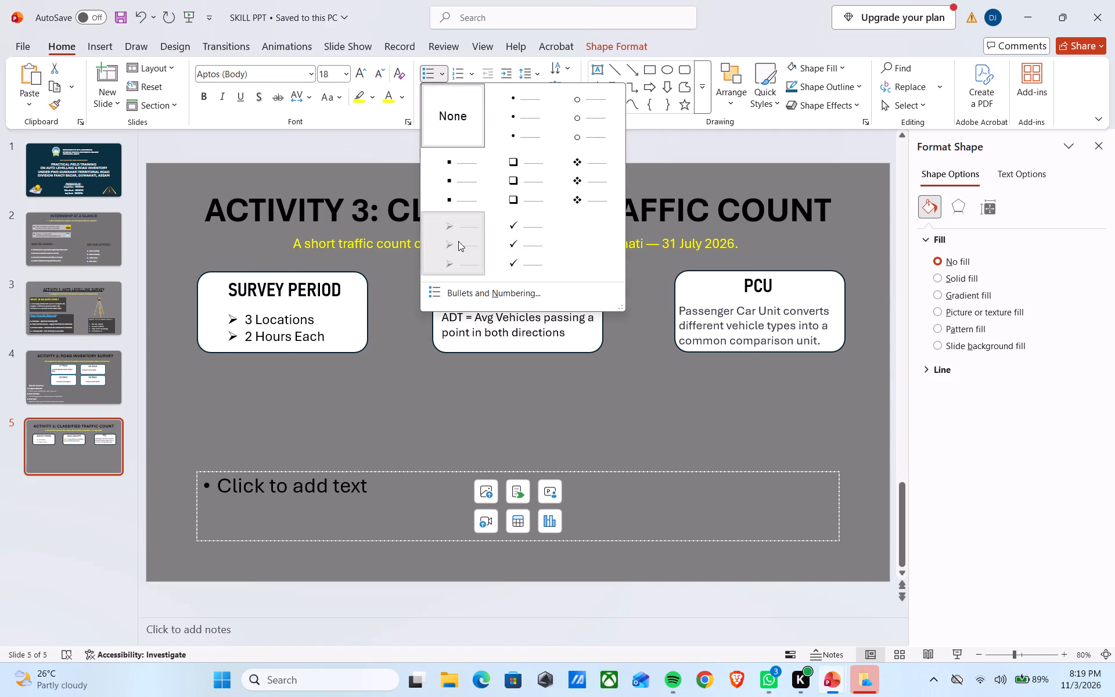
pyautogui.click(458, 241)
pyautogui.click(316, 323)
pyautogui.click(458, 406)
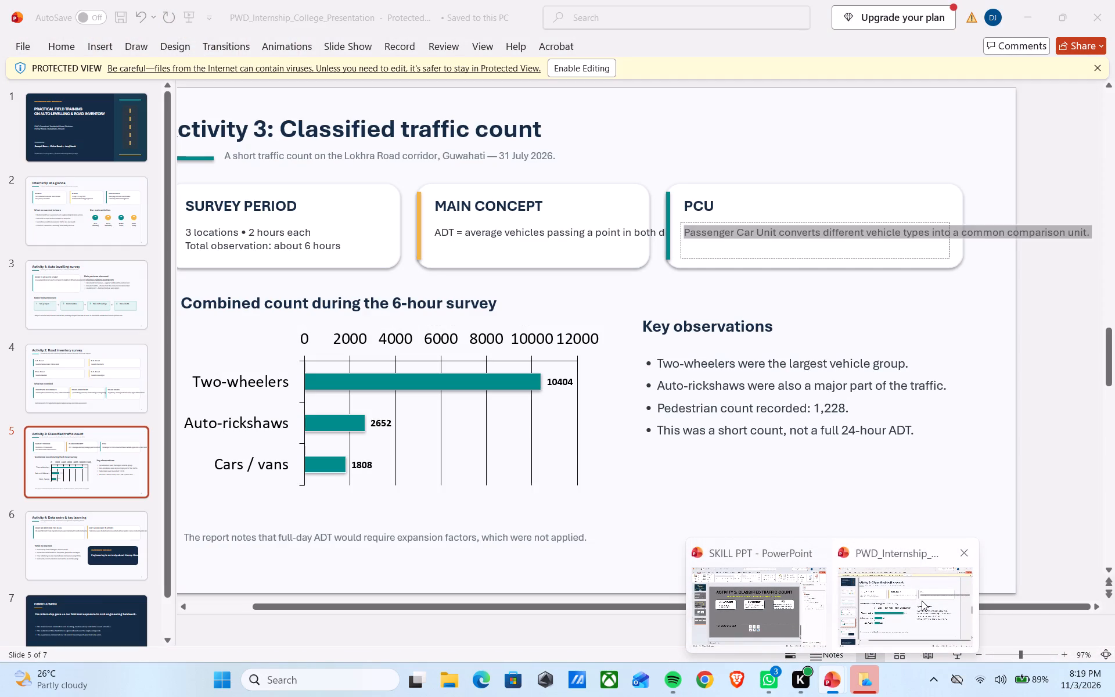
# Copy the vehicle count bar chart from the PWD_Internship_College_Presentation deck into the empty content placeholder of SKILL PPT slide 5.
pyautogui.click(922, 601)
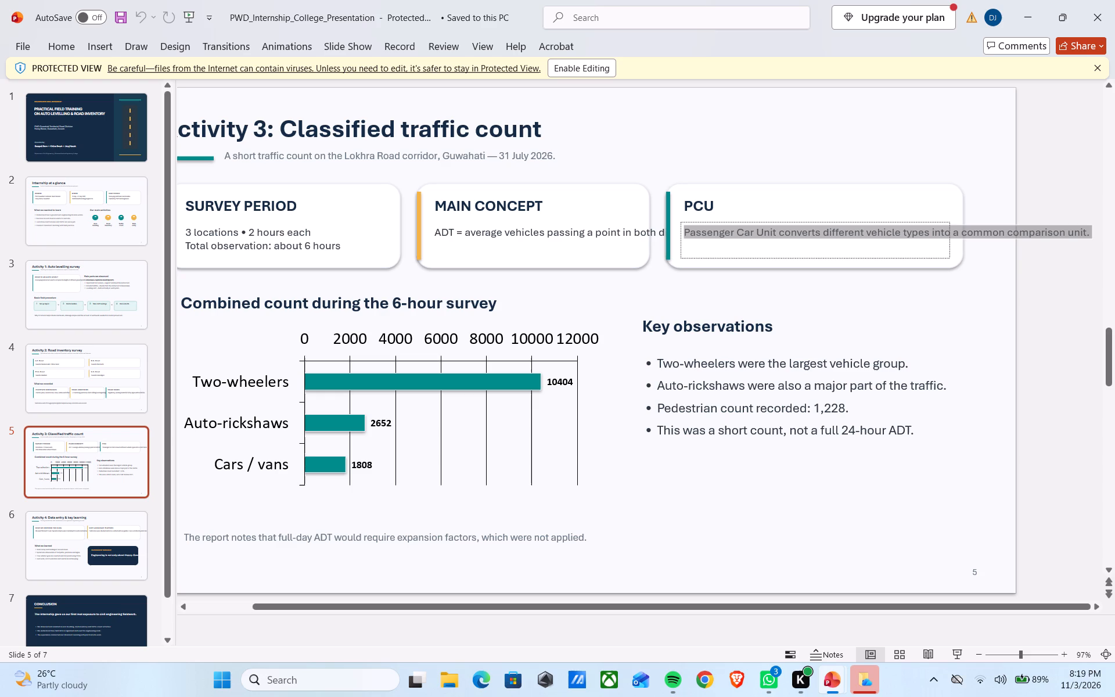
pyautogui.click(297, 371)
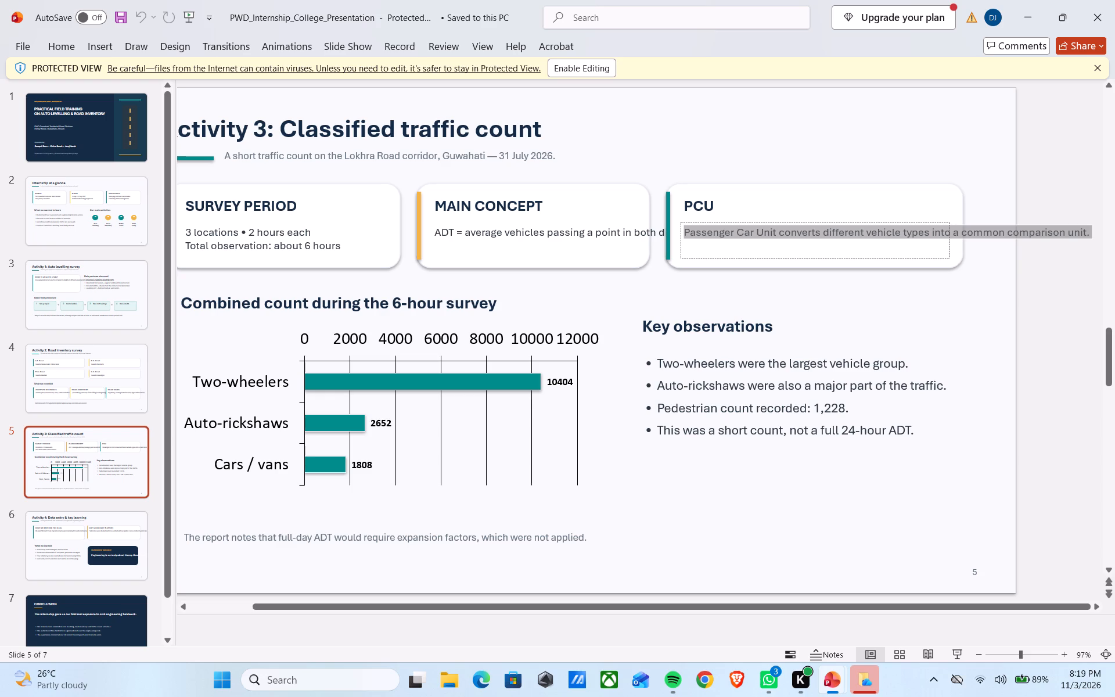
pyautogui.rightClick(297, 371)
pyautogui.click(344, 303)
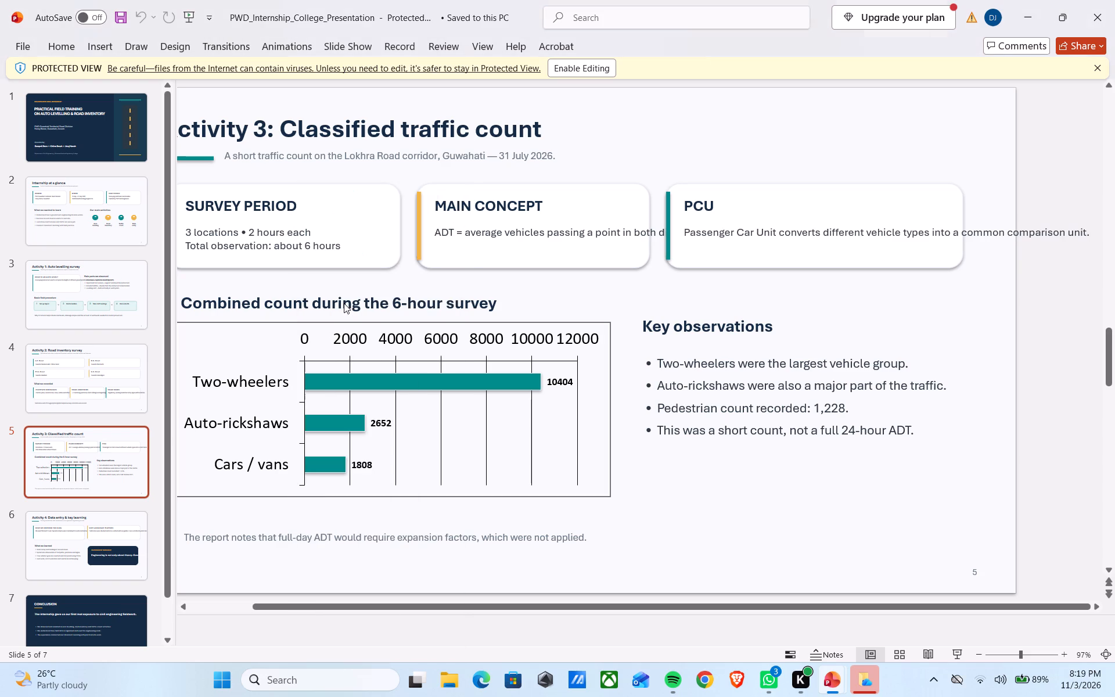
pyautogui.click(440, 306)
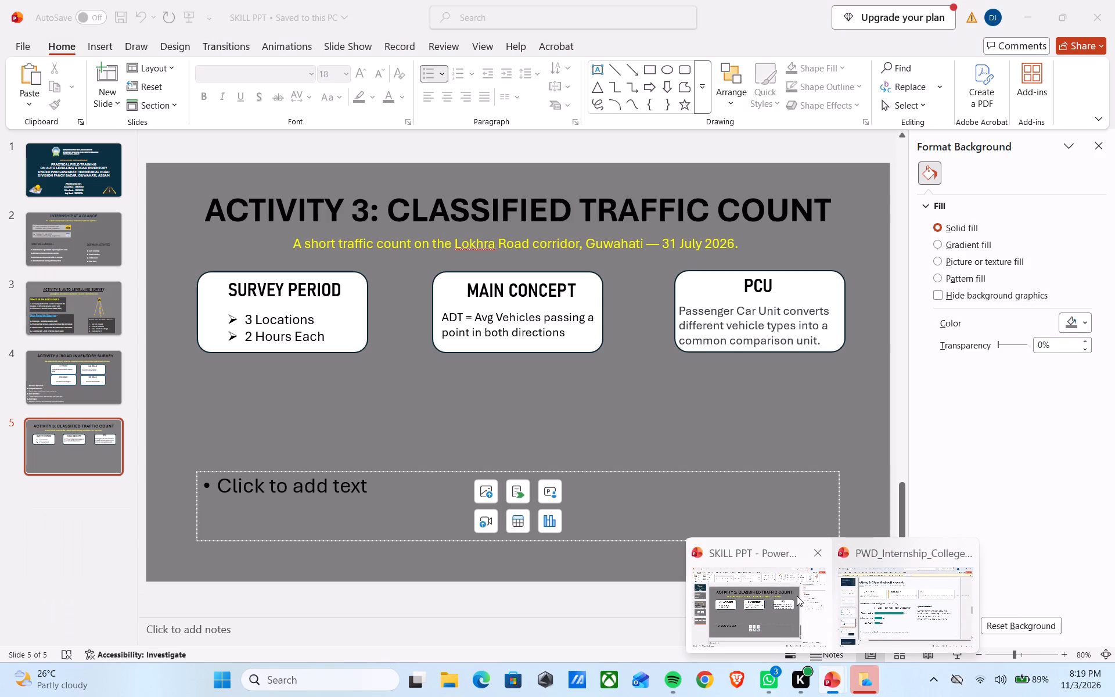
pyautogui.click(797, 596)
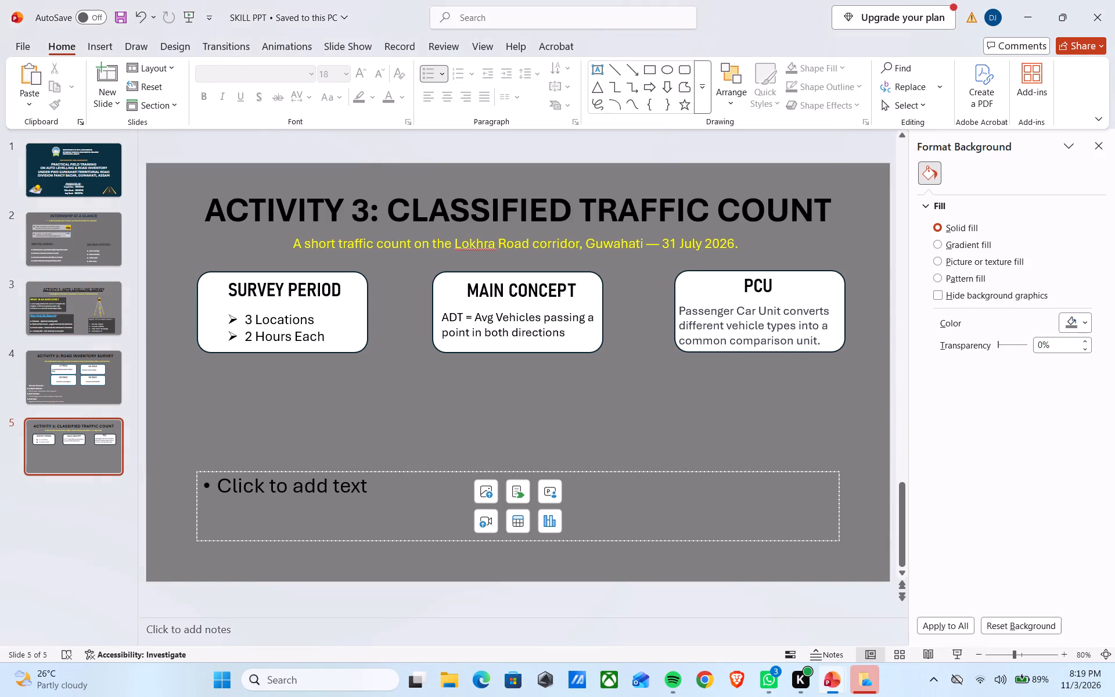
pyautogui.click(332, 499)
pyautogui.hotkey('ctrl', 'v')
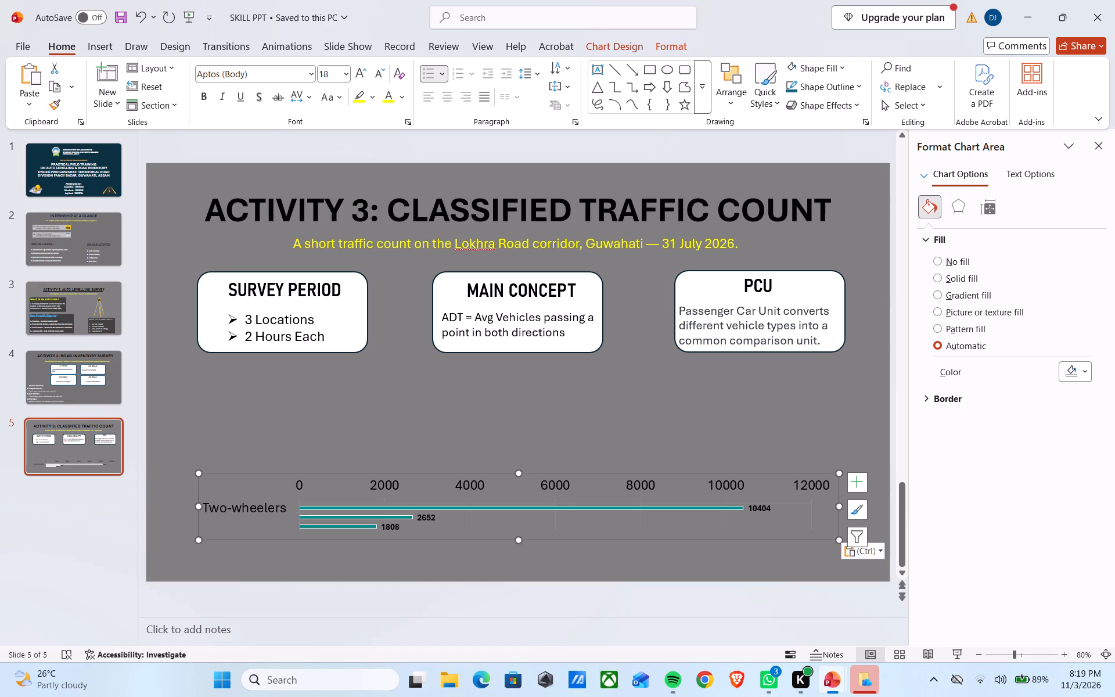
# Make the pasted bar chart taller and narrower, and place it in the lower-left area of the slide below the cards.
pyautogui.moveTo(518, 541); pyautogui.dragTo(517, 574)
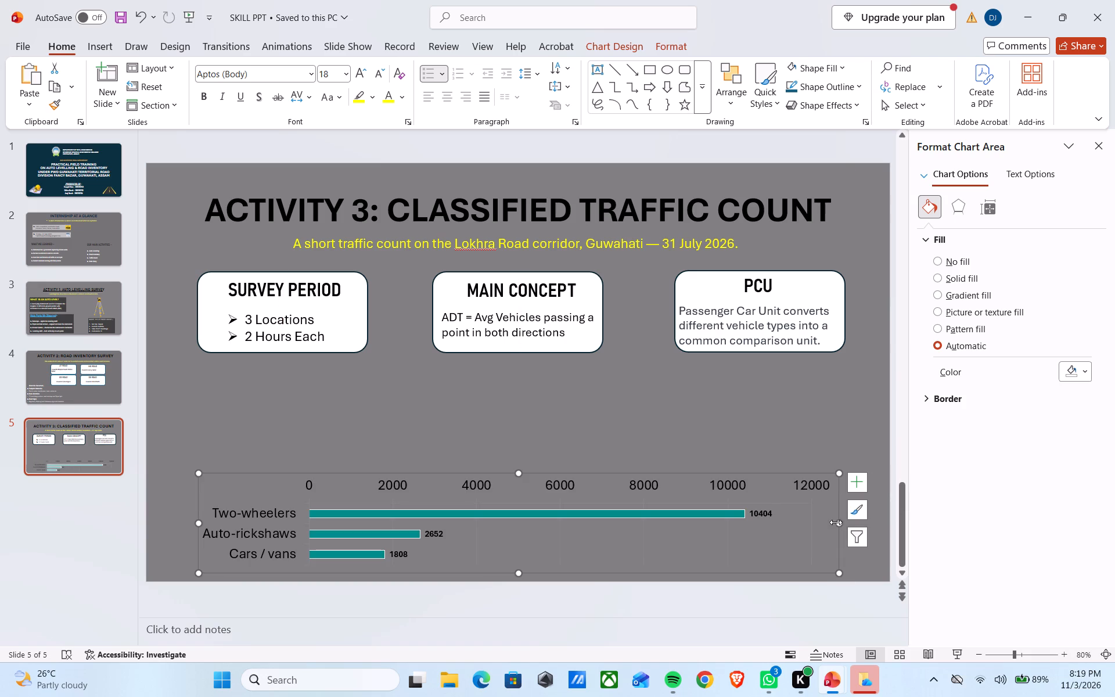
pyautogui.moveTo(838, 523); pyautogui.dragTo(783, 524)
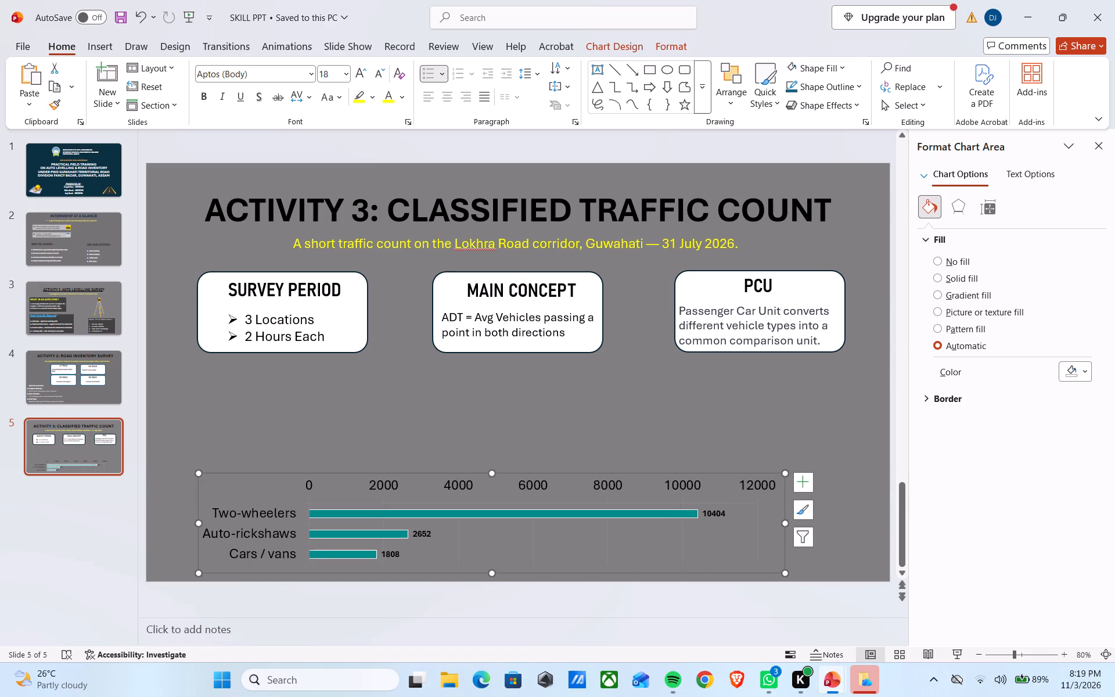
pyautogui.moveTo(664, 473); pyautogui.dragTo(681, 398)
pyautogui.moveTo(508, 502); pyautogui.dragTo(503, 538)
pyautogui.moveTo(569, 403); pyautogui.dragTo(535, 412)
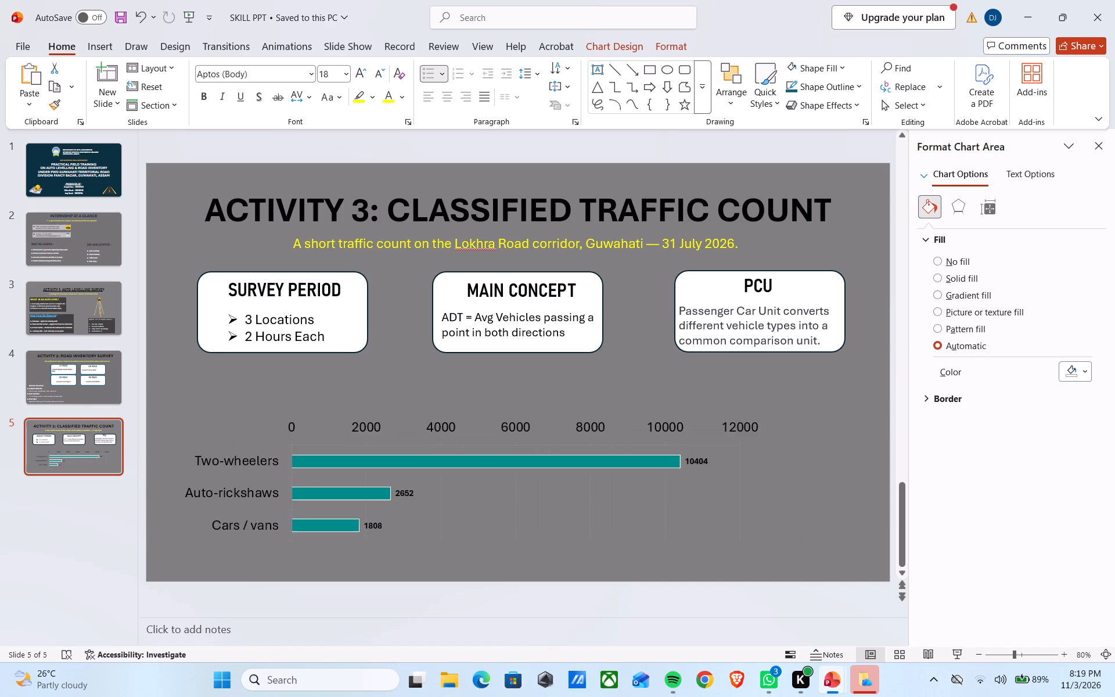
pyautogui.moveTo(535, 412); pyautogui.dragTo(514, 433)
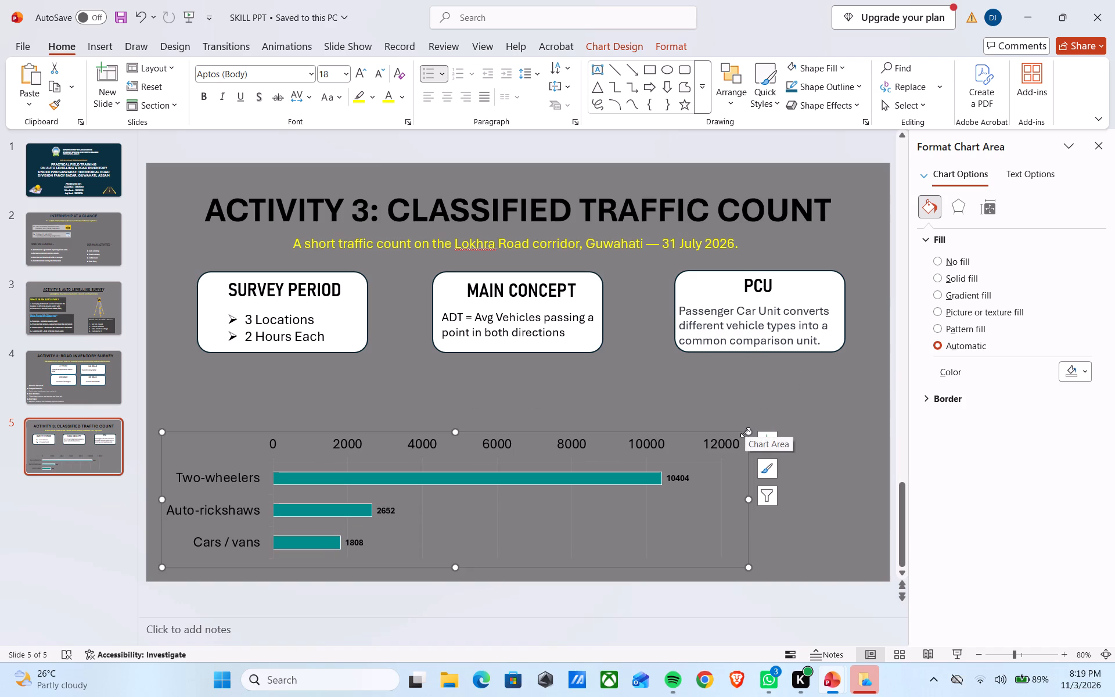
# Give the bar chart's background a solid white fill.
pyautogui.click(958, 282)
pyautogui.click(1086, 365)
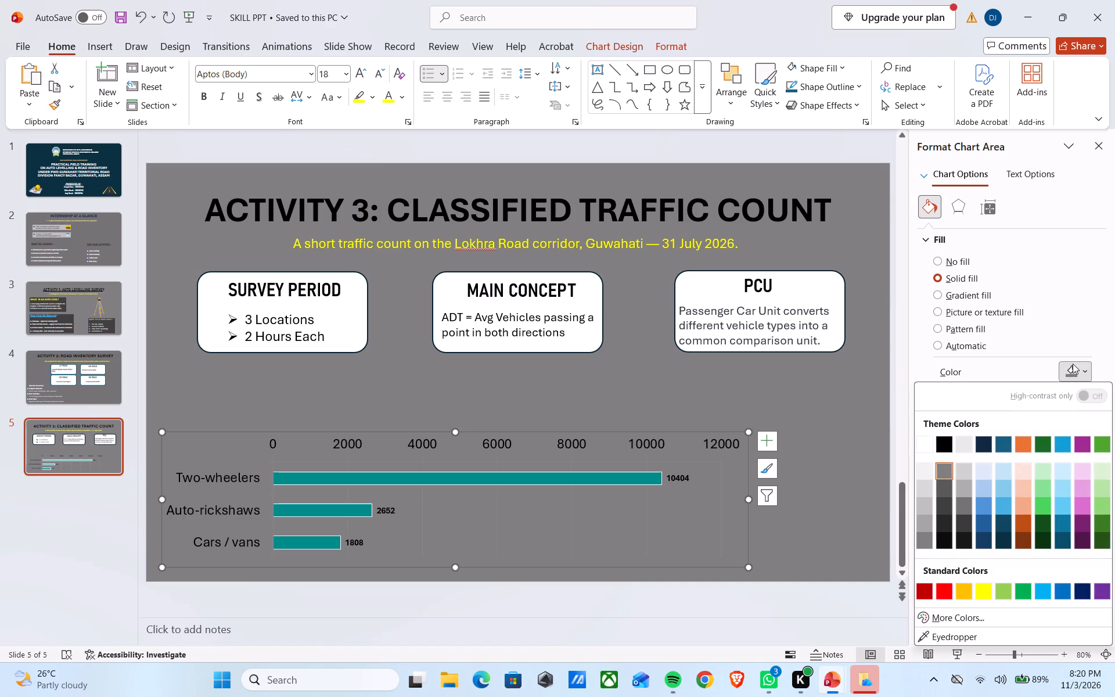
pyautogui.click(933, 441)
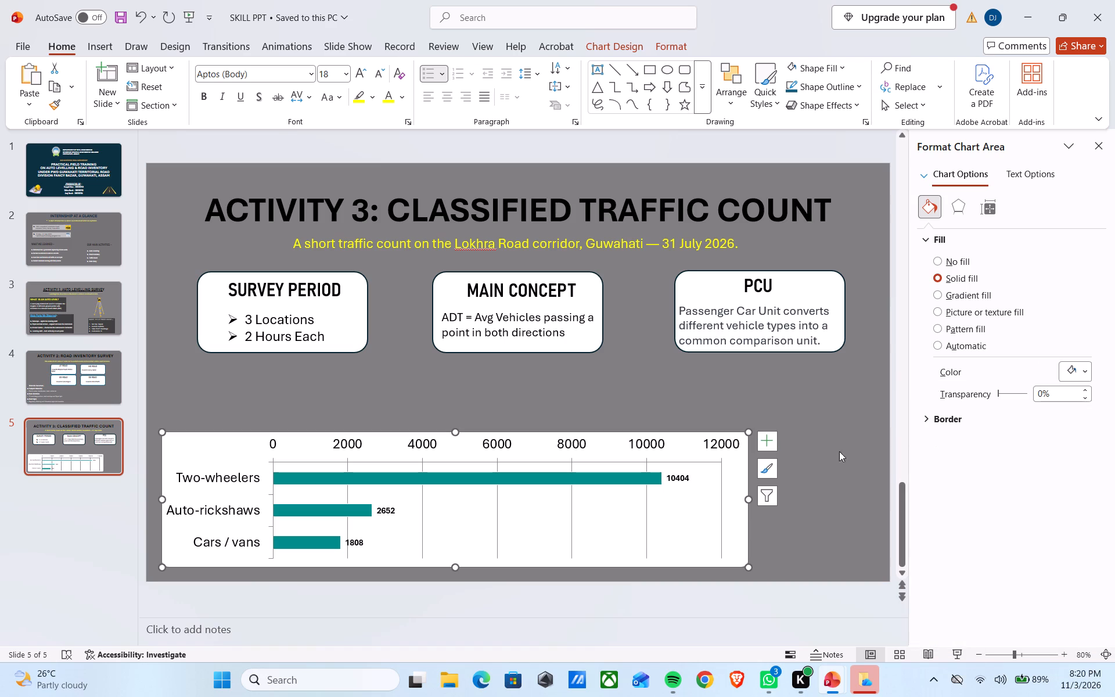
# Narrow the bar chart further to leave more free space on the slide beside it.
pyautogui.moveTo(750, 497); pyautogui.dragTo(690, 500)
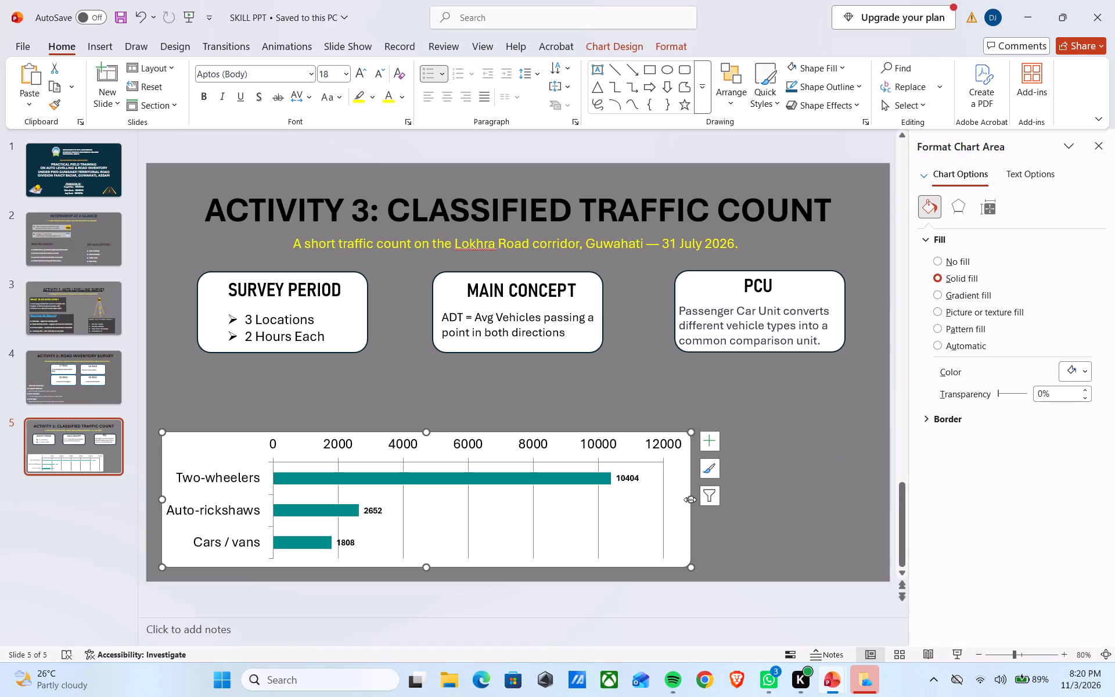
pyautogui.click(444, 434)
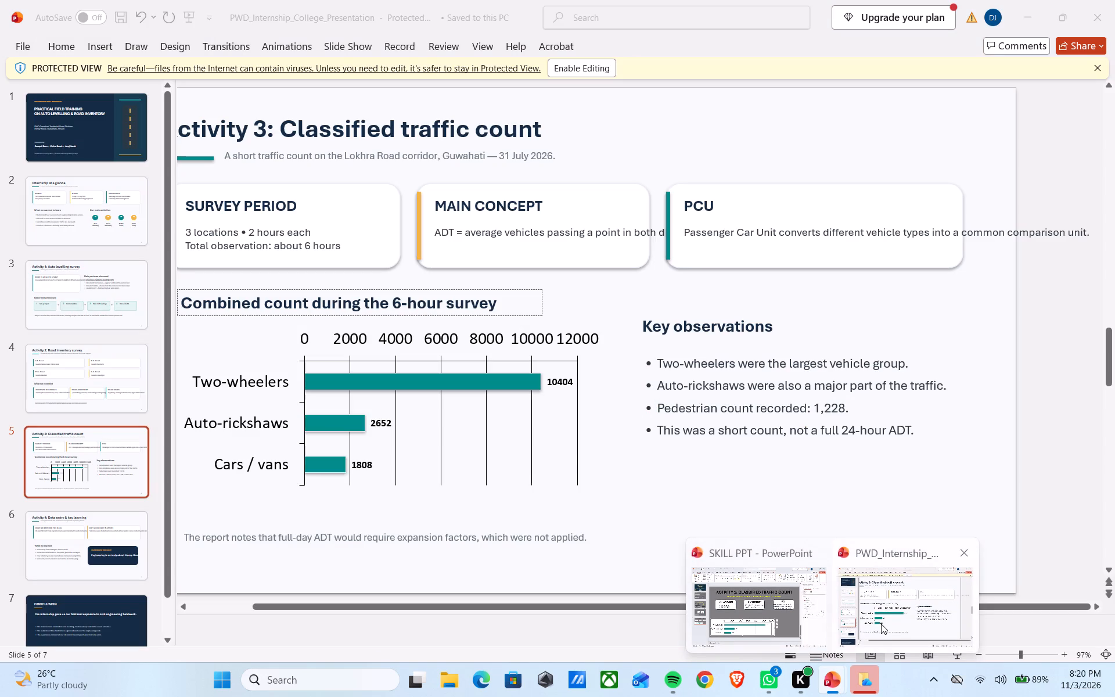
# Copy the heading "Combined count during the 6-hour survey" from the PWD_Internship_College_Presentation deck into a new text box above the SKILL PPT chart.
pyautogui.click(881, 624)
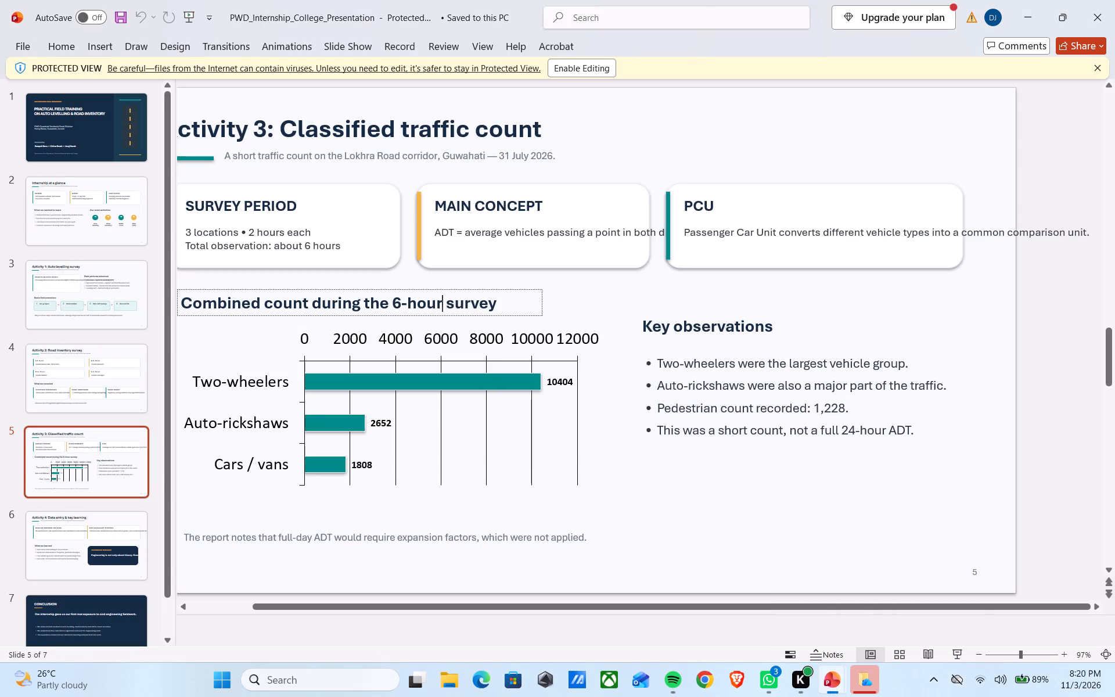
pyautogui.hotkey('ctrl', 'a')
pyautogui.hotkey('ctrl', 'c')
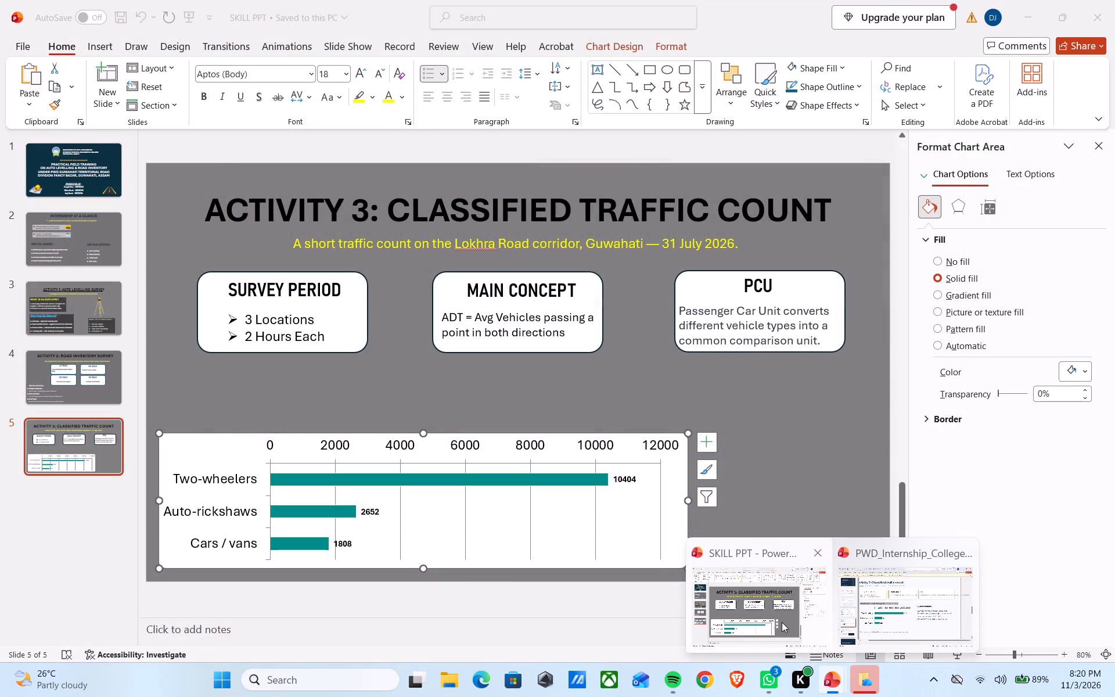
pyautogui.click(782, 622)
pyautogui.click(517, 395)
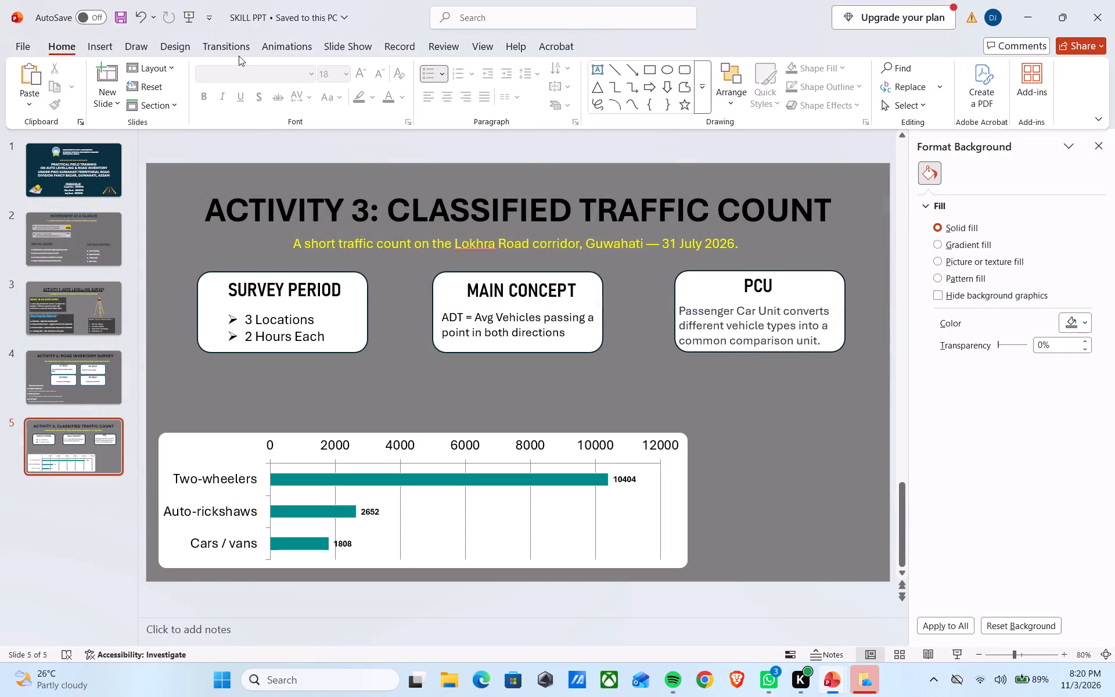
pyautogui.click(103, 47)
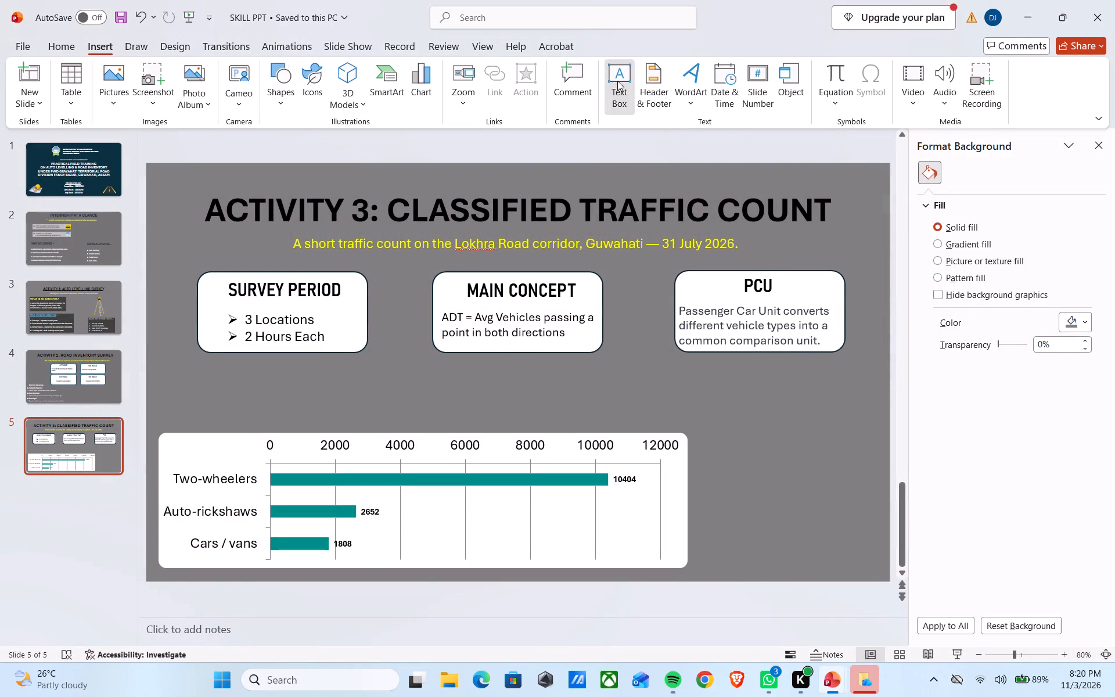
pyautogui.click(617, 81)
pyautogui.click(168, 408)
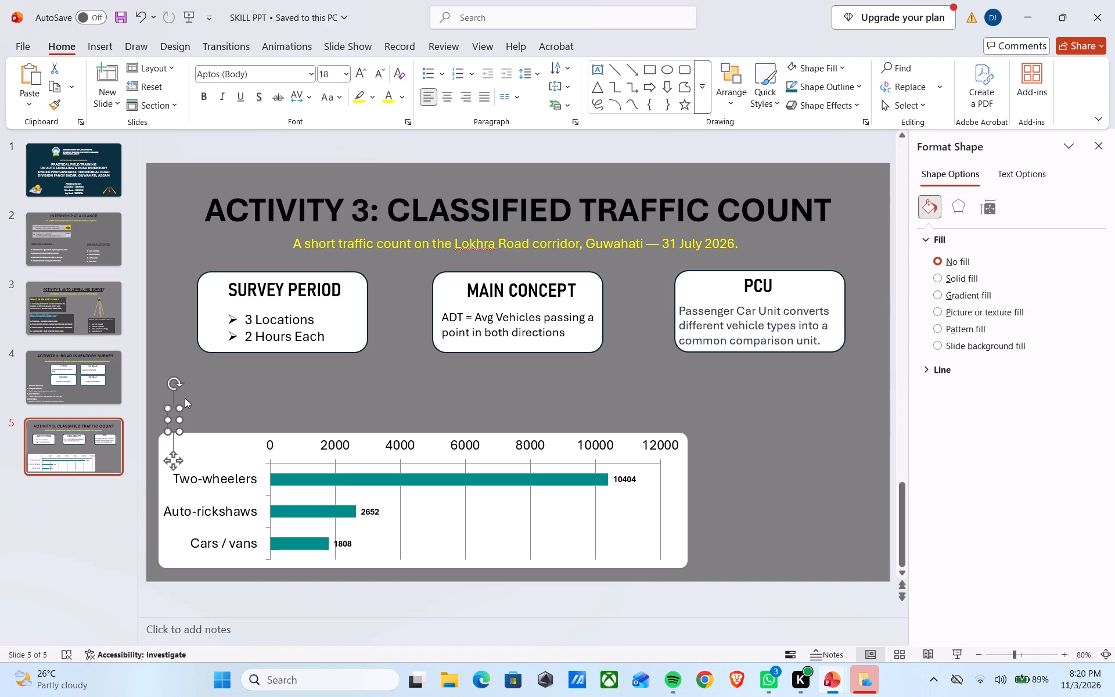
pyautogui.hotkey('ctrl', 'v')
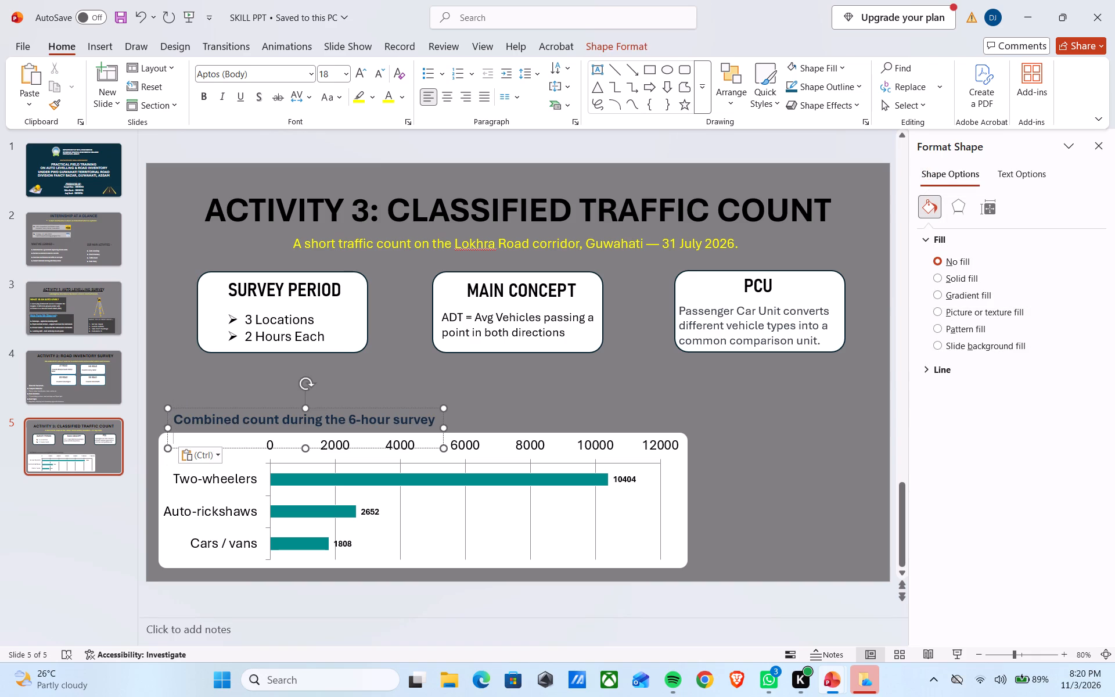
# Format the "Combined count during the 6-hour survey" heading in white Bahnschrift SemiBold SemiConden at size 20.
pyautogui.hotkey('ctrl', 'a')
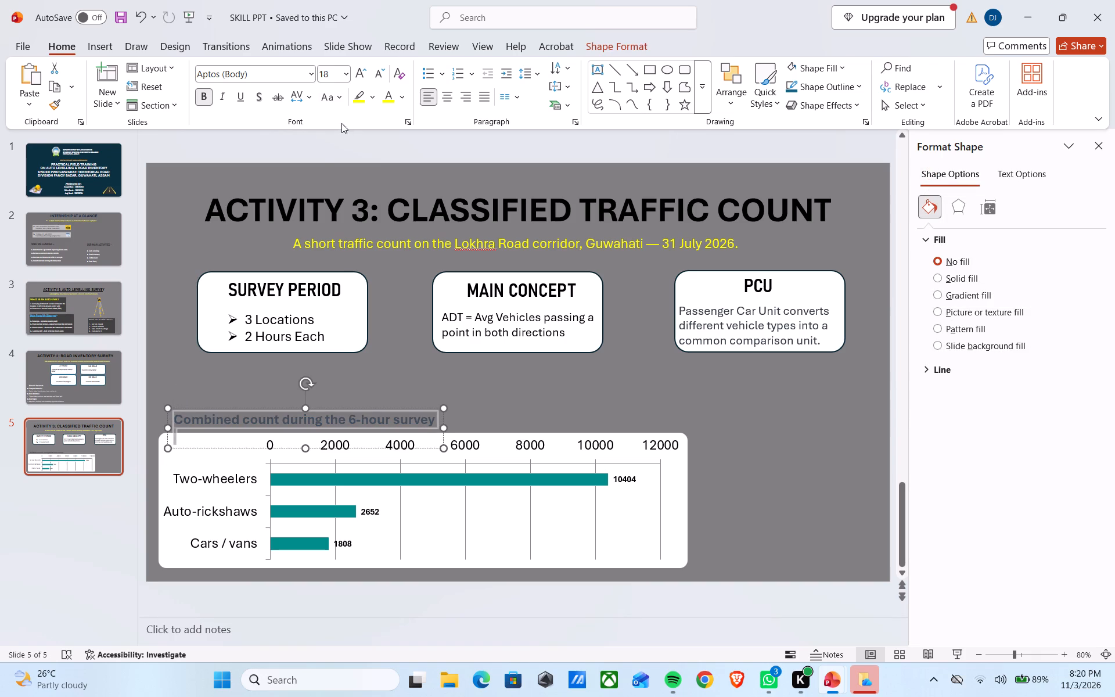
pyautogui.click(402, 98)
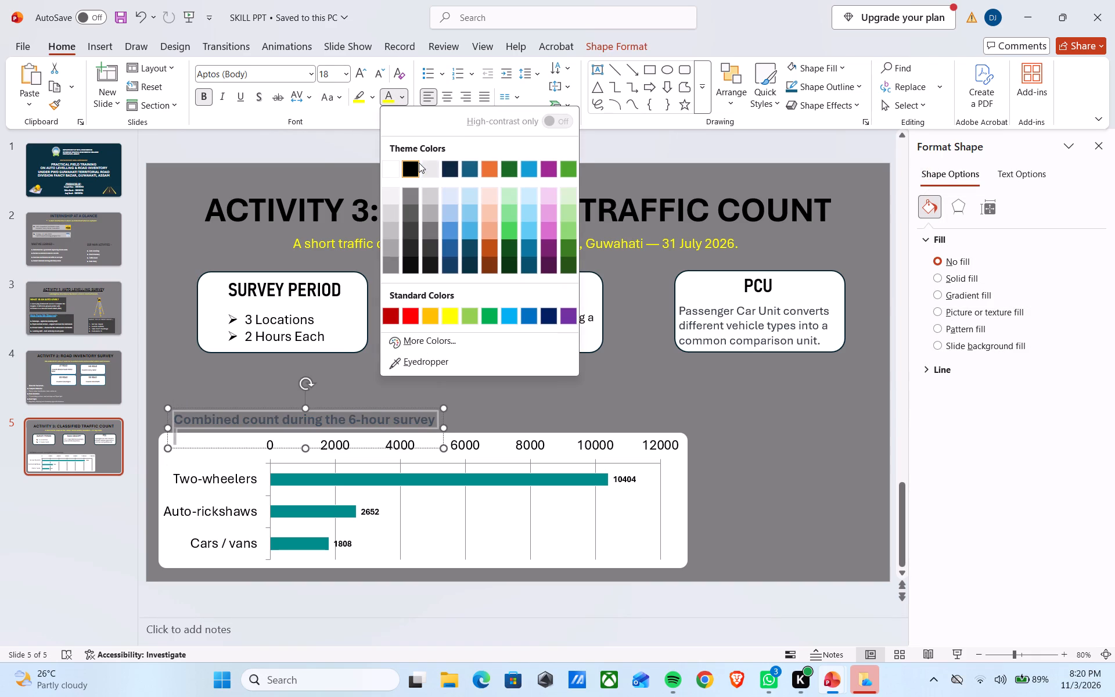
pyautogui.click(391, 173)
pyautogui.click(353, 77)
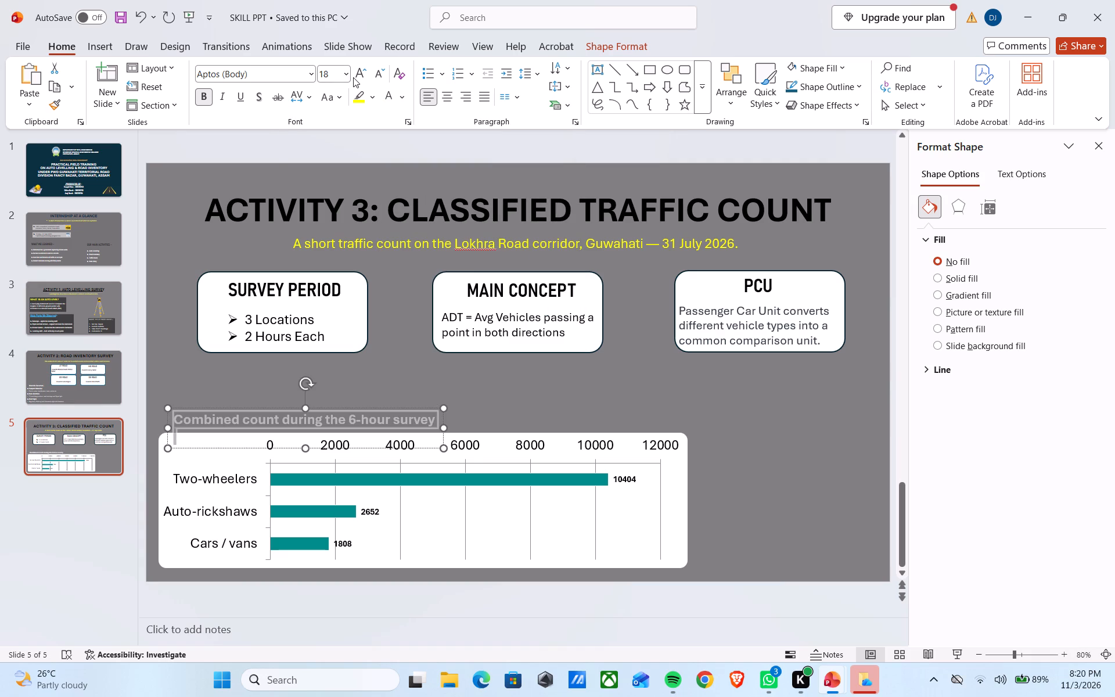
pyautogui.click(313, 77)
pyautogui.click(316, 182)
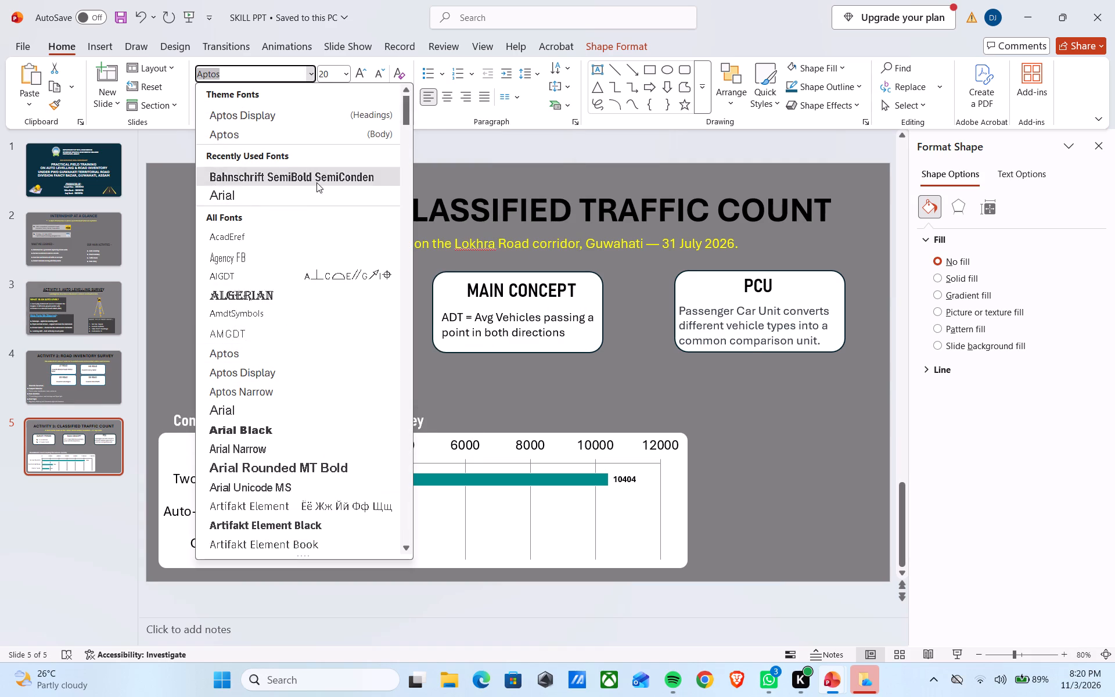
pyautogui.click(420, 426)
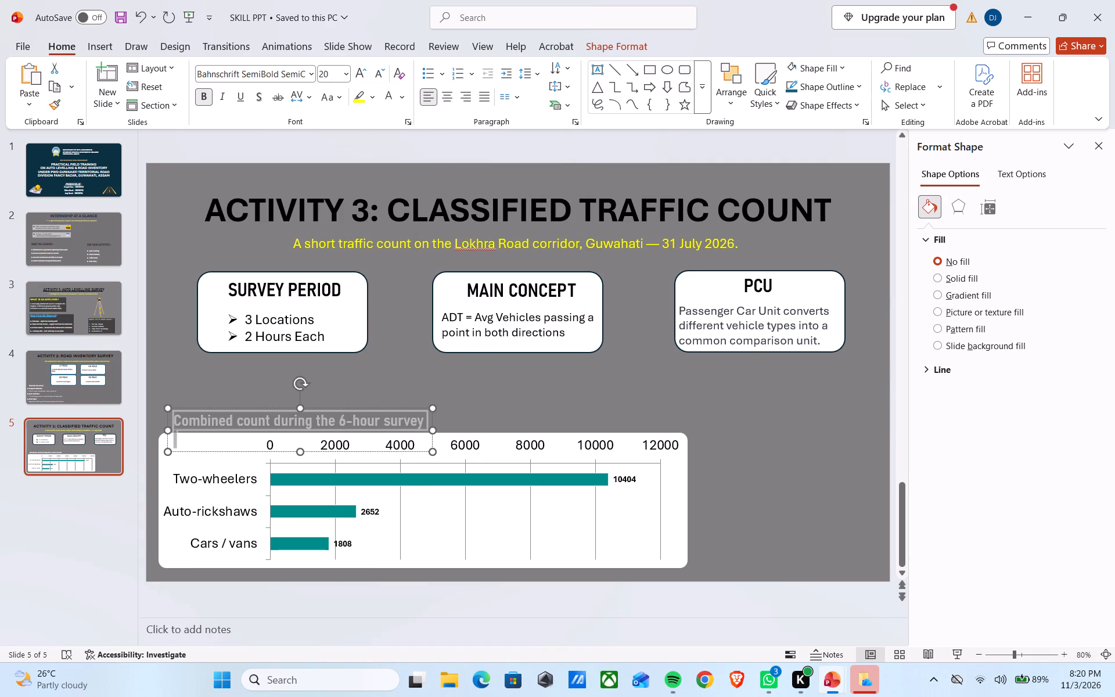
pyautogui.click(422, 426)
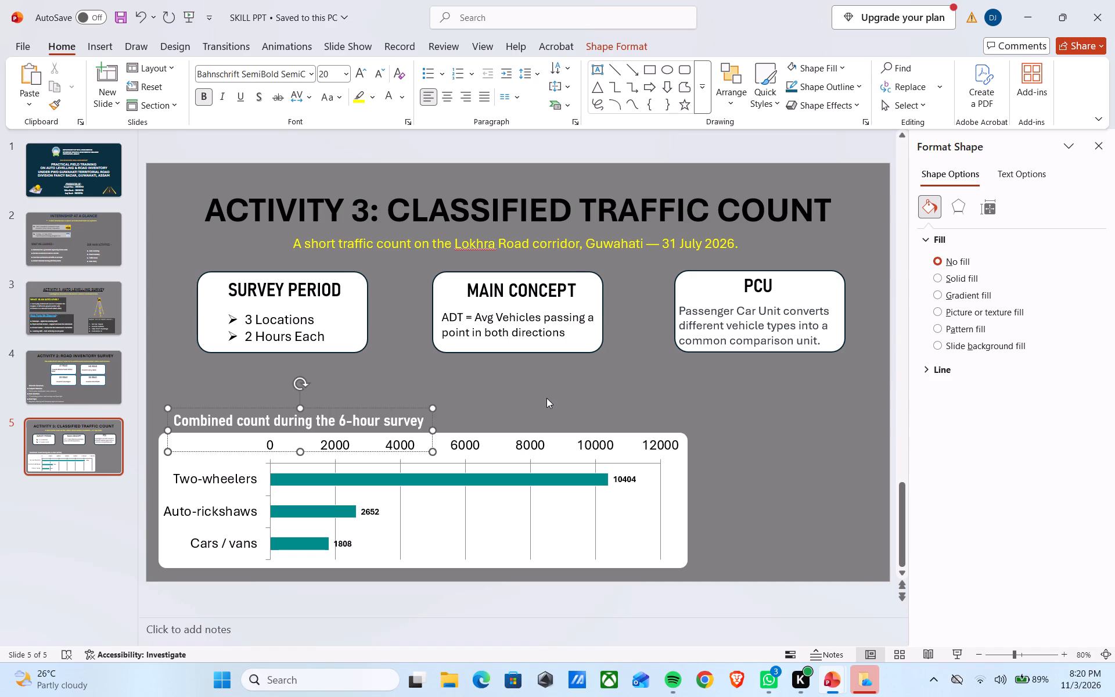
# Add a hyphen to the end of the heading "Combined count during the 6-hour survey".
pyautogui.press('-')
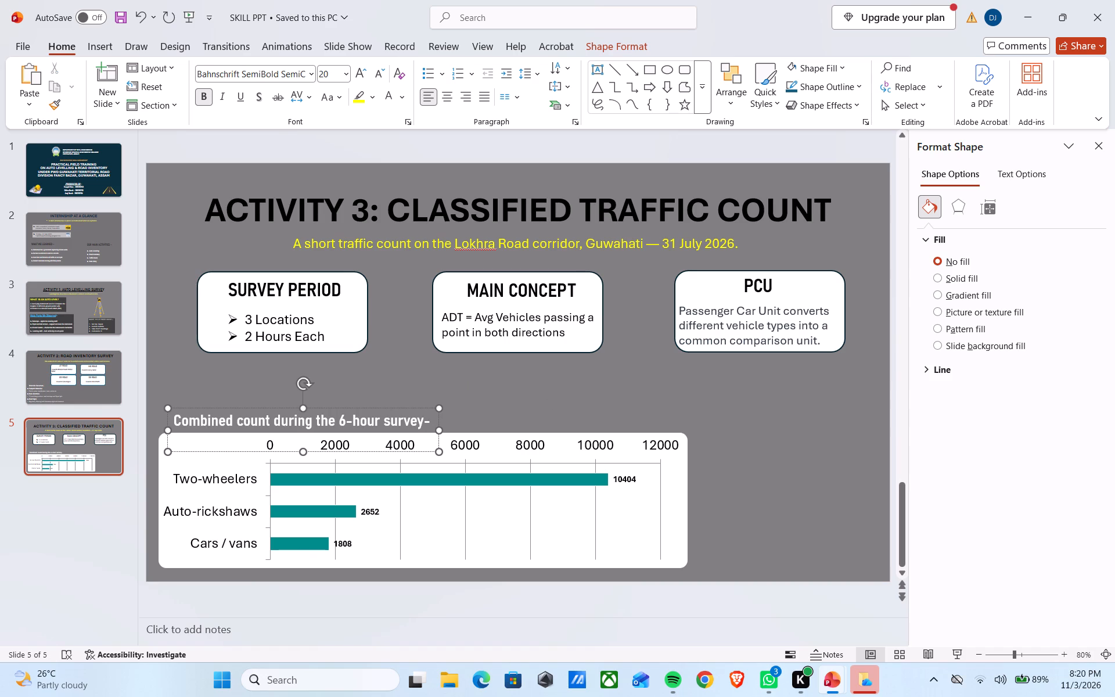
pyautogui.click(359, 432)
pyautogui.hotkey('shift', 'a')
pyautogui.press('BackSpace')
pyautogui.press('BackSpace')
pyautogui.hotkey('shift', 'a')
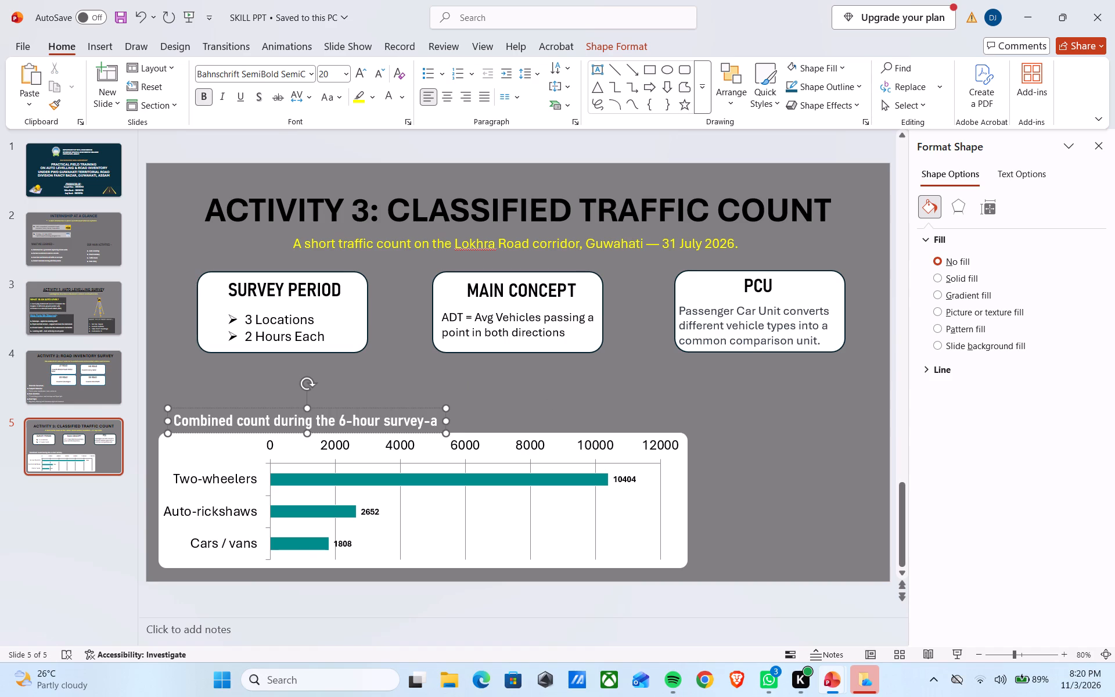
pyautogui.press('BackSpace')
# Enlarge the chart heading to size 24 and shift it slightly higher above the chart.
pyautogui.hotkey('ctrl', 'a')
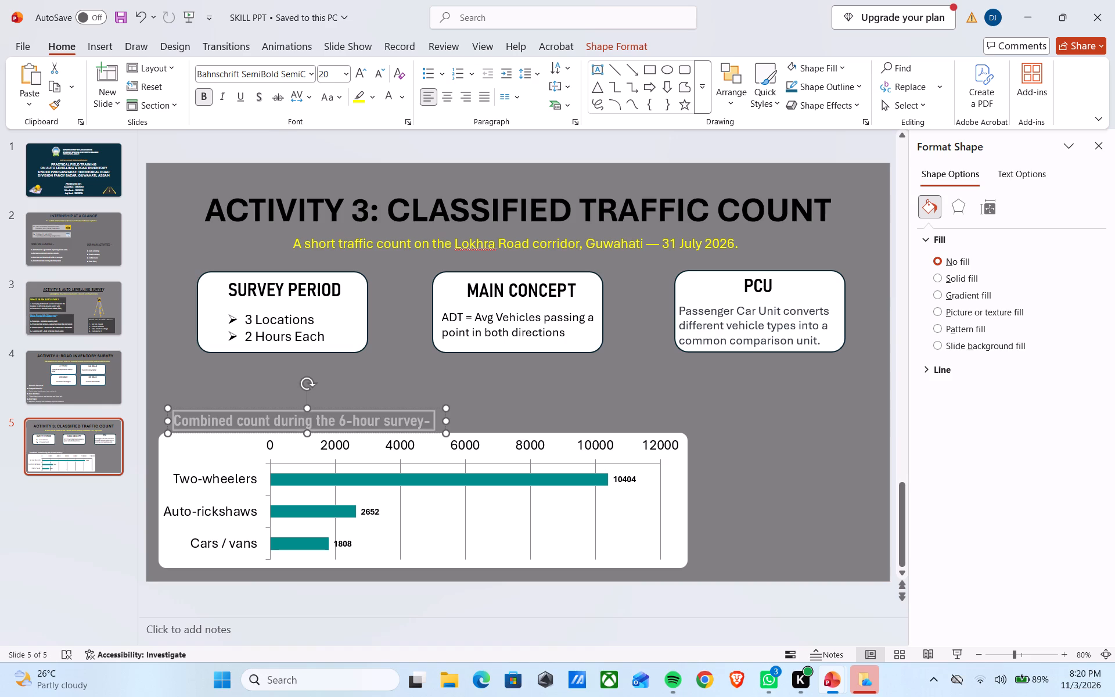
pyautogui.click(365, 67)
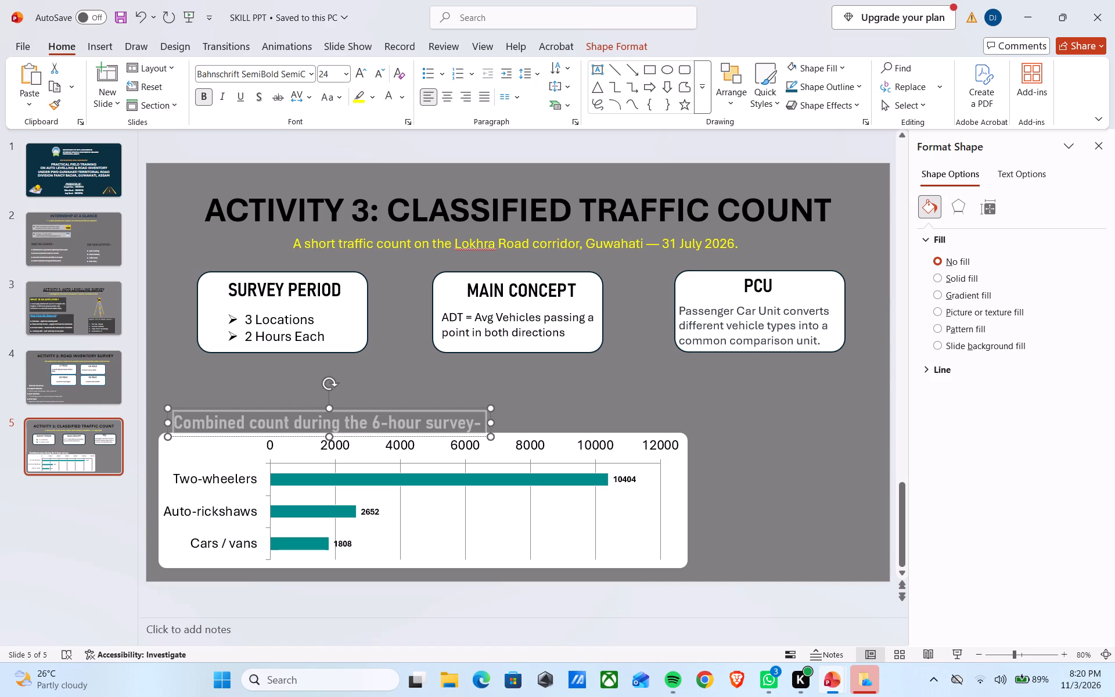
pyautogui.moveTo(276, 409); pyautogui.dragTo(268, 396)
# Narrow the bar chart so its right edge ends just past the 12000 axis label, freeing space beside it.
pyautogui.click(466, 484)
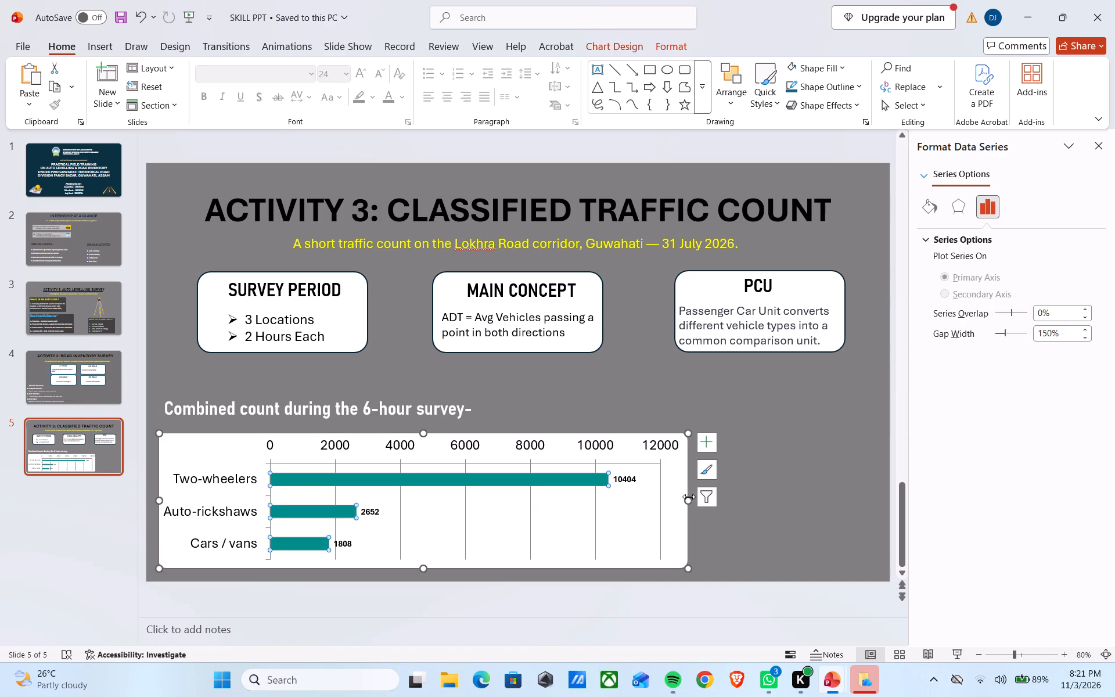
pyautogui.moveTo(689, 498); pyautogui.dragTo(536, 491)
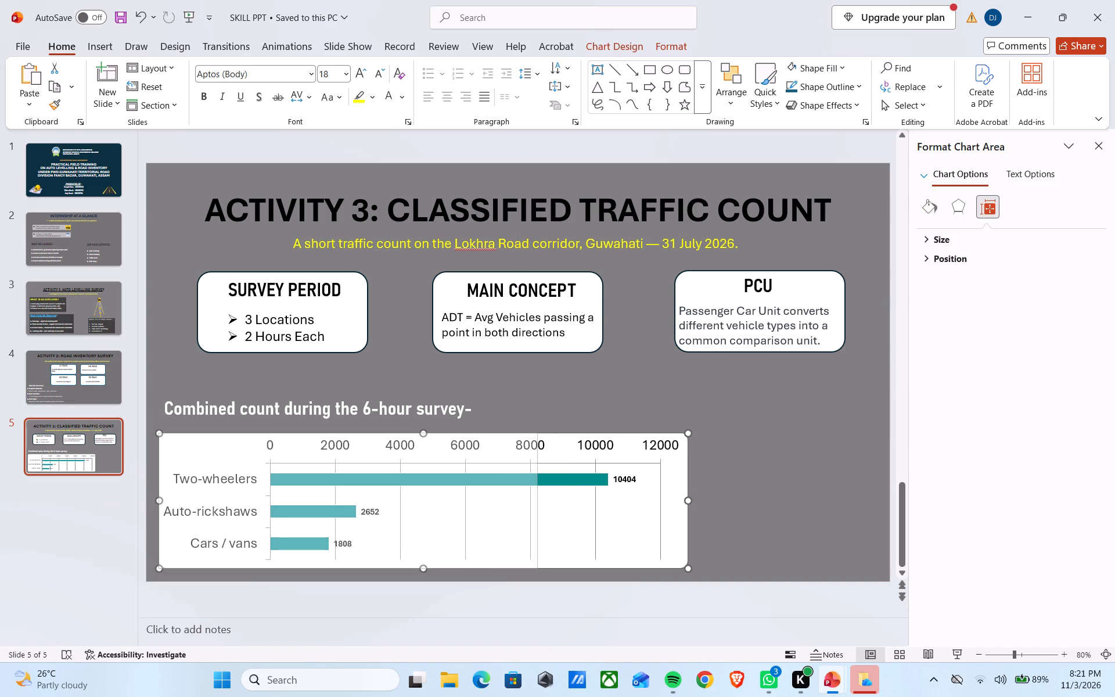
pyautogui.moveTo(536, 491); pyautogui.dragTo(528, 491)
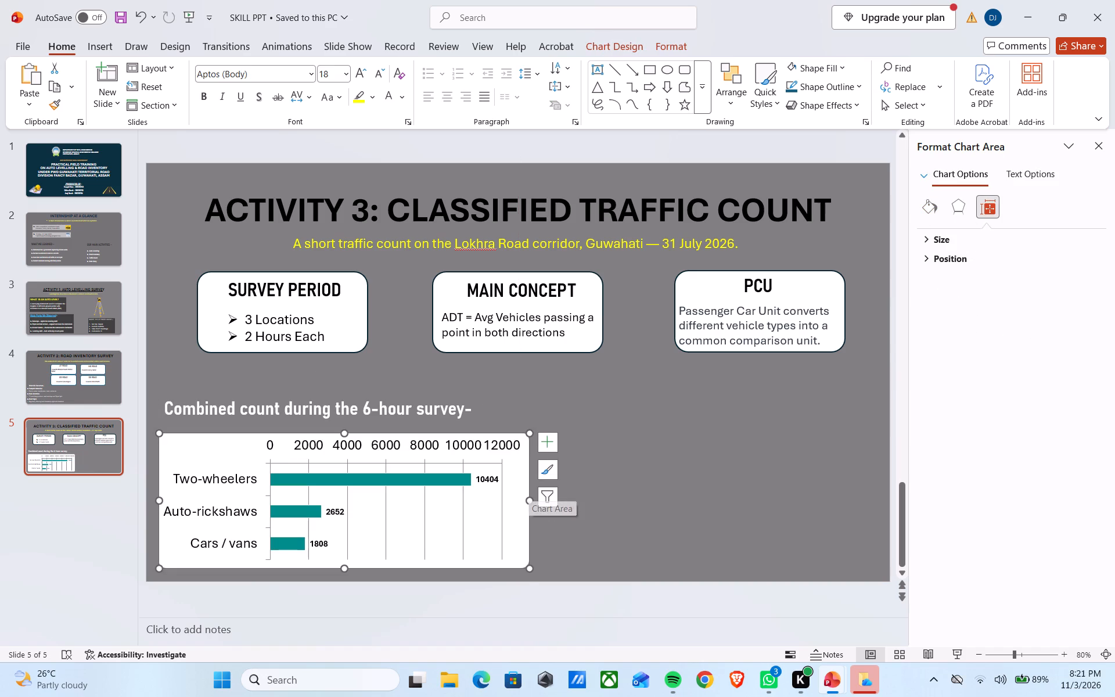
pyautogui.moveTo(529, 501); pyautogui.dragTo(580, 500)
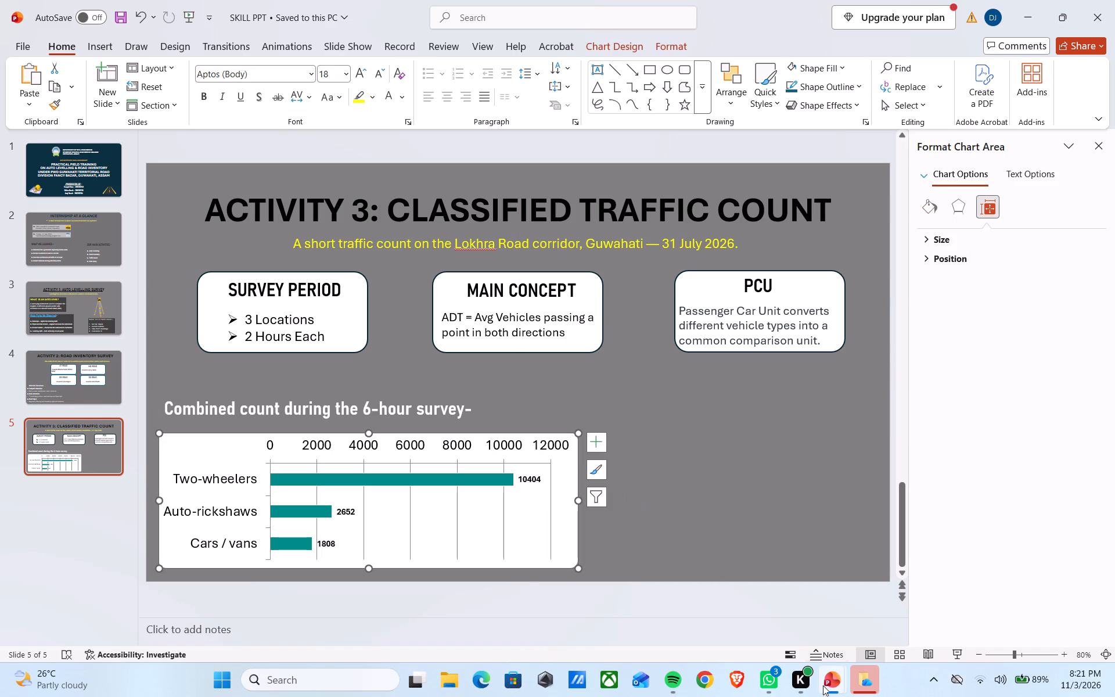
# Copy the four Key observations bullets from slide 5 of the PWD_Internship_College_Presentation deck.
pyautogui.click(879, 603)
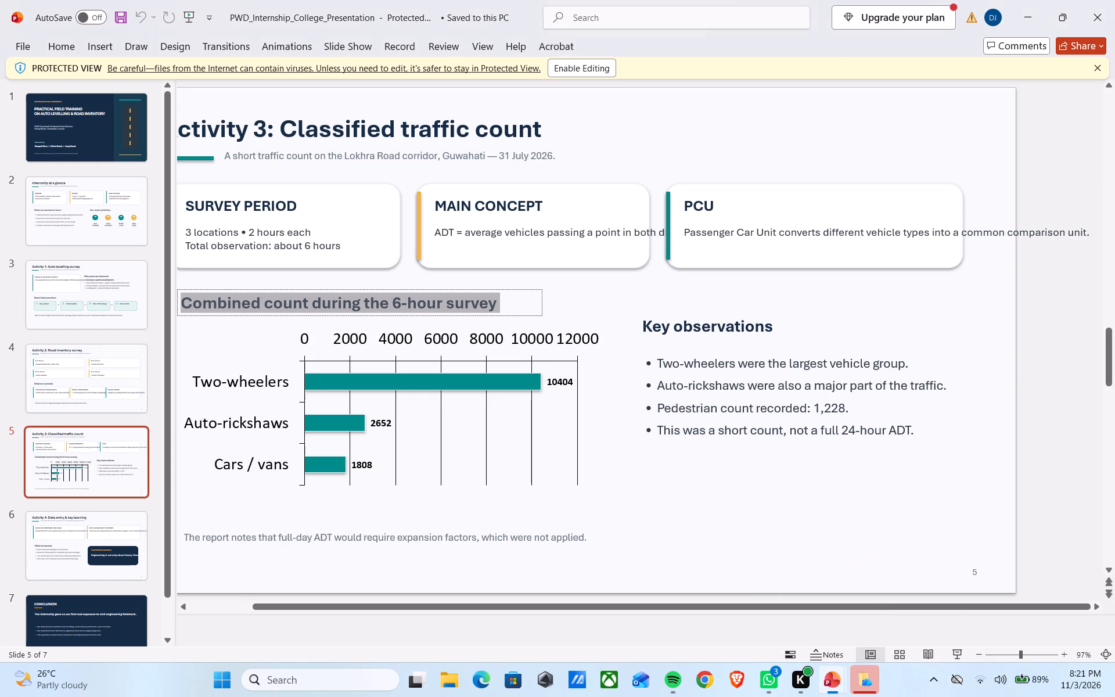
pyautogui.click(758, 391)
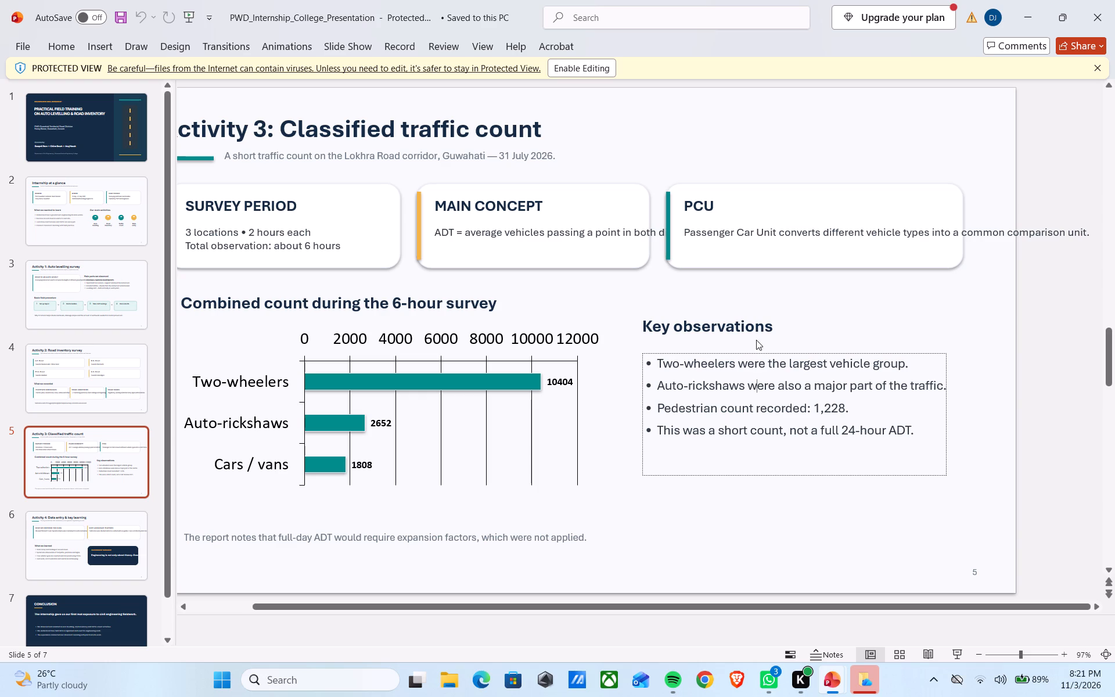
pyautogui.hotkey('ctrl', 'a')
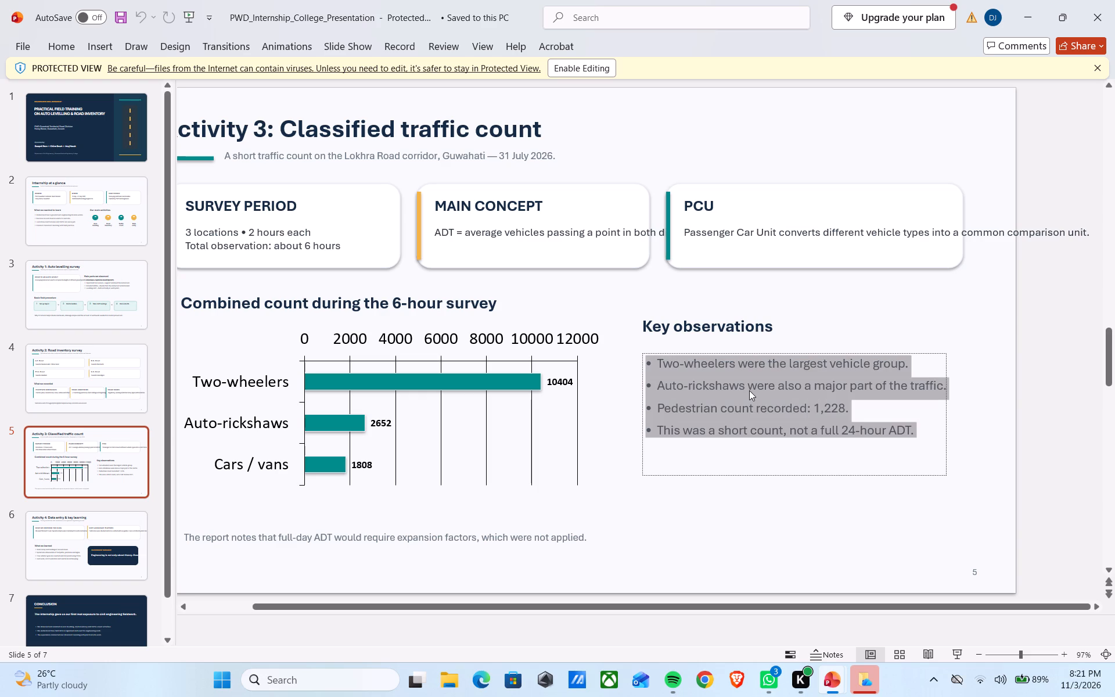
pyautogui.hotkey('ctrl', 'c')
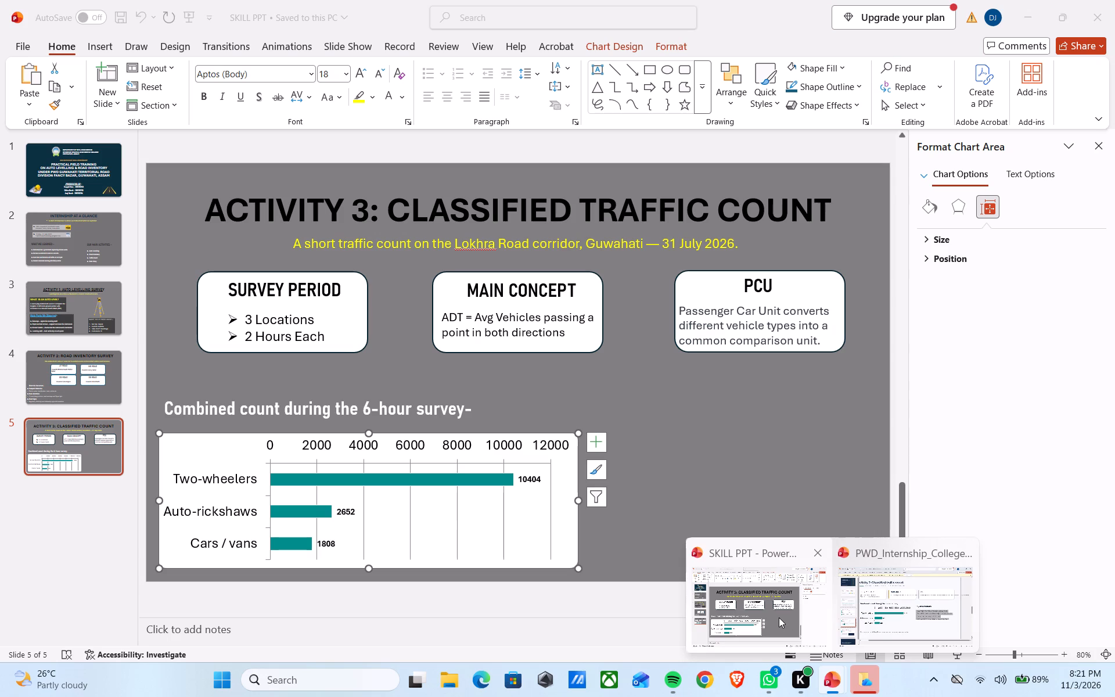
# In SKILL PPT, add a text box below the PCU card headed "KEY OBSERVATIONS-" and paste the copied bullets under it.
pyautogui.click(779, 617)
pyautogui.click(691, 482)
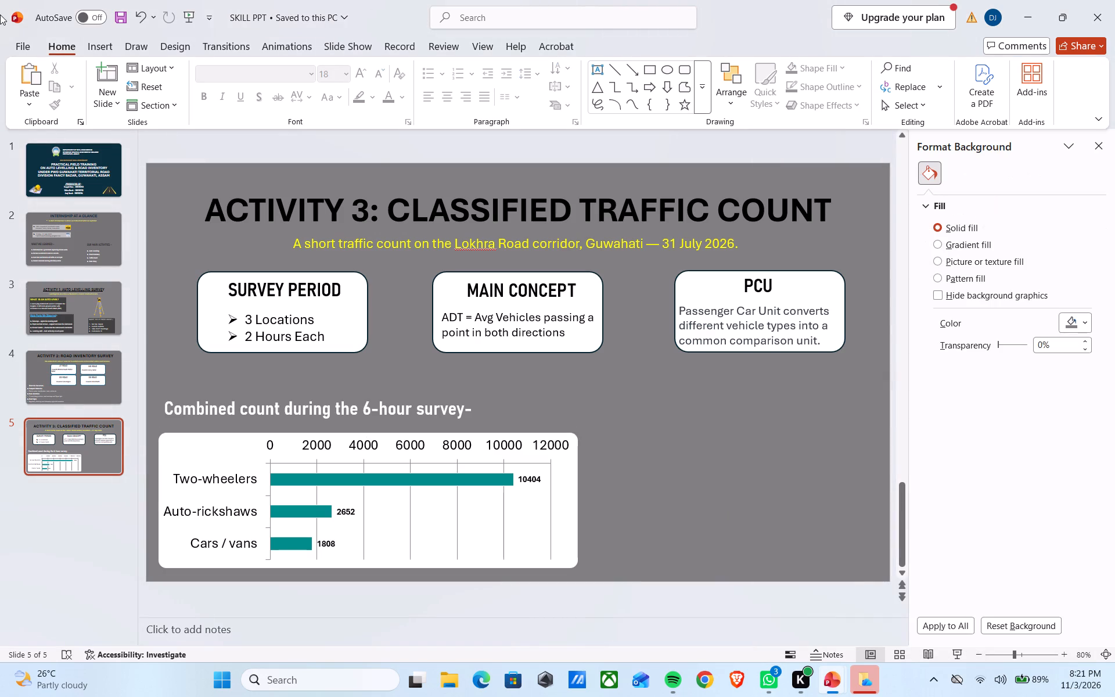
pyautogui.click(92, 39)
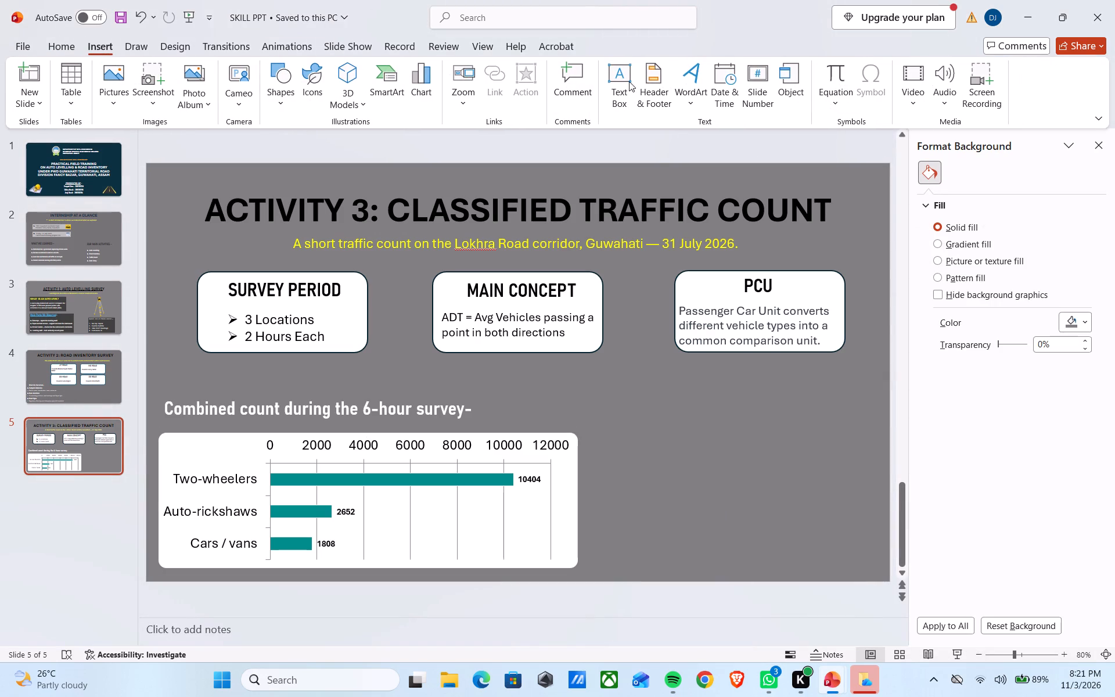
pyautogui.click(629, 81)
pyautogui.click(687, 358)
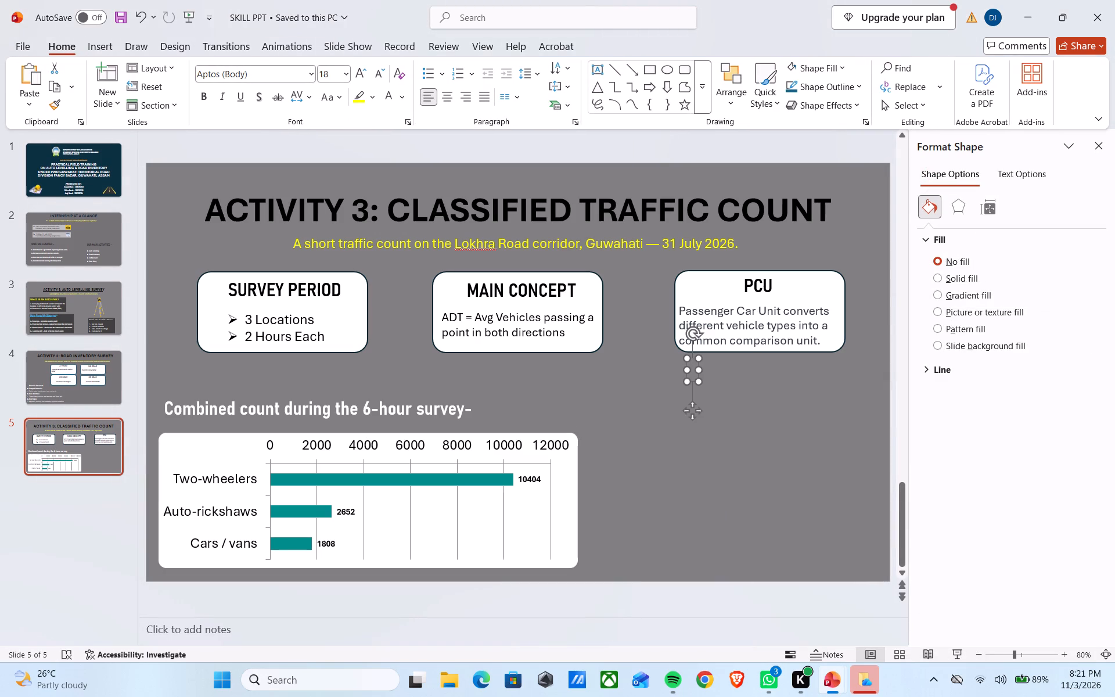
pyautogui.write('key')
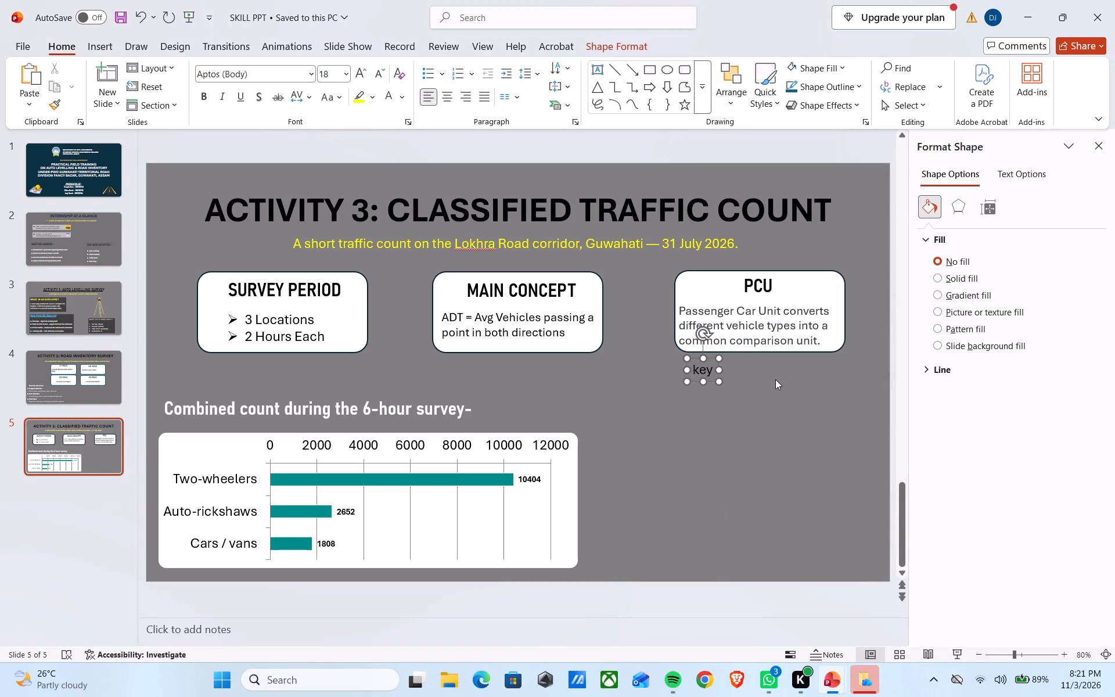
pyautogui.press('BackSpace')
pyautogui.press('BackSpace')
pyautogui.press('BackSpace')
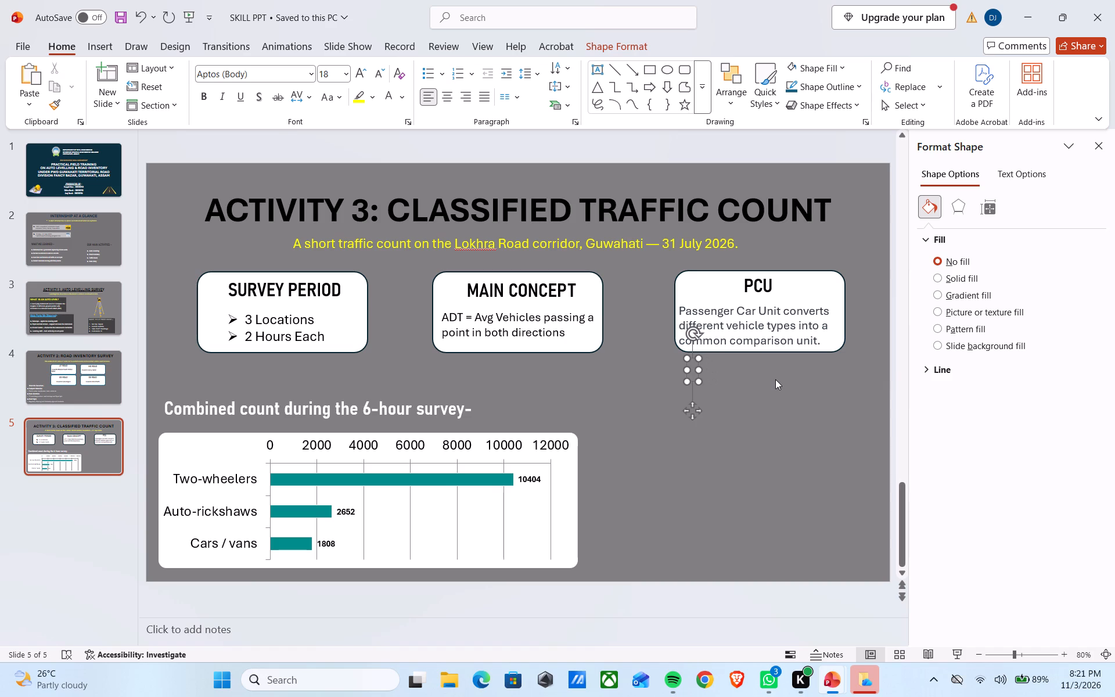
pyautogui.write('KEY OBSERVATIONS')
pyautogui.press('-')
pyautogui.press('Return')
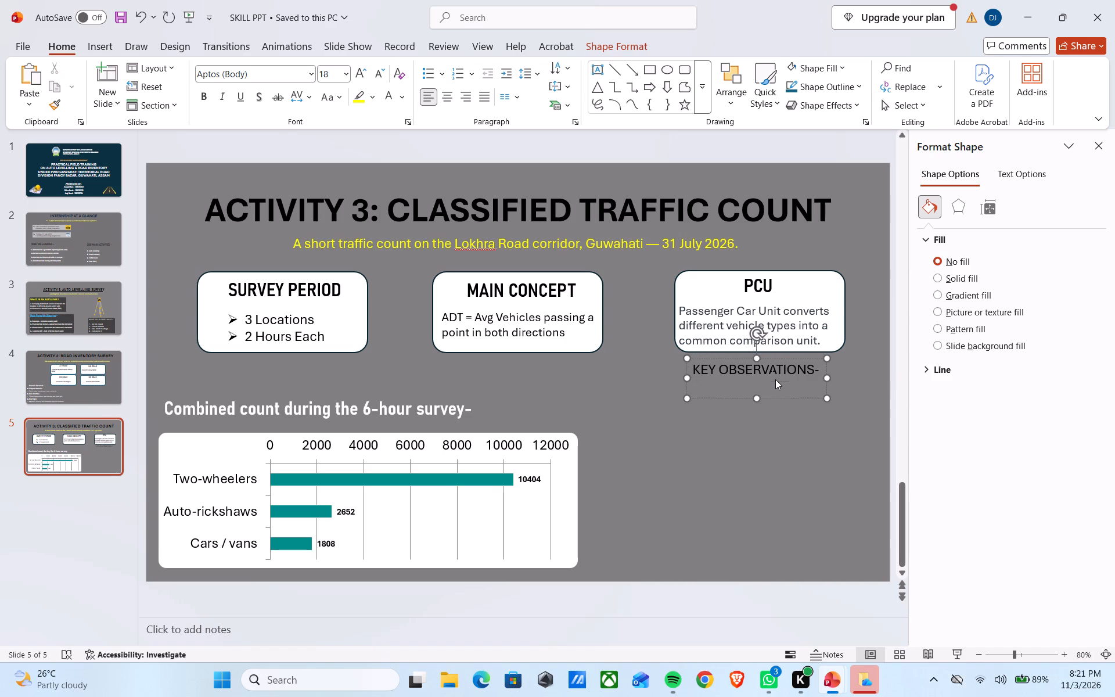
pyautogui.hotkey('ctrl', 'v')
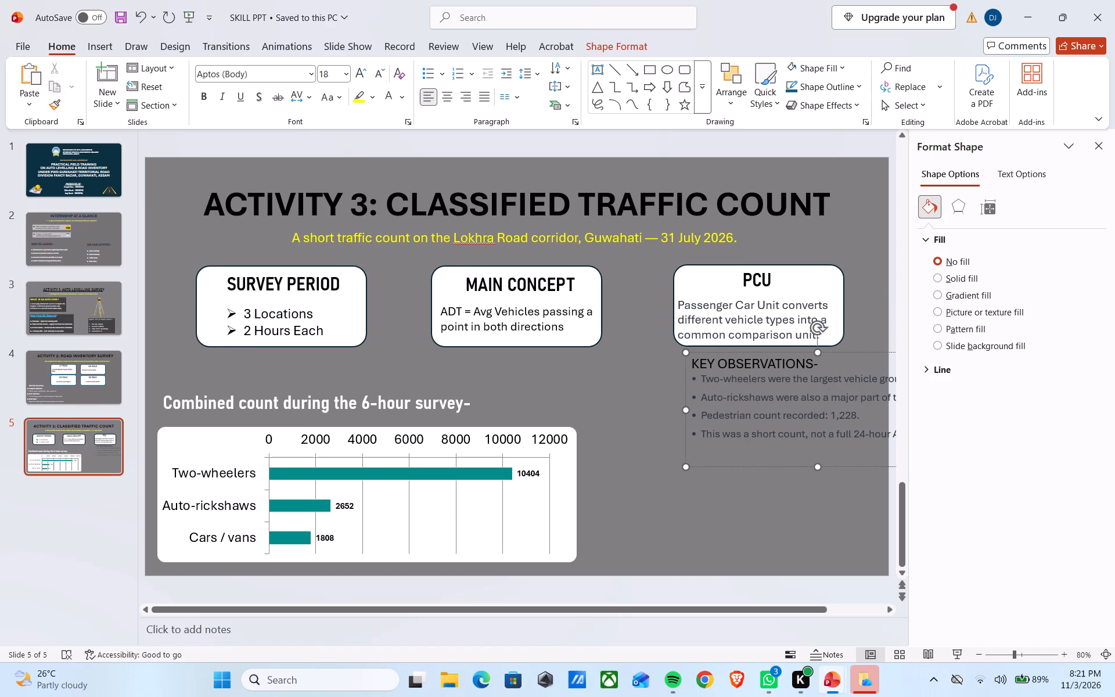
# Insert a blank line under the KEY OBSERVATIONS- heading and move the text box beside the bar chart.
pyautogui.click(832, 361)
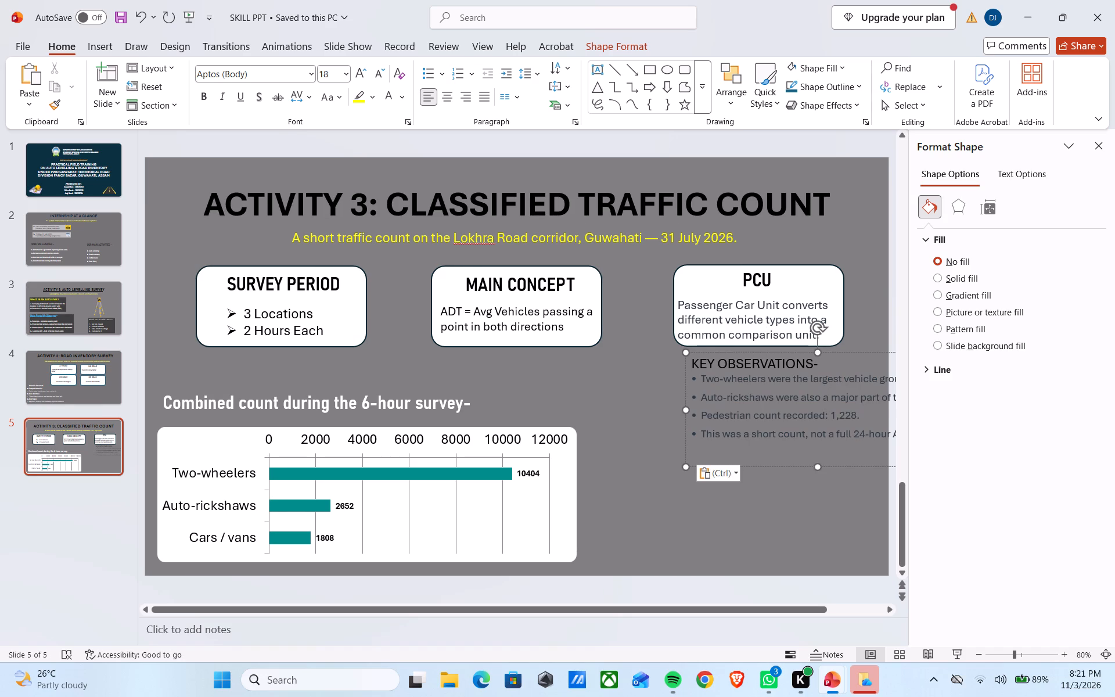
pyautogui.press('Return')
pyautogui.moveTo(799, 354); pyautogui.dragTo(685, 393)
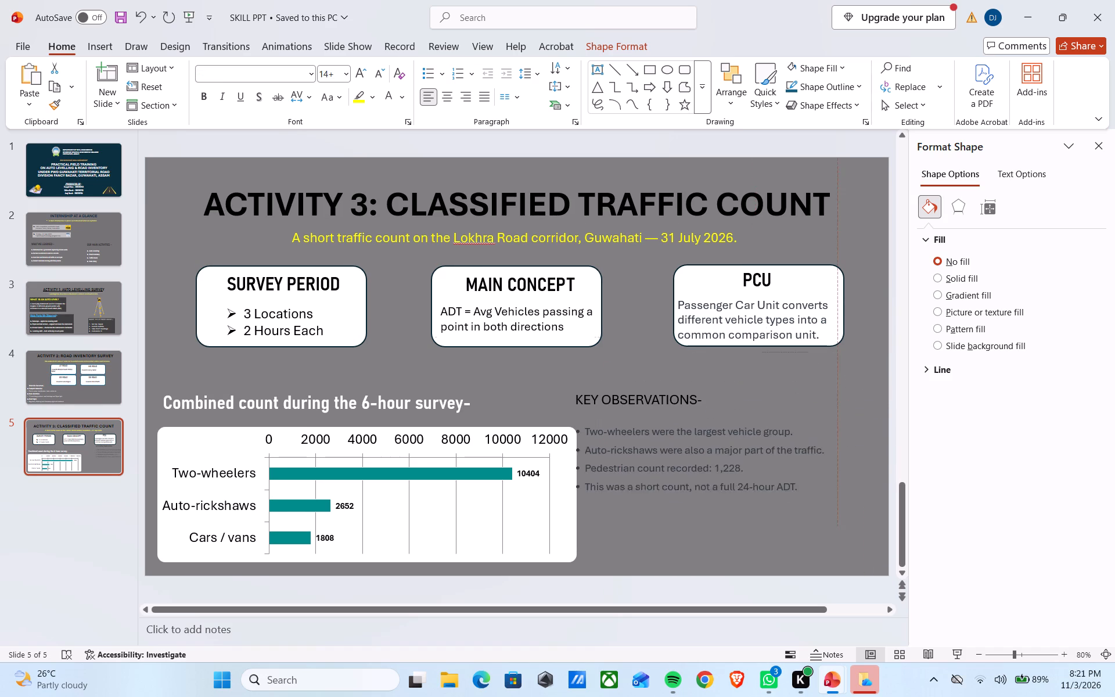
pyautogui.moveTo(685, 393); pyautogui.dragTo(717, 417)
# Set the KEY OBSERVATIONS- heading in Bahnschrift SemiBold SemiConden and enlarge it by two size increments.
pyautogui.moveTo(760, 434); pyautogui.dragTo(557, 442)
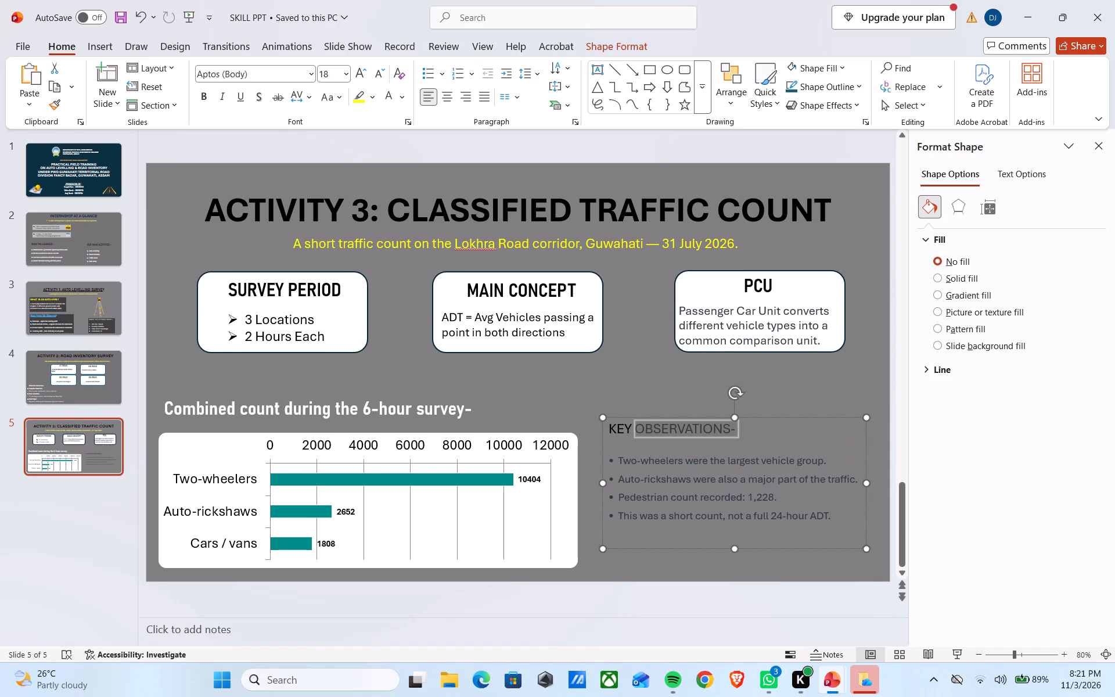
pyautogui.moveTo(557, 442); pyautogui.dragTo(607, 422)
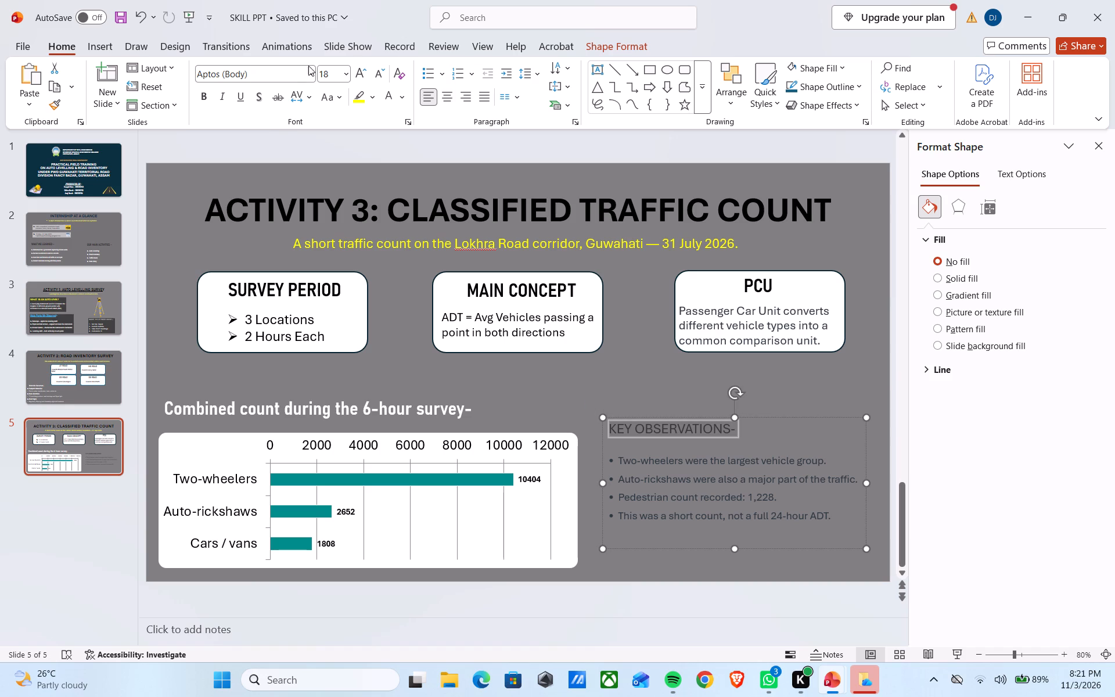
pyautogui.click(309, 69)
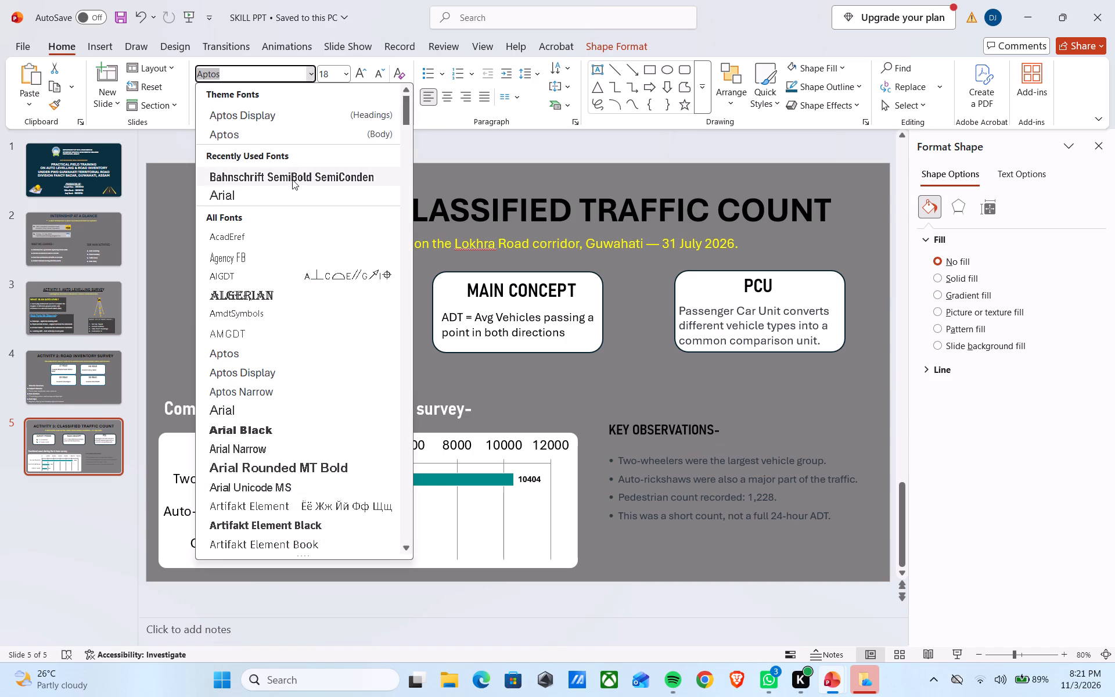
pyautogui.click(292, 179)
pyautogui.click(366, 74)
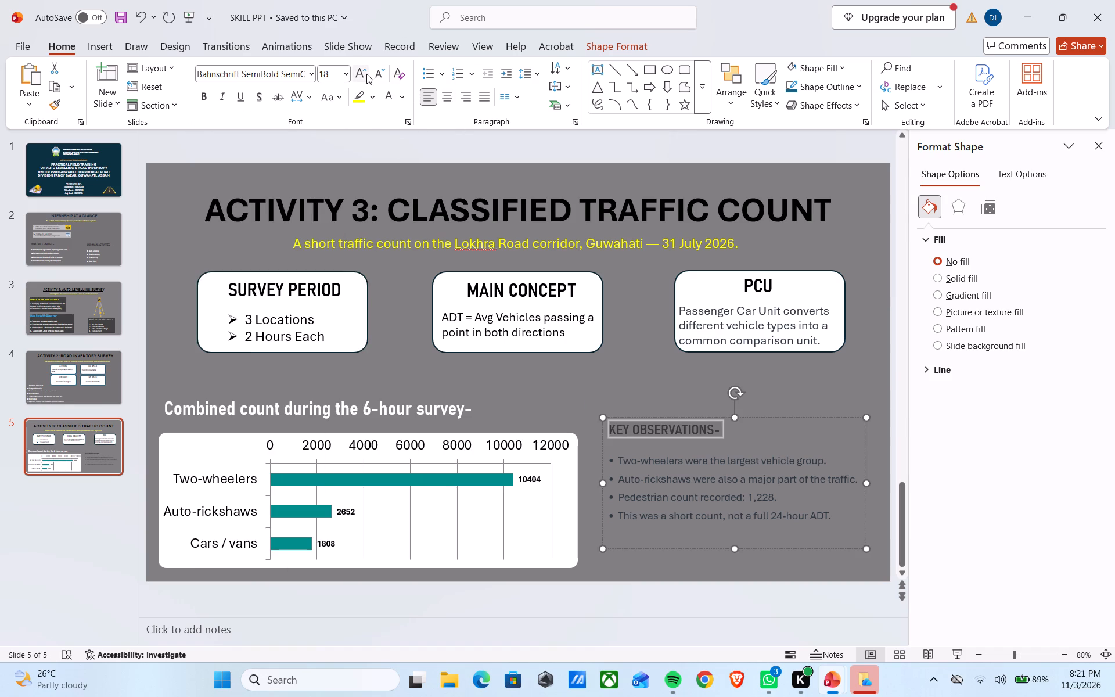
pyautogui.click(366, 74)
# Format the four key observation bullets, including their bullet markers, in white Arial.
pyautogui.click(641, 465)
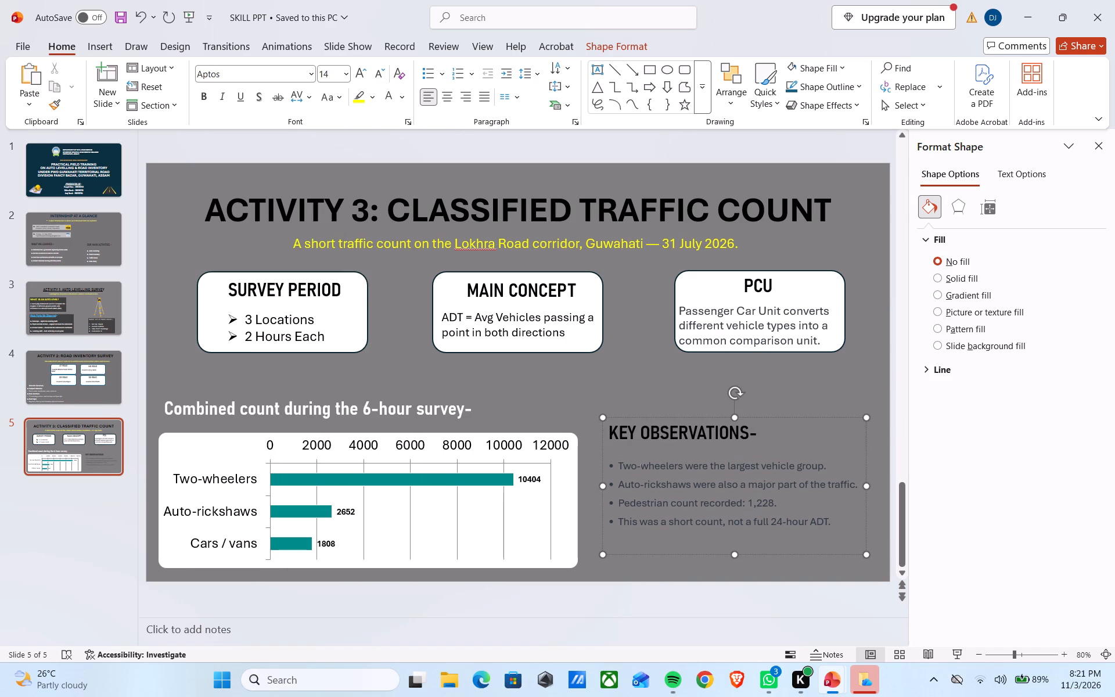
pyautogui.moveTo(620, 467); pyautogui.dragTo(835, 540)
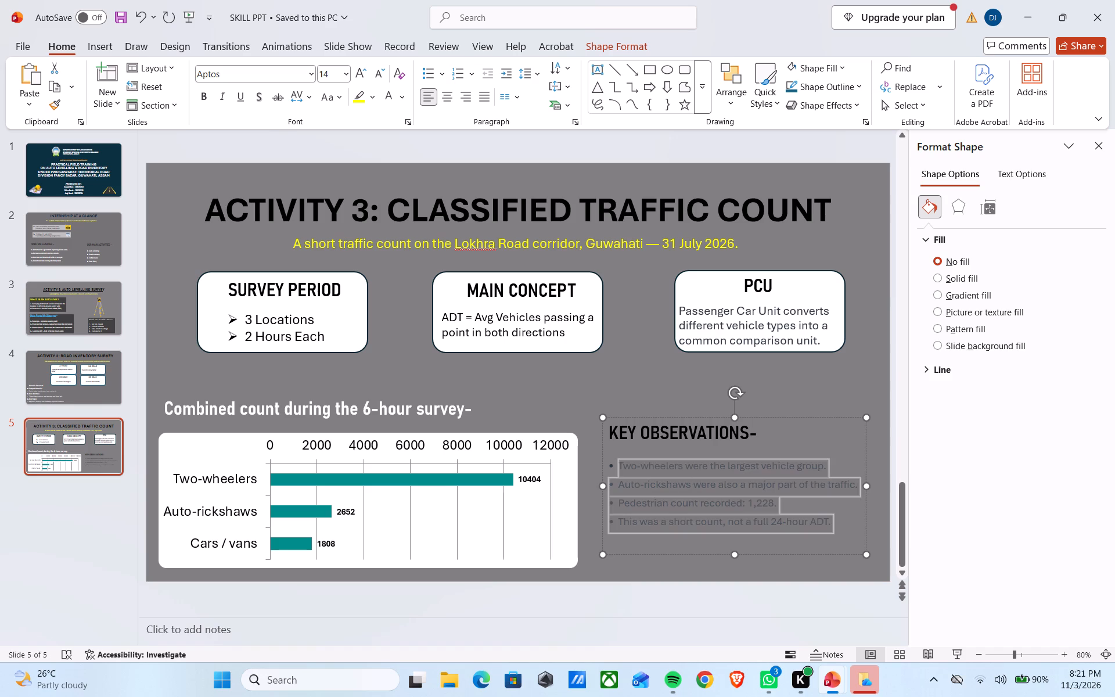
pyautogui.moveTo(835, 540); pyautogui.dragTo(836, 540)
pyautogui.click(312, 72)
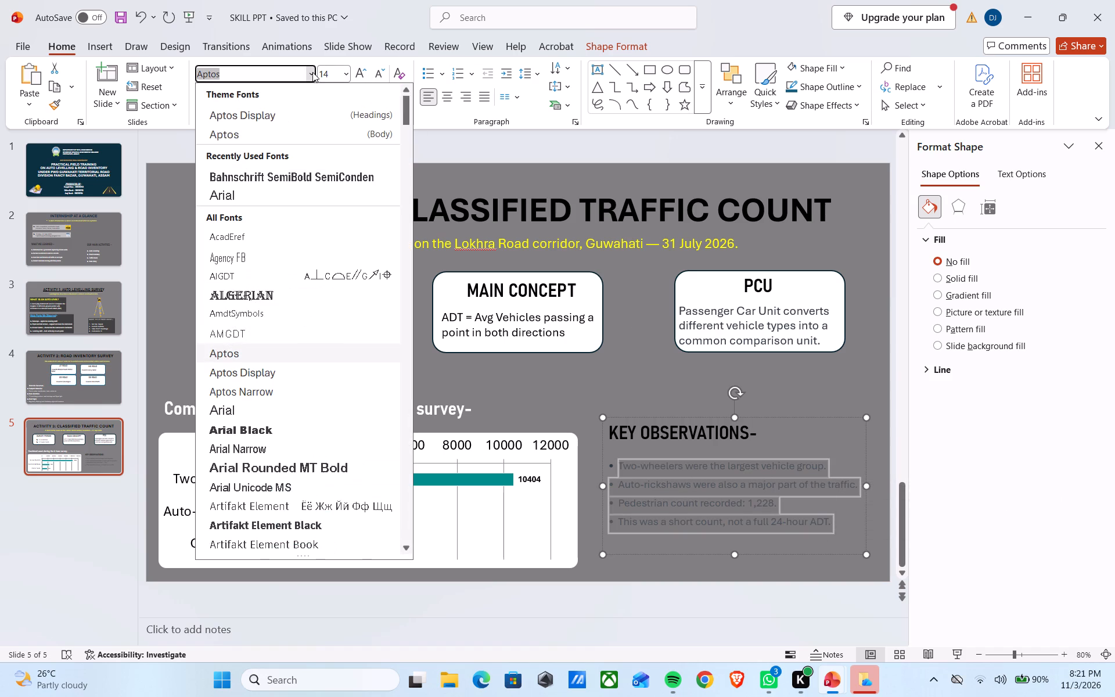
pyautogui.click(305, 199)
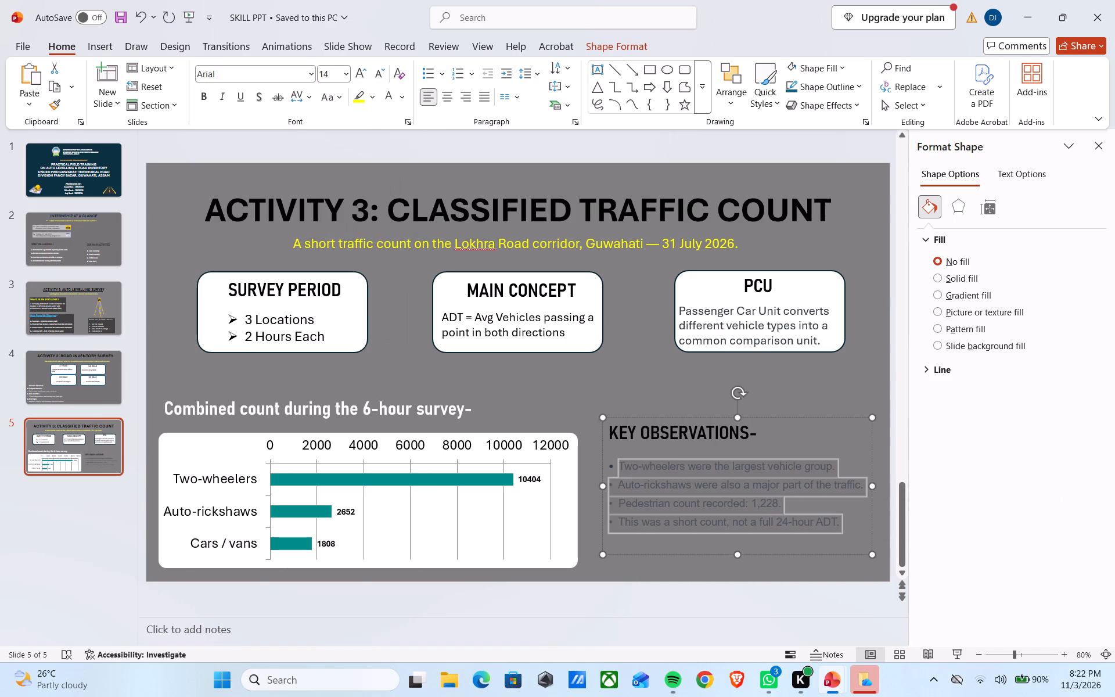
pyautogui.click(391, 98)
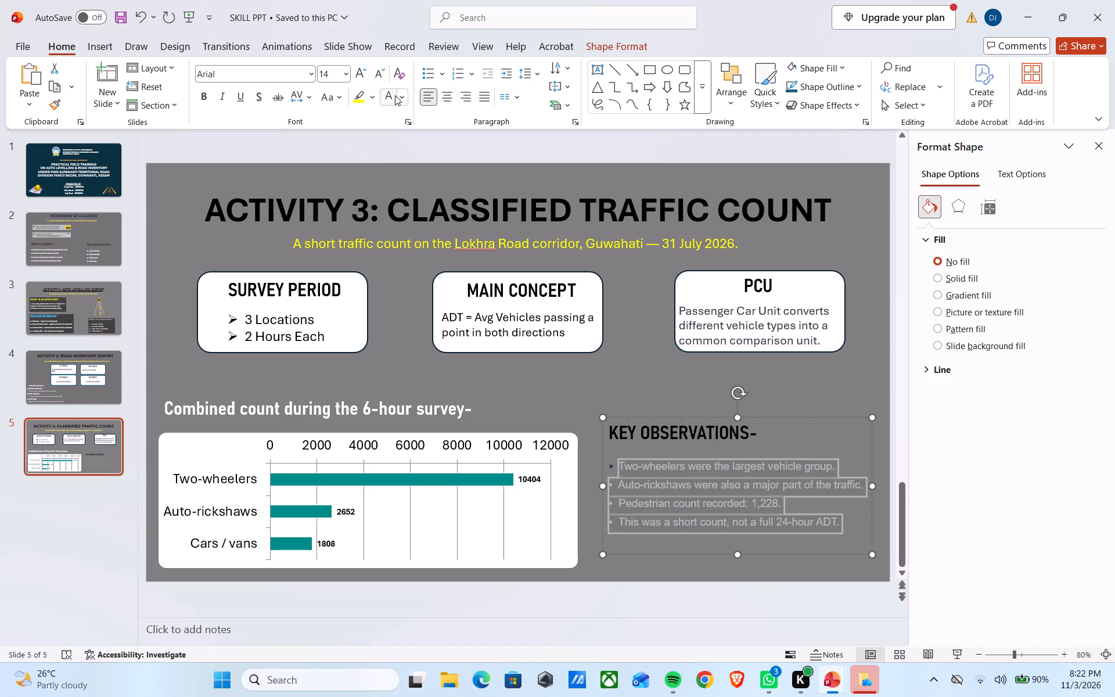
pyautogui.click(621, 454)
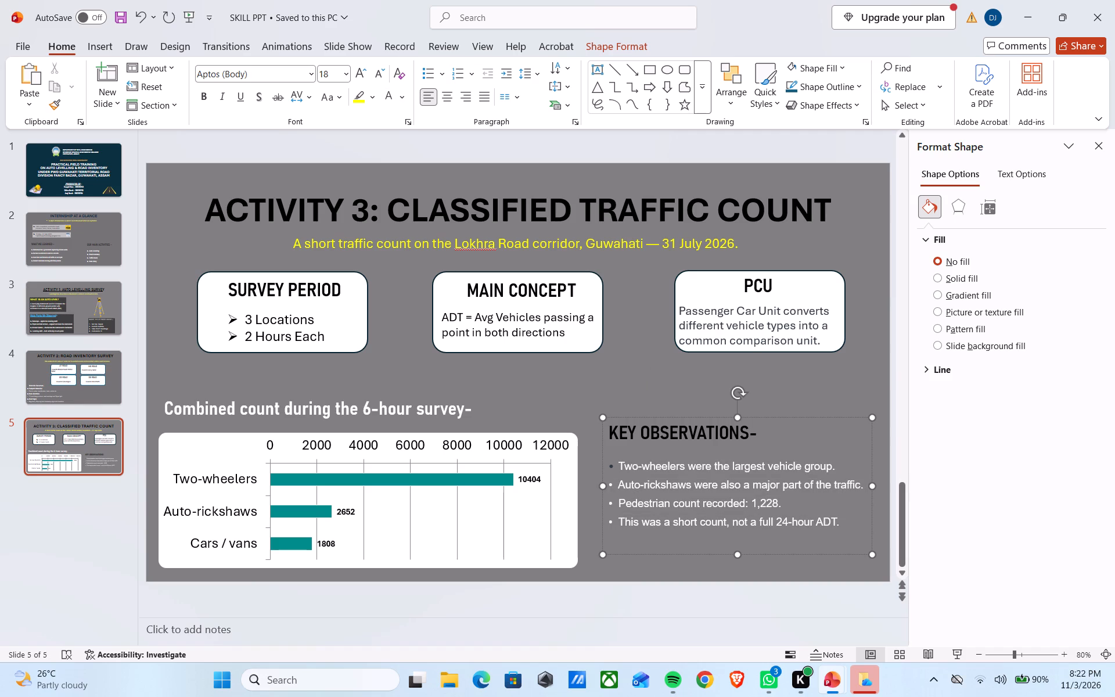
pyautogui.moveTo(778, 458); pyautogui.dragTo(624, 562)
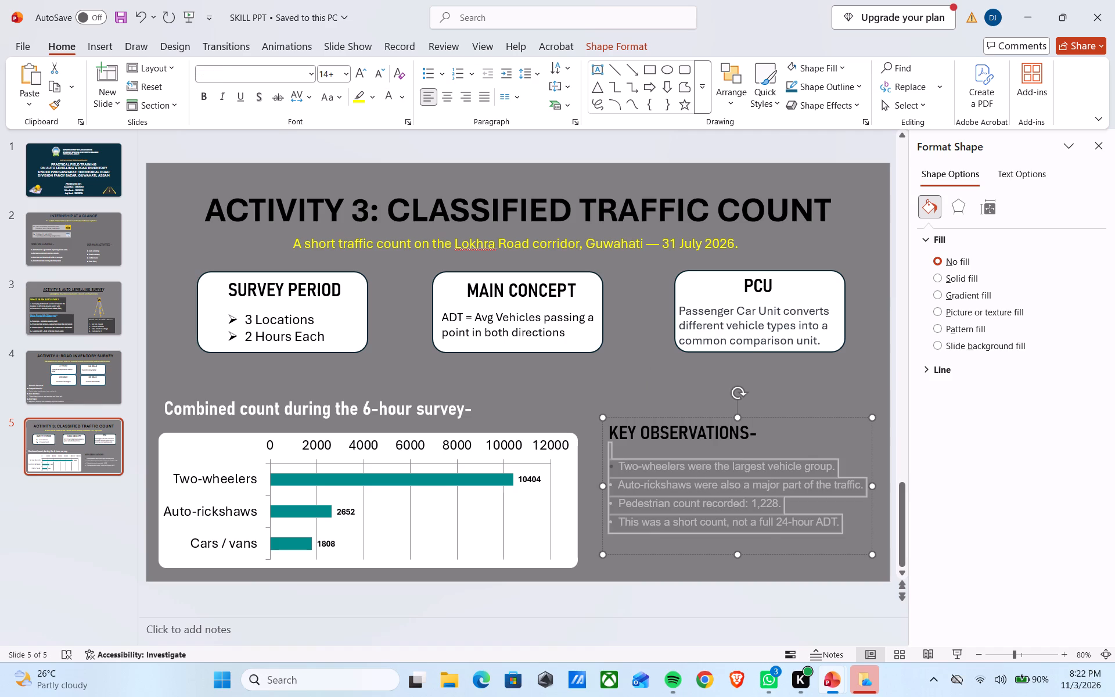
pyautogui.moveTo(624, 562); pyautogui.dragTo(624, 563)
pyautogui.click(389, 99)
# Enlarge the text in the KEY OBSERVATIONS box by one size increment, bringing its bullets to 16 pt.
pyautogui.click(361, 69)
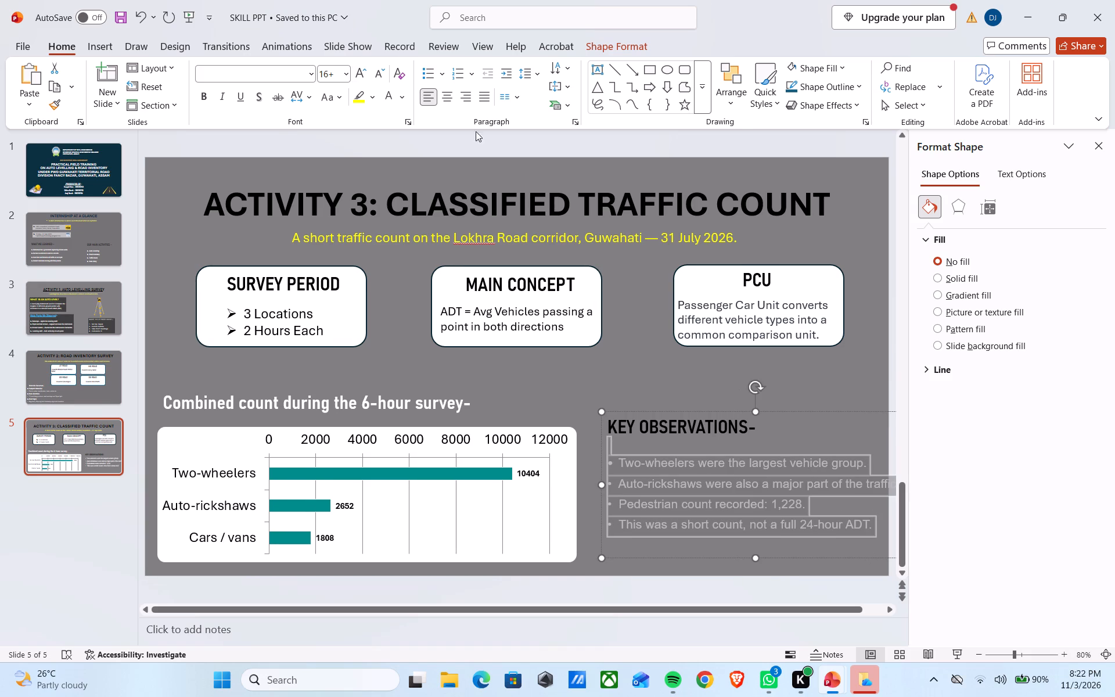
pyautogui.moveTo(784, 433); pyautogui.dragTo(610, 428)
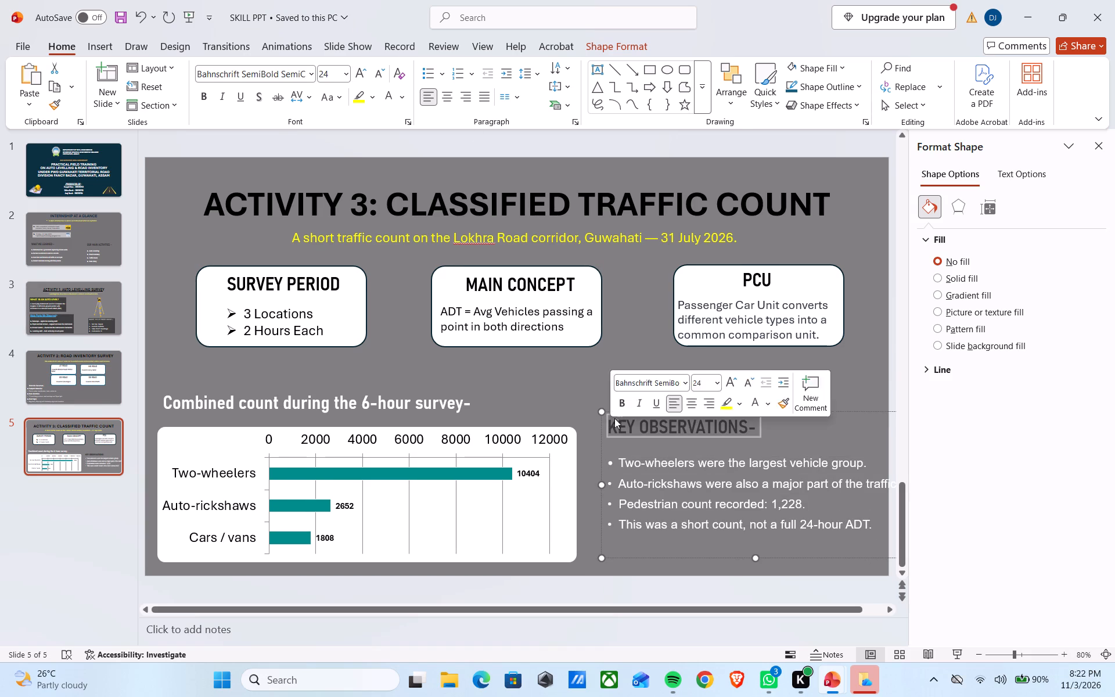
pyautogui.click(681, 509)
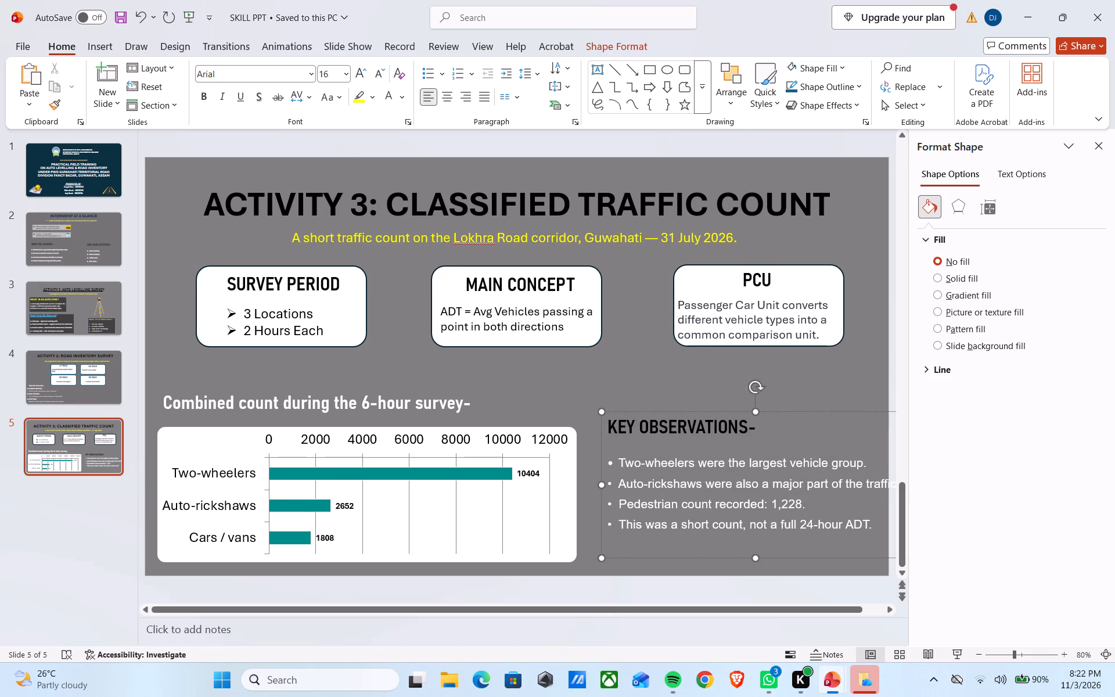
# Narrow the bar chart slightly and move the KEY OBSERVATIONS text box close beside it, fully within the slide.
pyautogui.moveTo(689, 411); pyautogui.dragTo(672, 427)
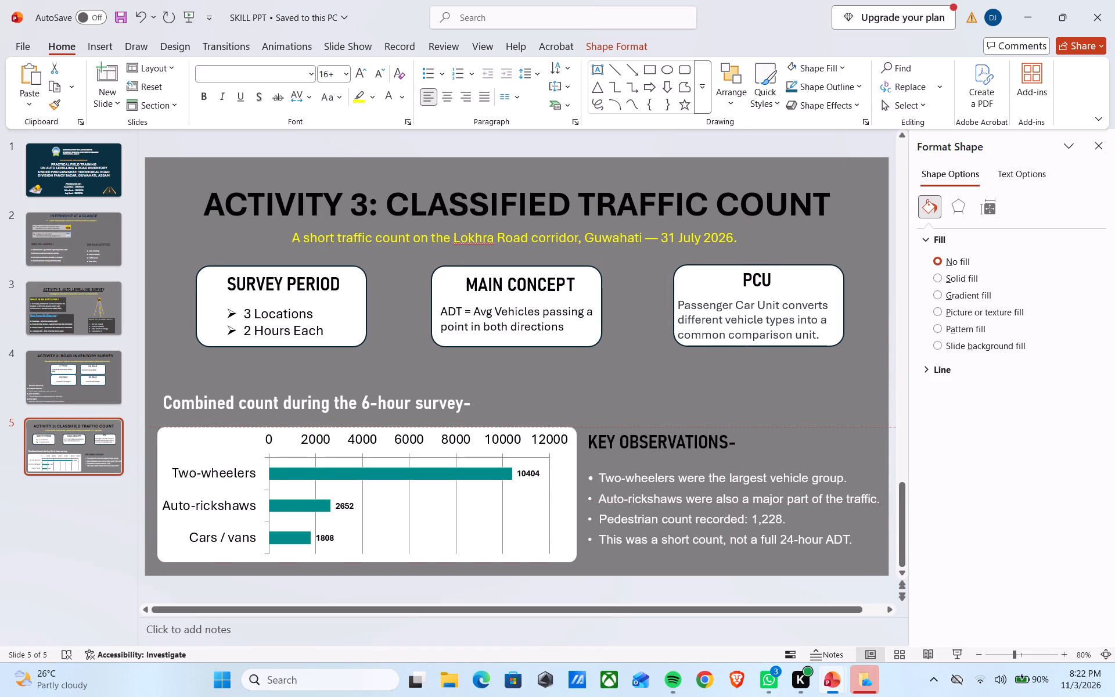
pyautogui.moveTo(672, 427); pyautogui.dragTo(667, 426)
pyautogui.click(537, 462)
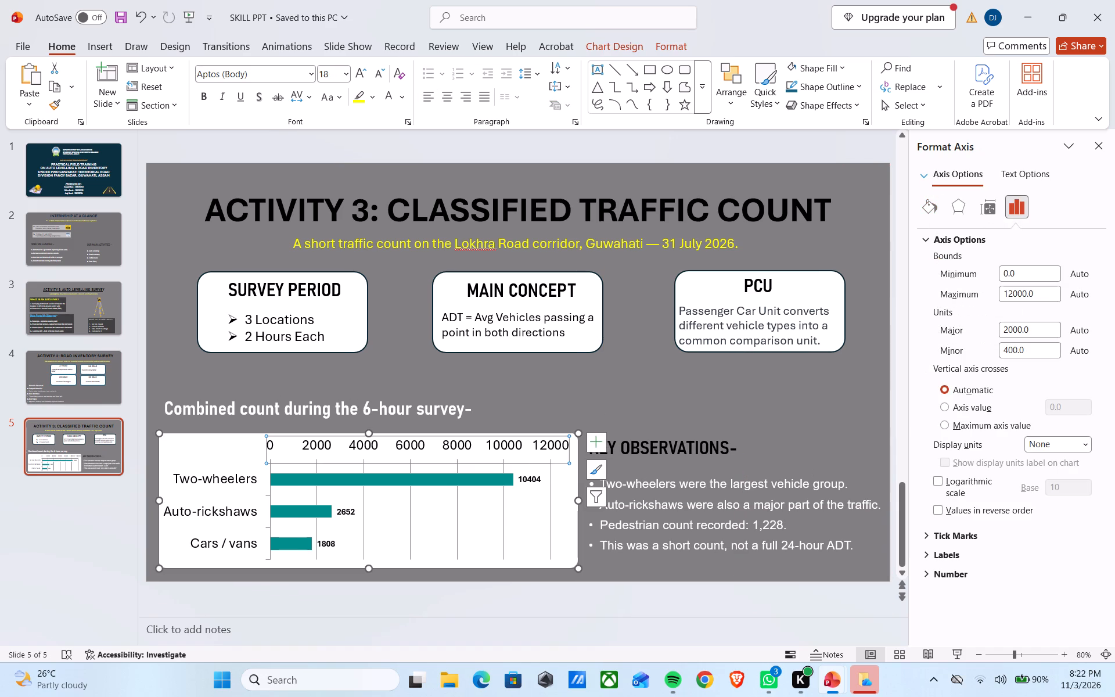
pyautogui.moveTo(577, 496); pyautogui.dragTo(568, 496)
pyautogui.click(628, 491)
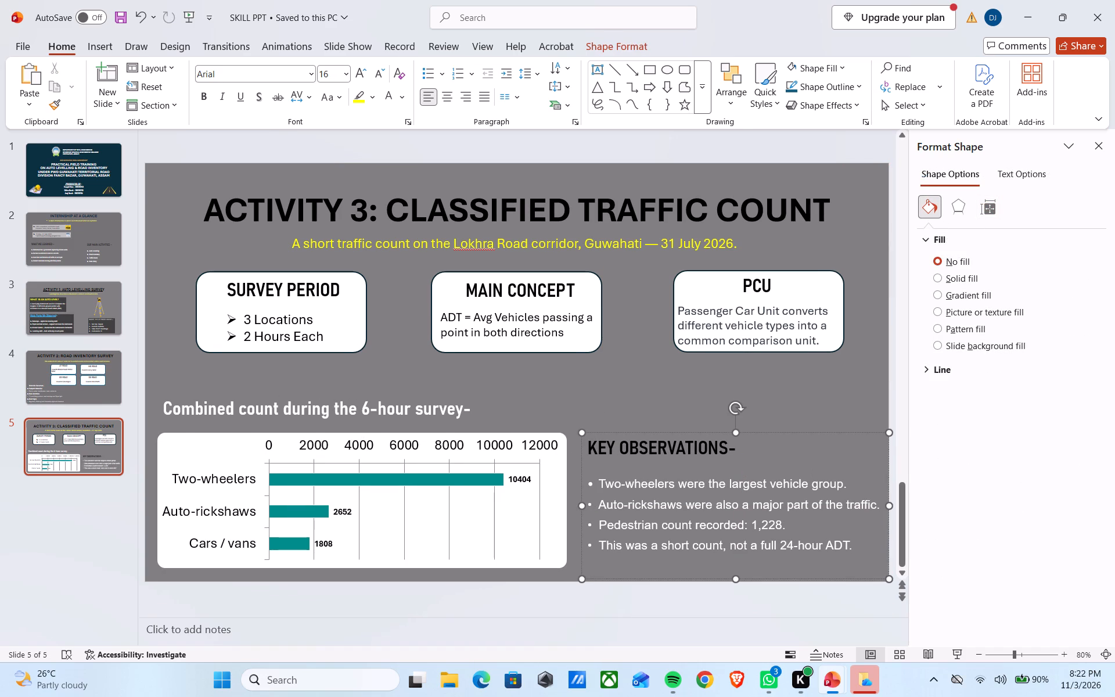
pyautogui.moveTo(634, 430); pyautogui.dragTo(628, 432)
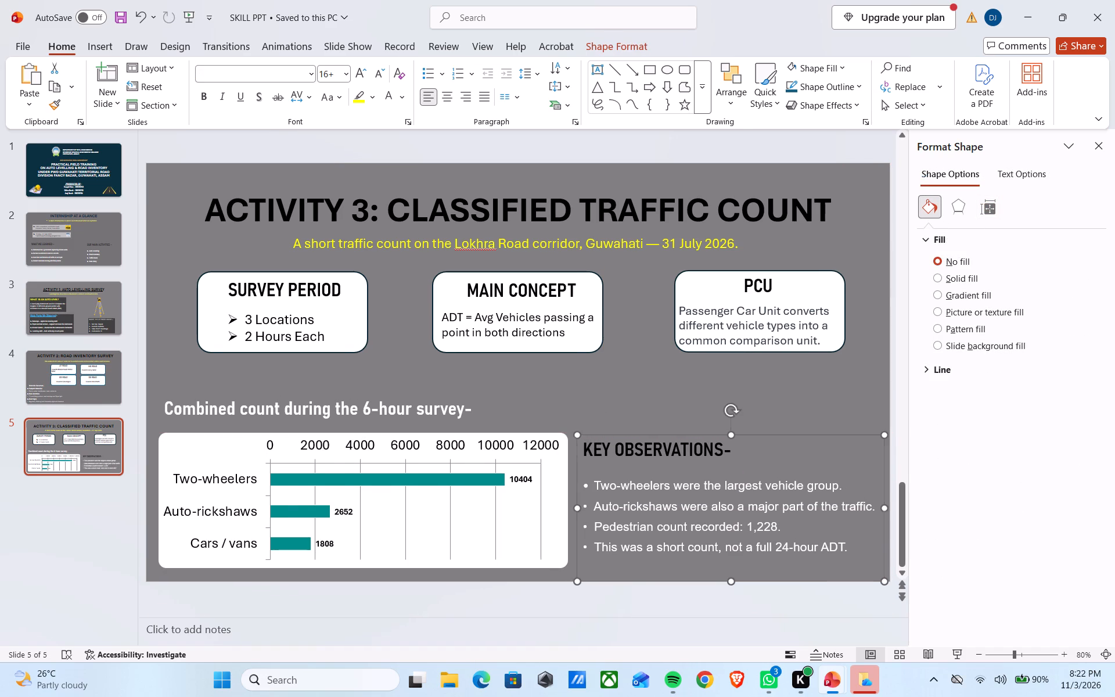
# Fill the KEY OBSERVATIONS box with dark grey and align its bottom edge with the bar chart's.
pyautogui.click(829, 65)
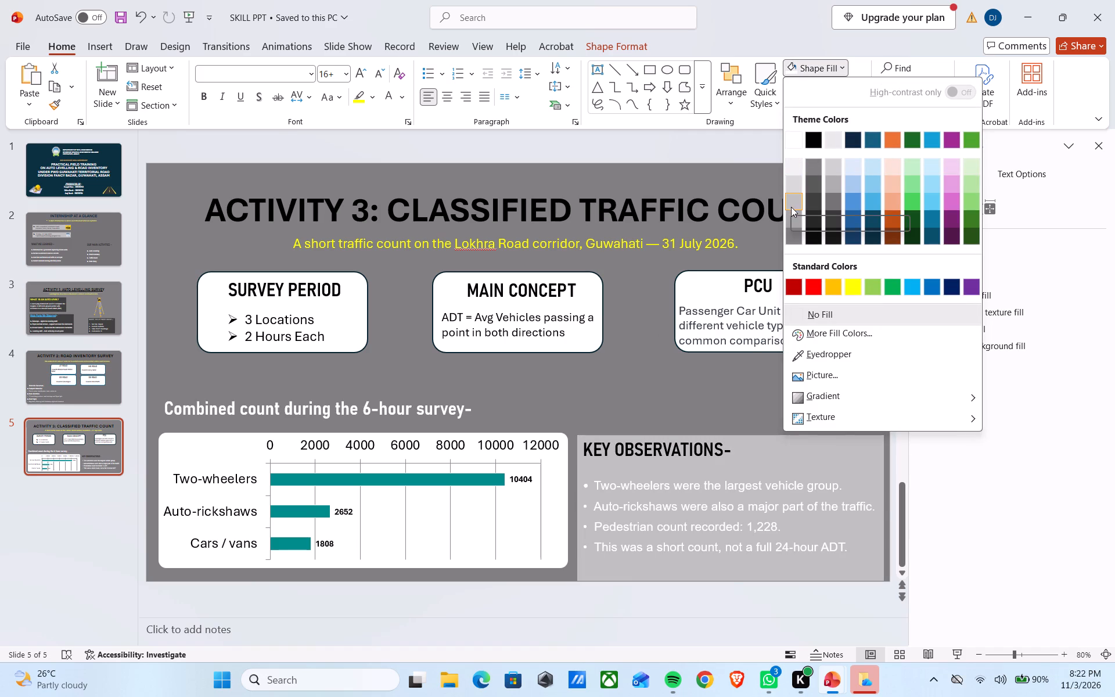
pyautogui.click(813, 180)
pyautogui.moveTo(799, 433); pyautogui.dragTo(800, 419)
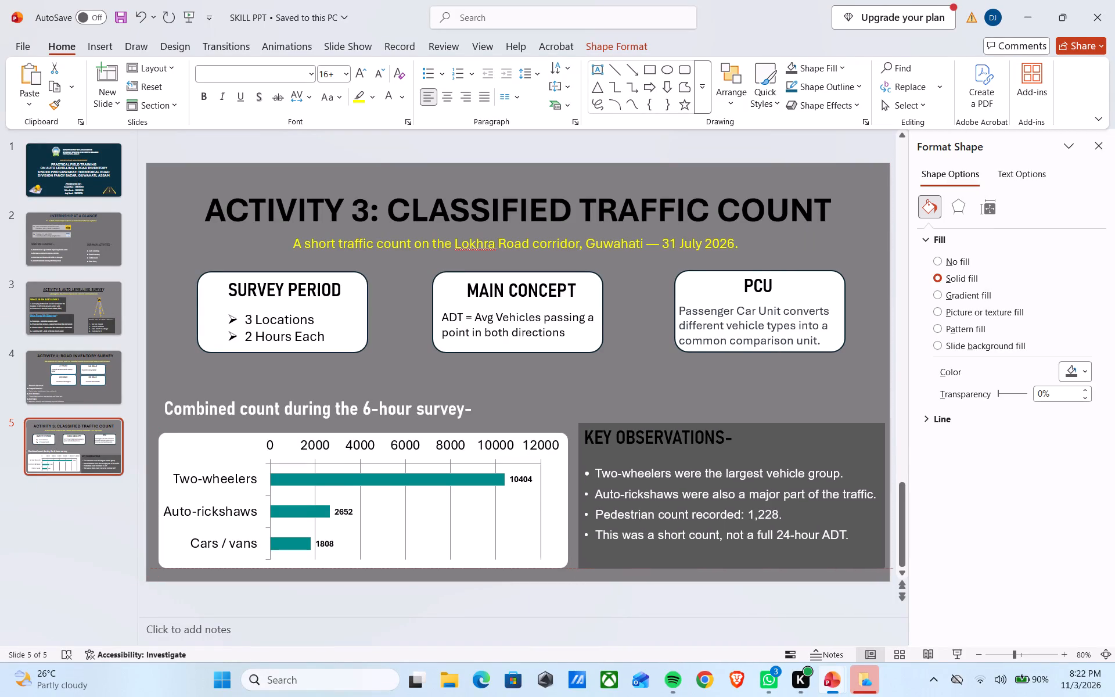
pyautogui.moveTo(800, 419); pyautogui.dragTo(799, 418)
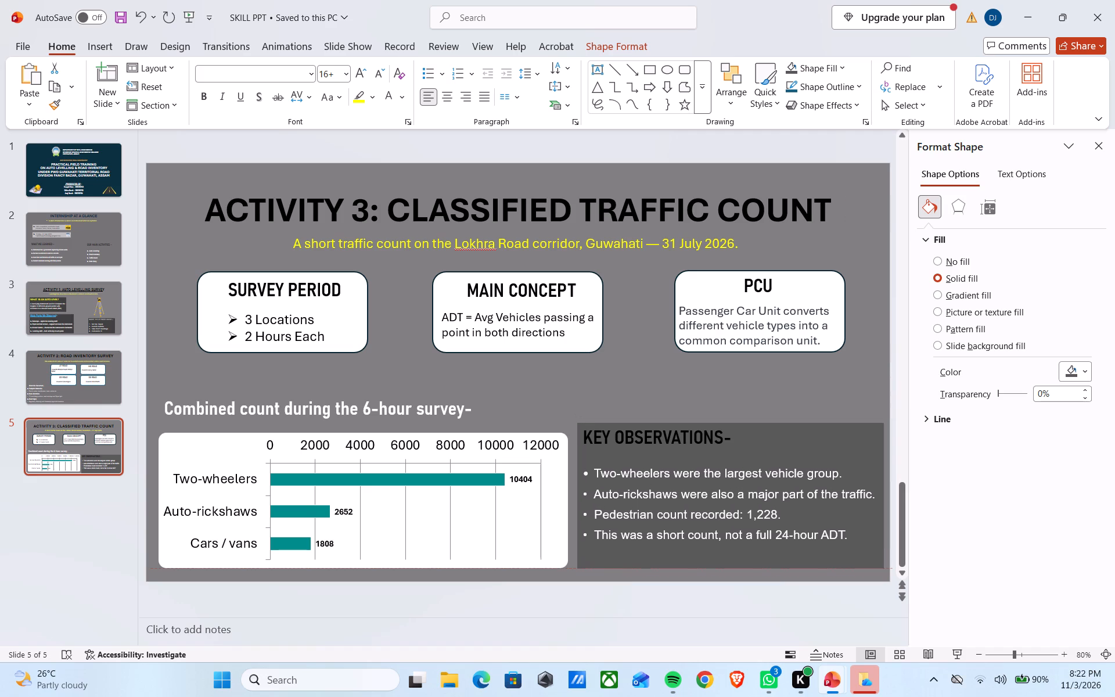
pyautogui.moveTo(799, 418); pyautogui.dragTo(798, 422)
pyautogui.click(448, 414)
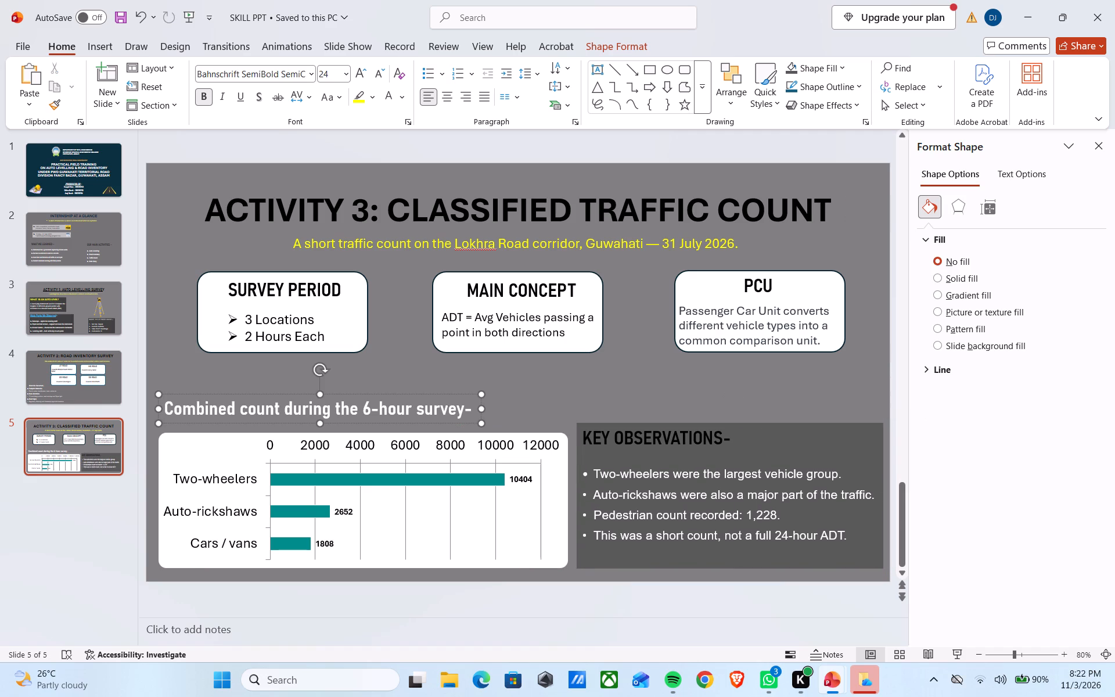
pyautogui.click(520, 373)
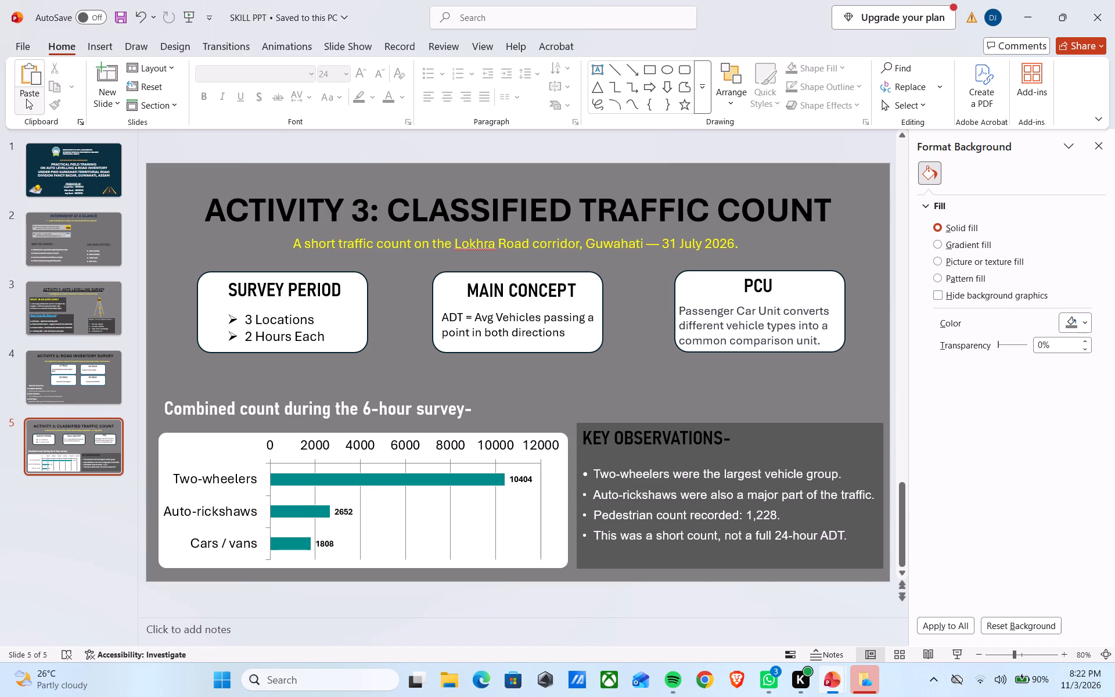
# Reduce the two SURVEY PERIOD bullets to 16 pt.
pyautogui.click(263, 333)
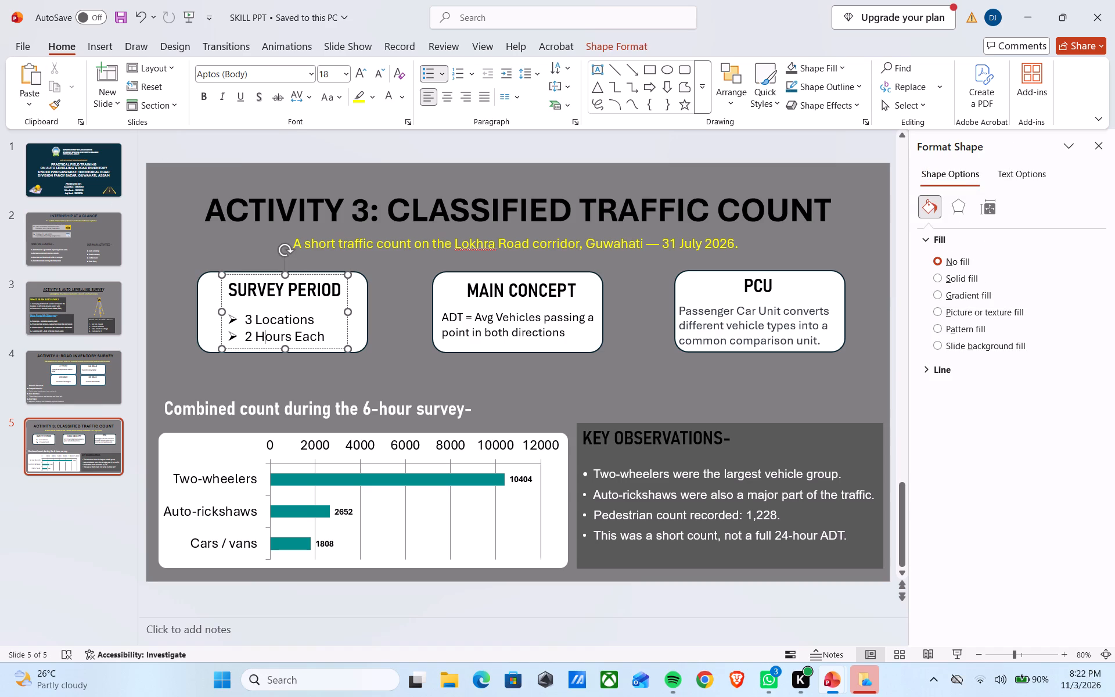
pyautogui.moveTo(328, 338); pyautogui.dragTo(250, 319)
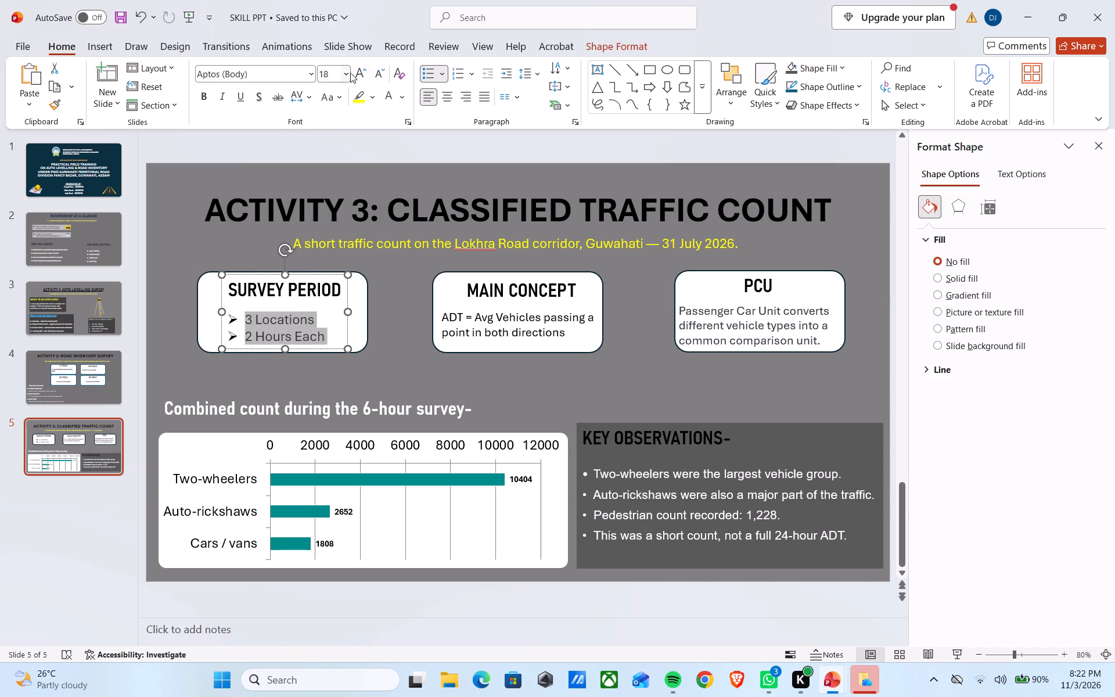
pyautogui.click(375, 78)
pyautogui.click(341, 367)
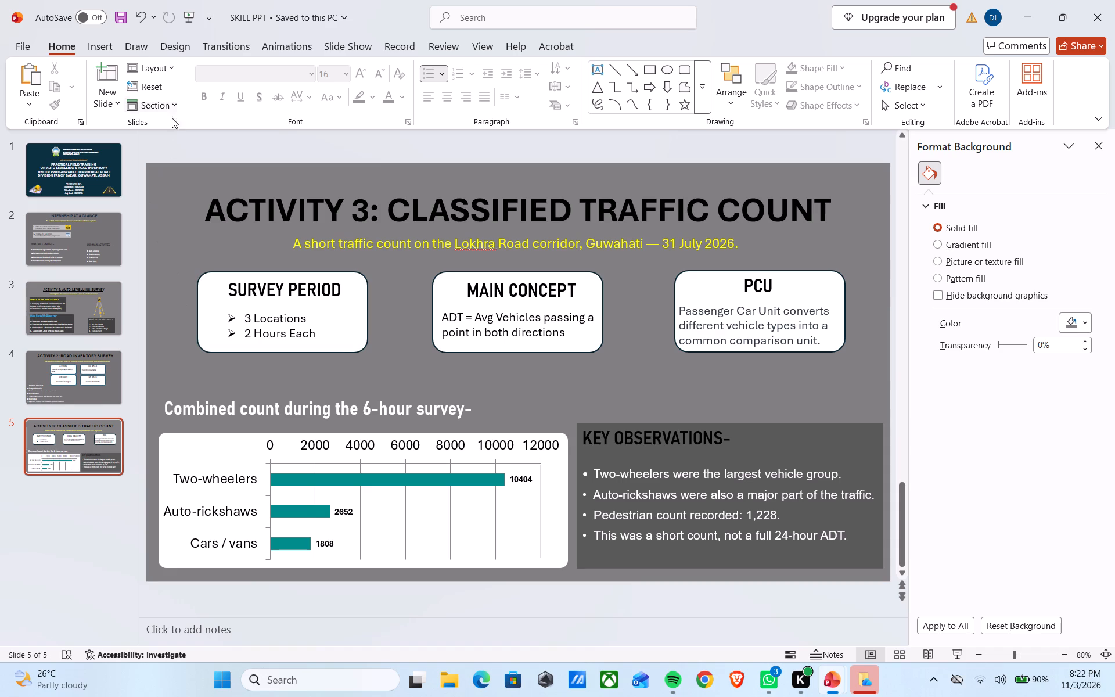
# Add a slide after the traffic count slide and give it a solid medium grey background.
pyautogui.click(117, 64)
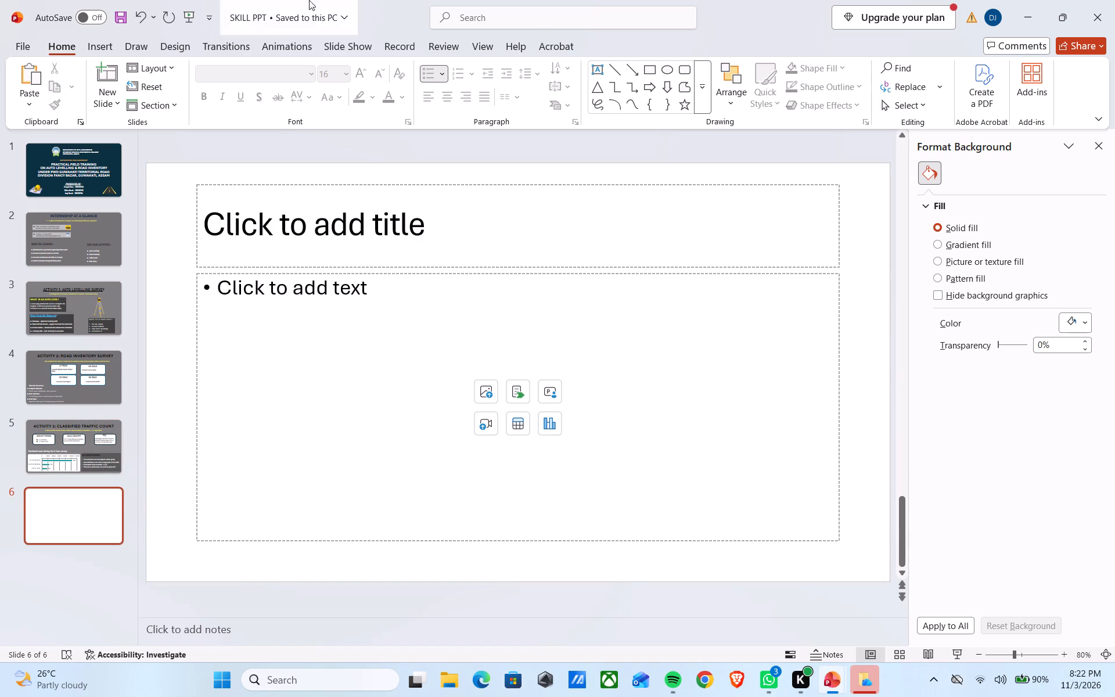
pyautogui.click(96, 40)
pyautogui.click(149, 49)
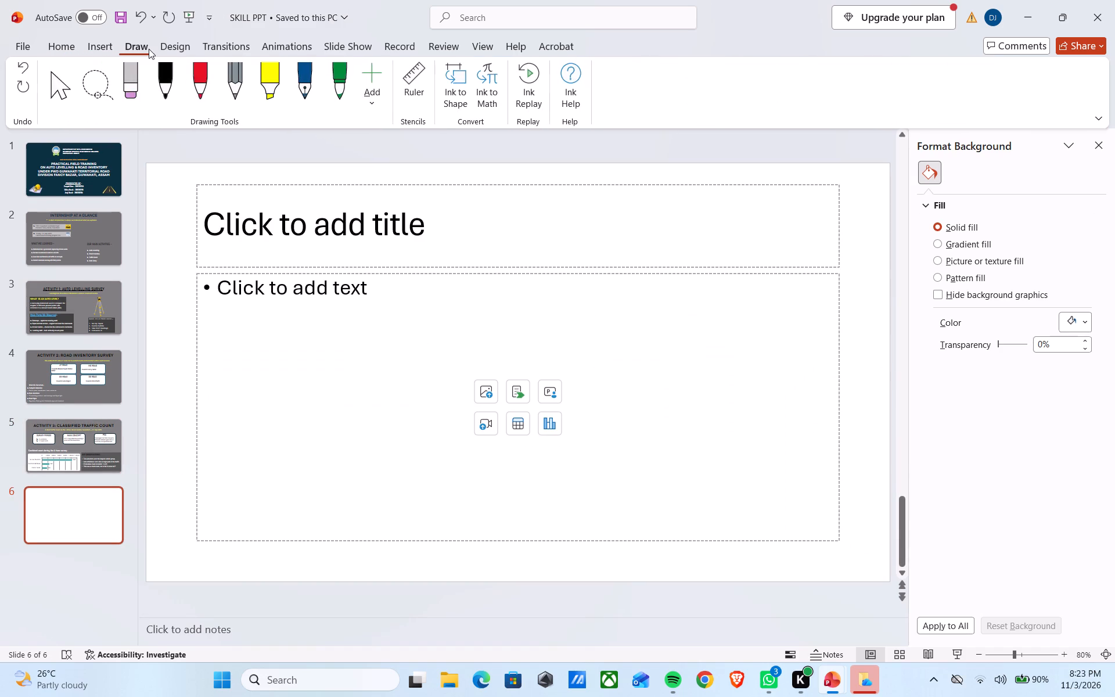
pyautogui.click(178, 46)
pyautogui.click(952, 92)
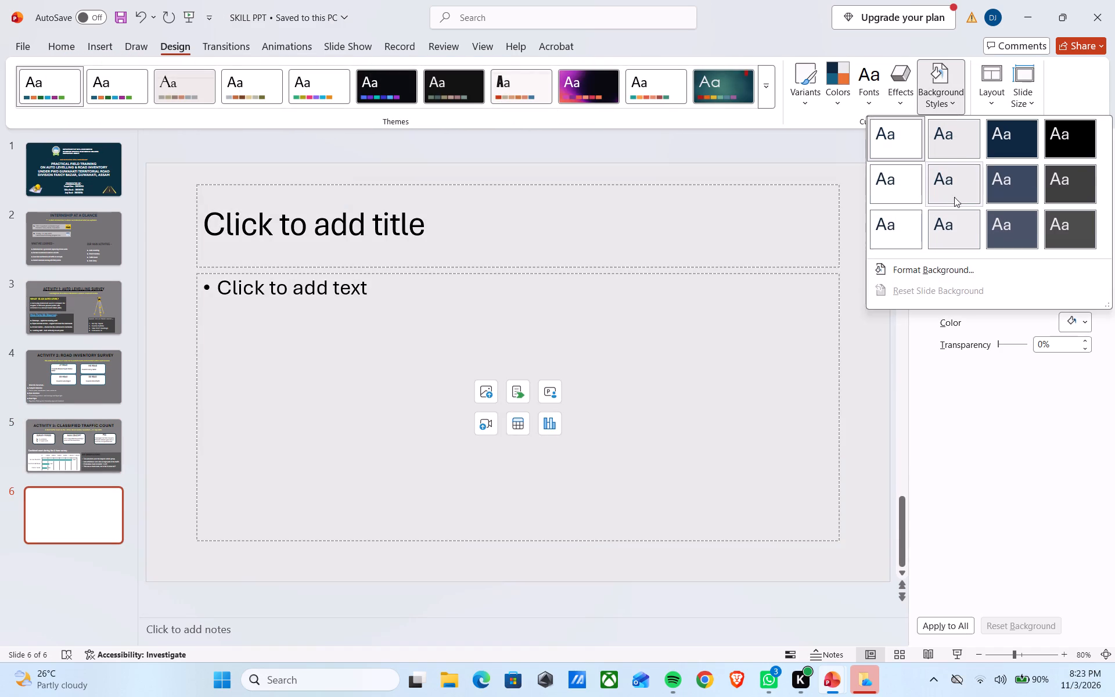
pyautogui.click(906, 91)
pyautogui.click(950, 87)
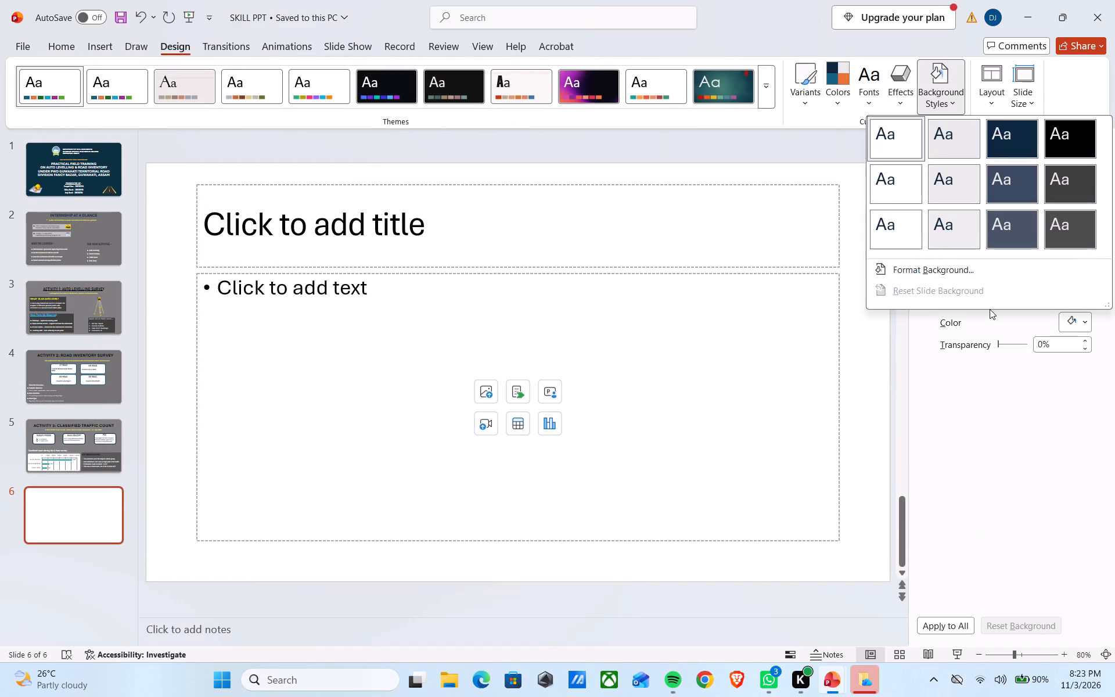
pyautogui.click(976, 275)
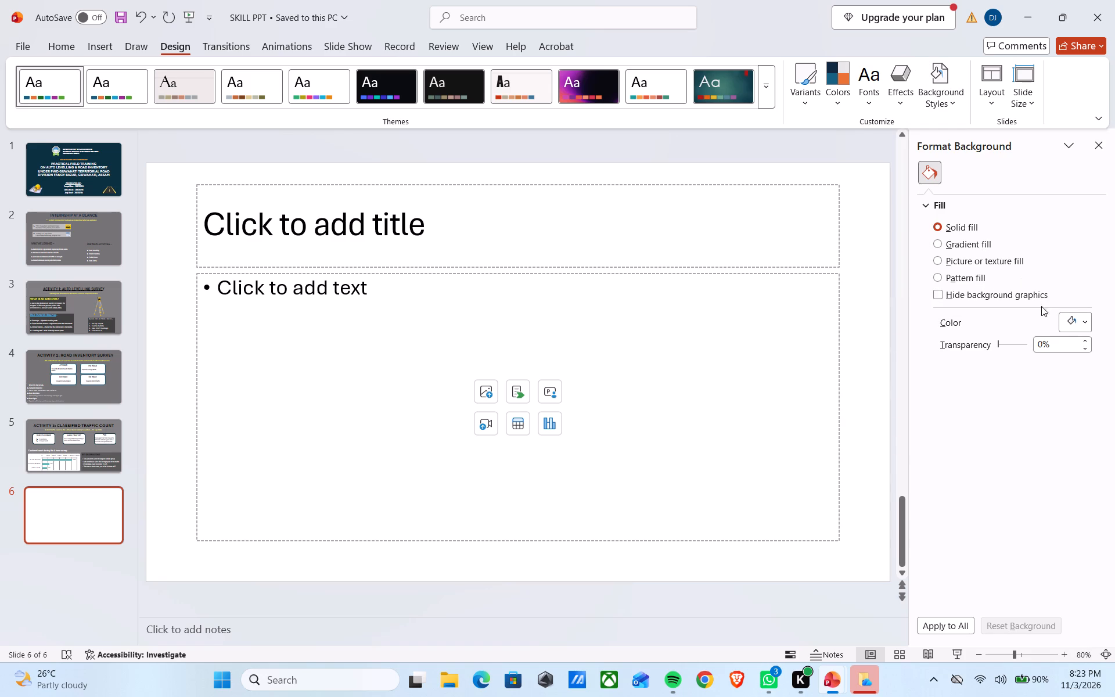
pyautogui.click(1085, 325)
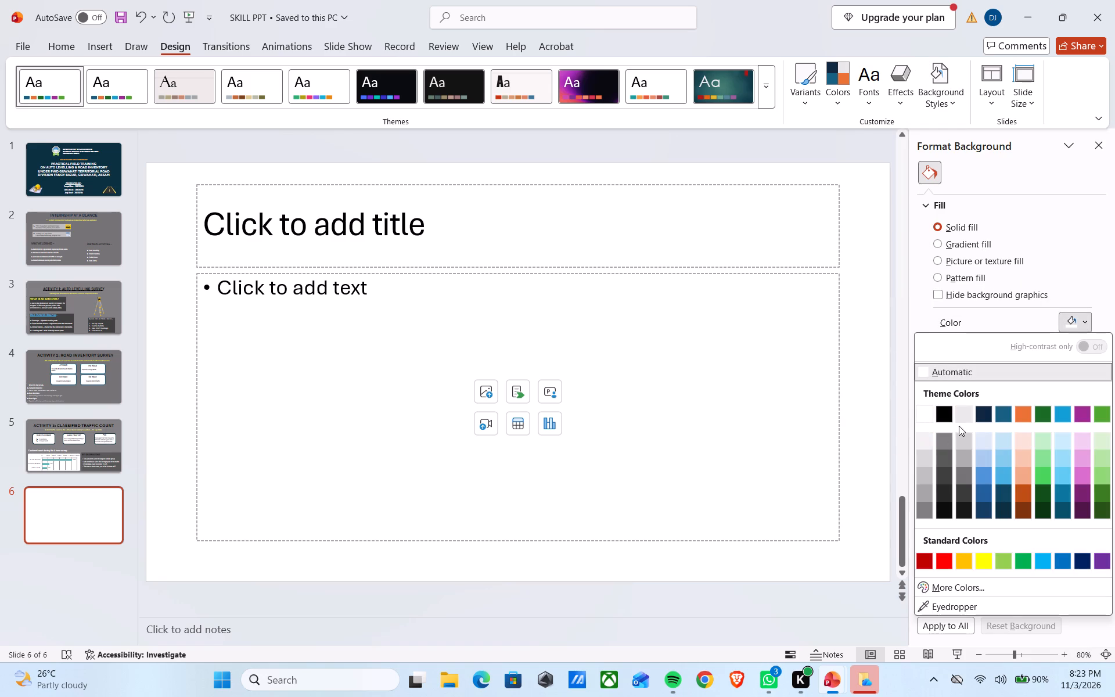
pyautogui.click(963, 451)
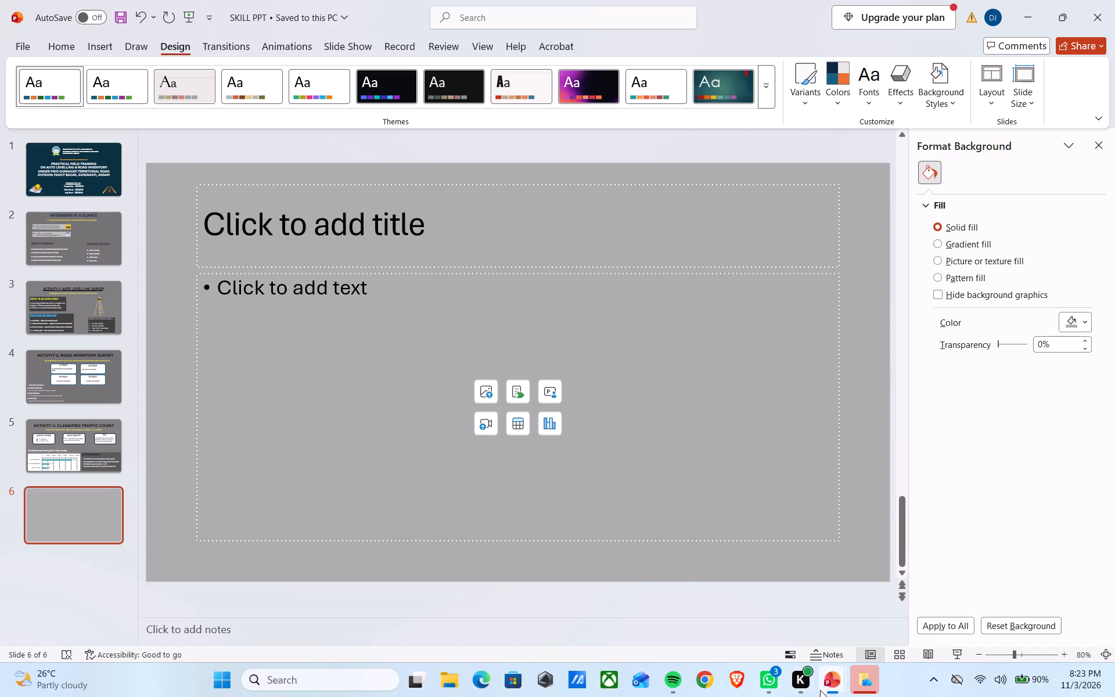
# Copy the title "Activity 4: Data entry & key learning" from PWD_Internship_College_Presentation and paste it as the new SKILL PPT slide's title.
pyautogui.click(882, 611)
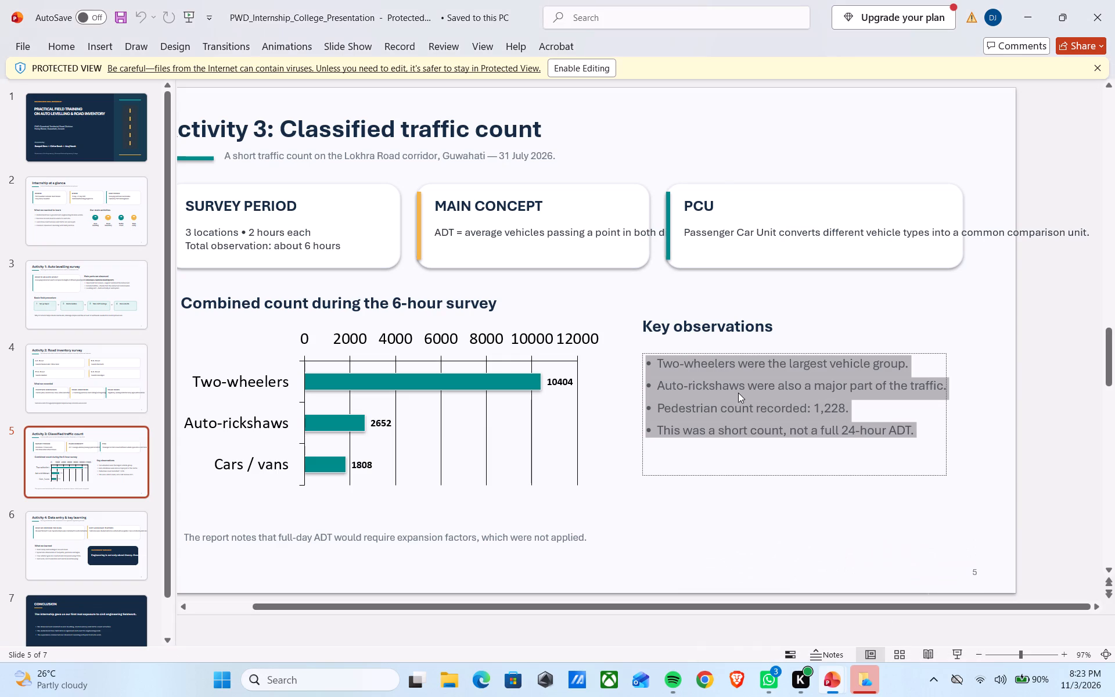
pyautogui.click(738, 393)
pyautogui.click(56, 535)
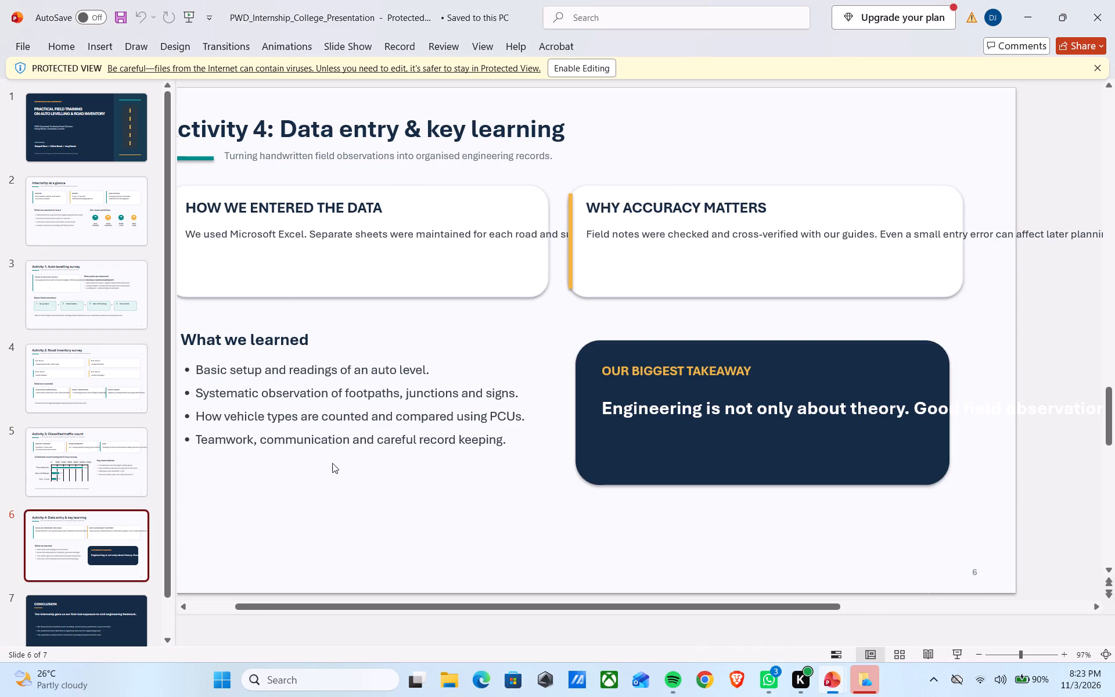
pyautogui.click(286, 127)
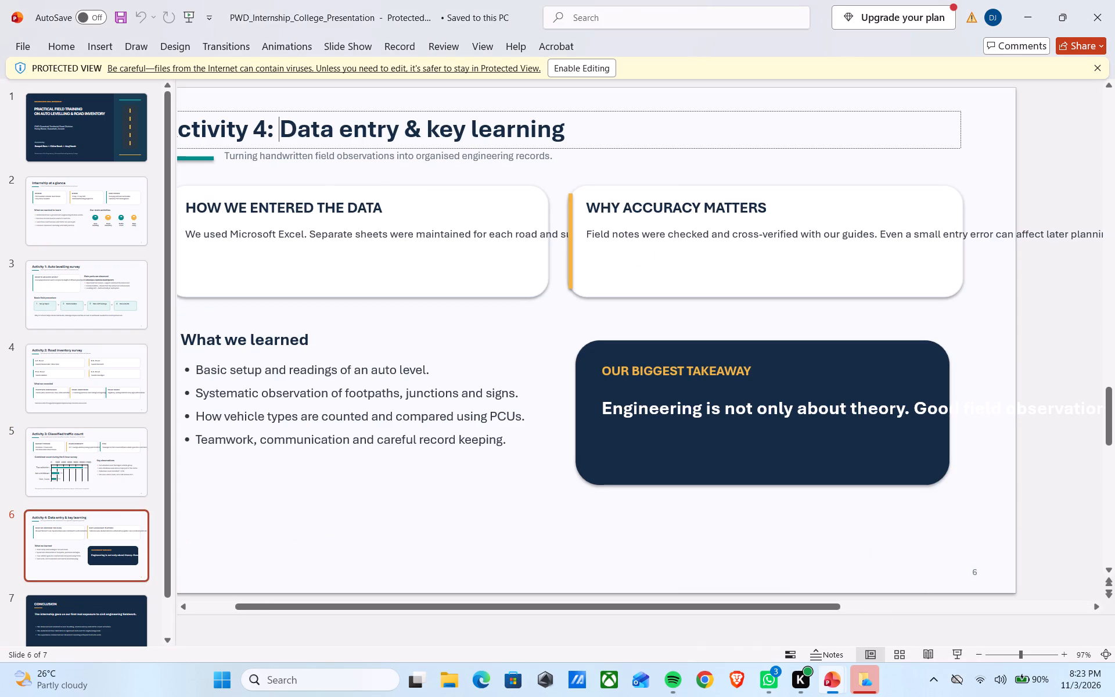
pyautogui.hotkey('ctrl', 'a')
pyautogui.hotkey('ctrl', 'c')
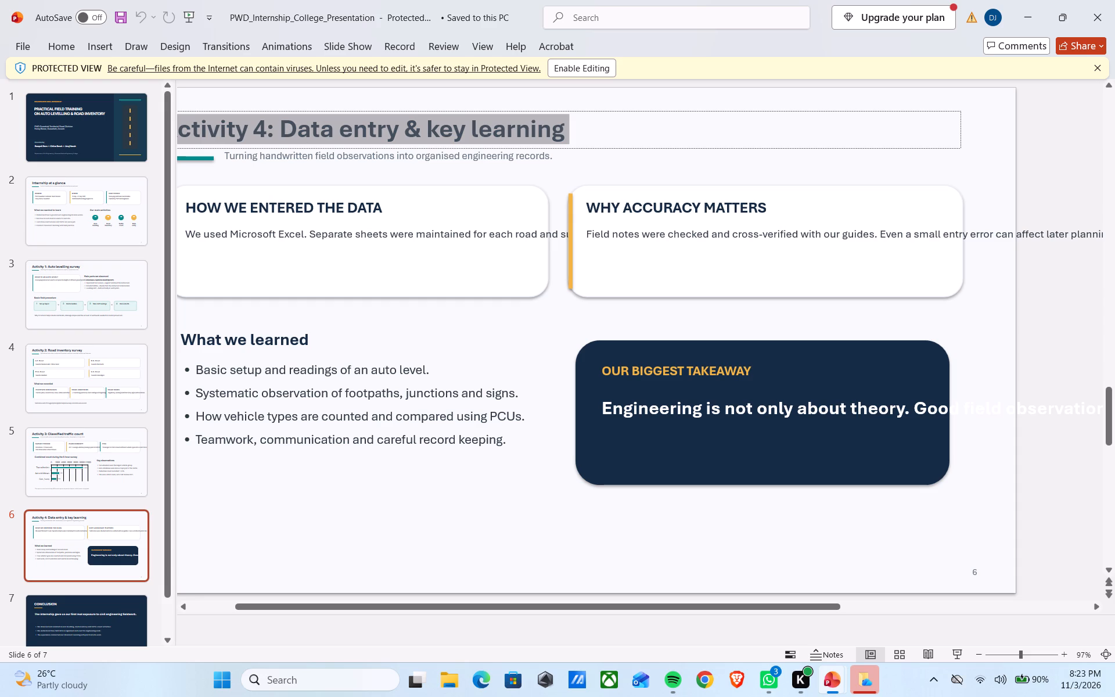
pyautogui.click(769, 603)
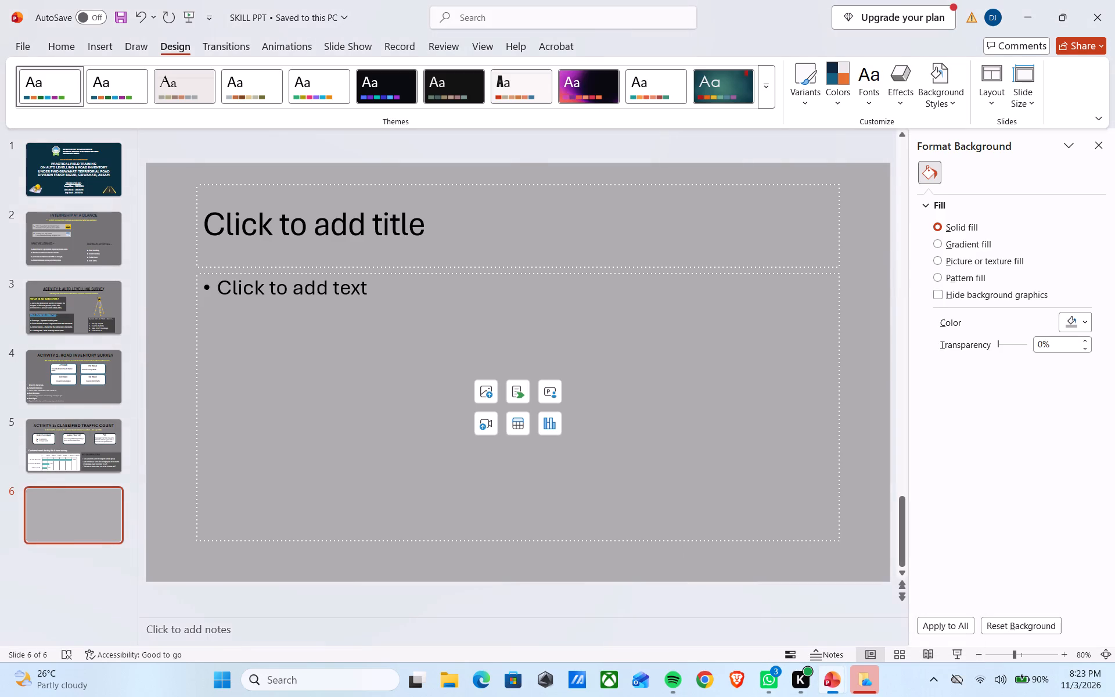
pyautogui.click(606, 235)
pyautogui.hotkey('ctrl', 'v')
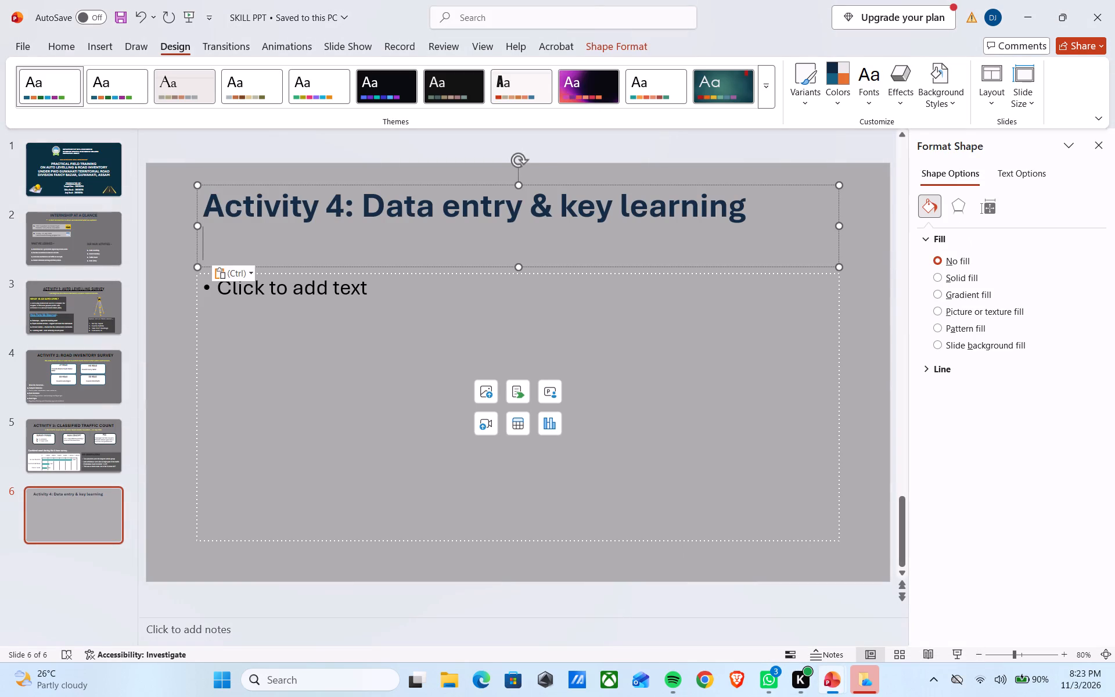
# Change the Activity 4 title to uppercase black text, keeping one blank line beneath it.
pyautogui.hotkey('ctrl', 'a')
pyautogui.click(52, 46)
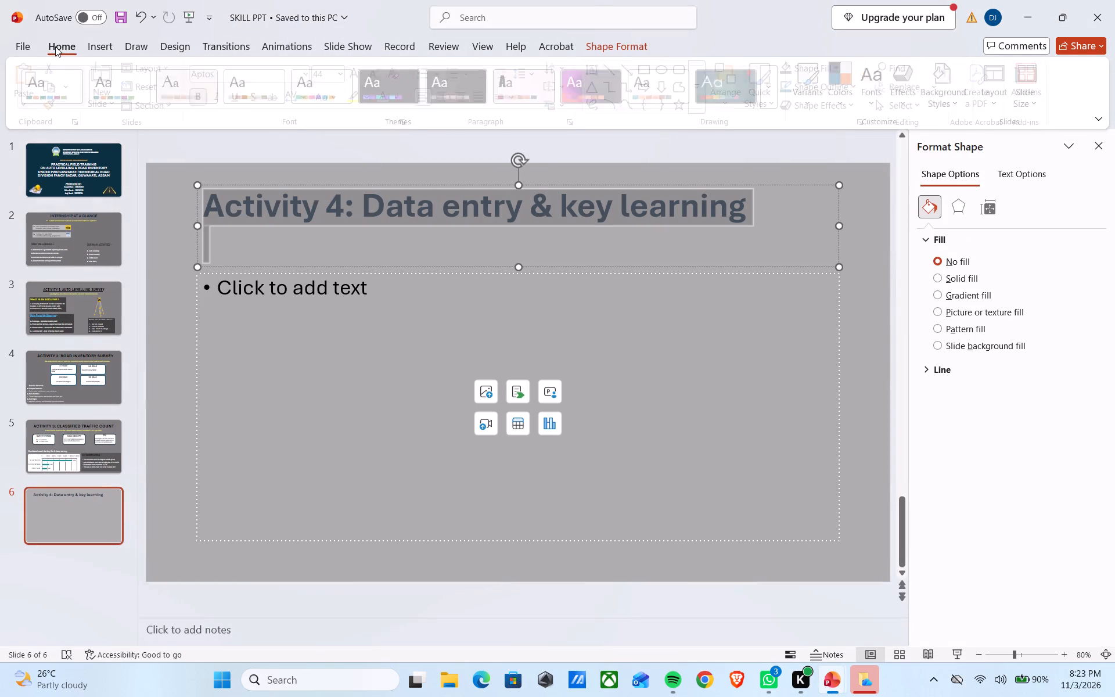
pyautogui.click(325, 98)
pyautogui.click(373, 156)
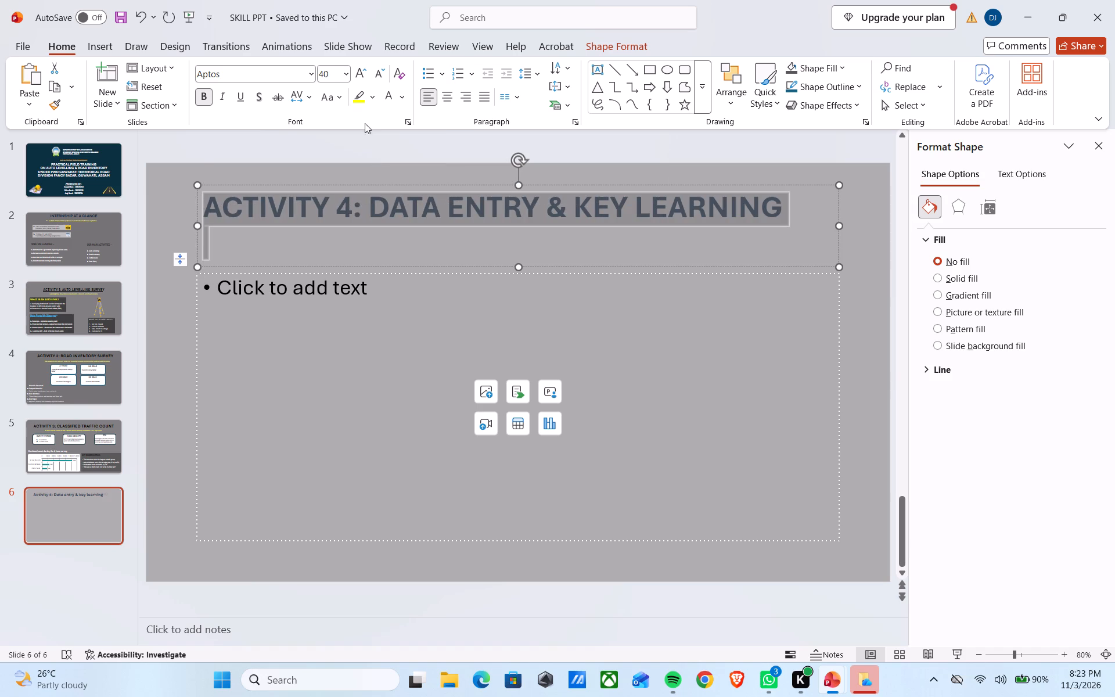
pyautogui.click(401, 97)
pyautogui.click(407, 167)
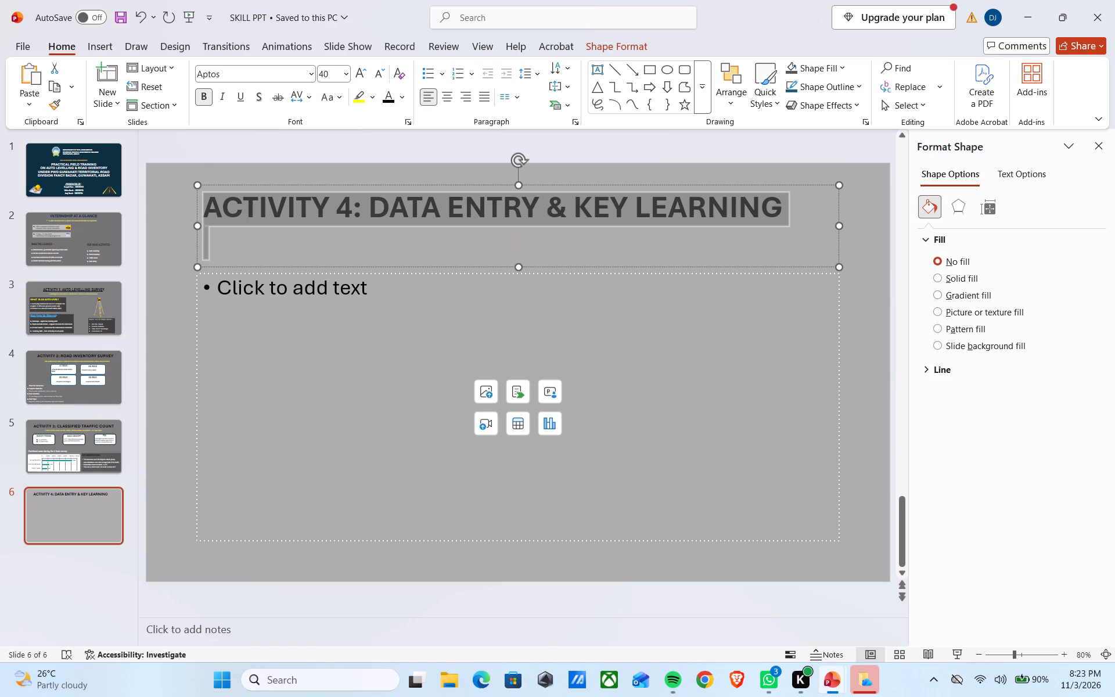
pyautogui.click(574, 245)
pyautogui.press('BackSpace')
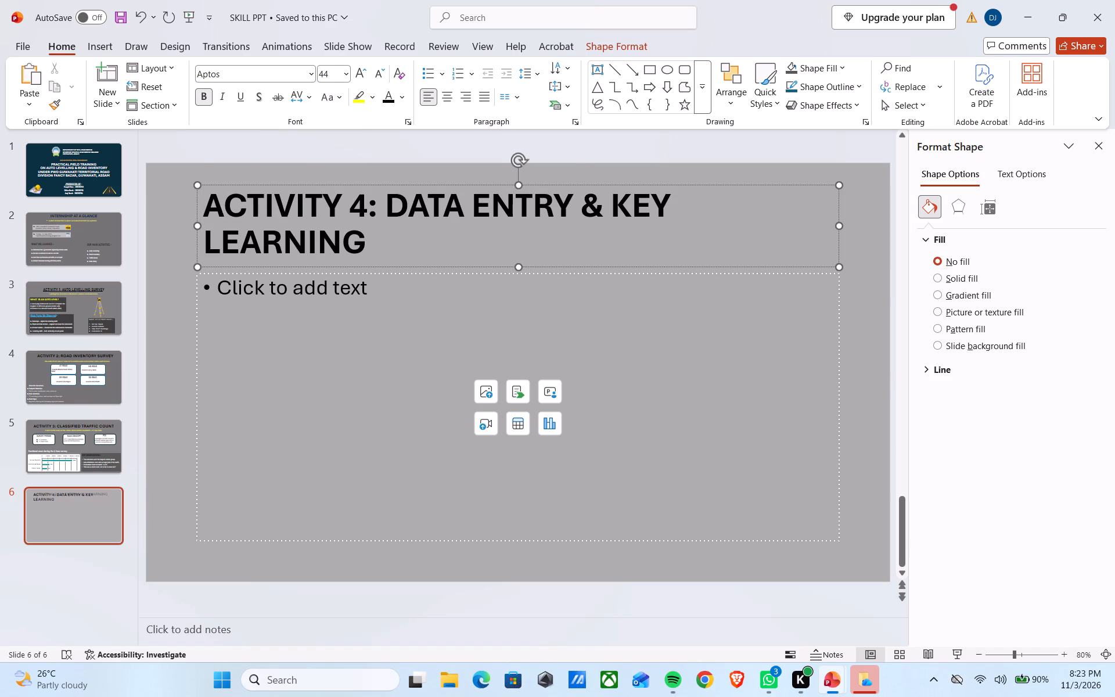
pyautogui.press('Return')
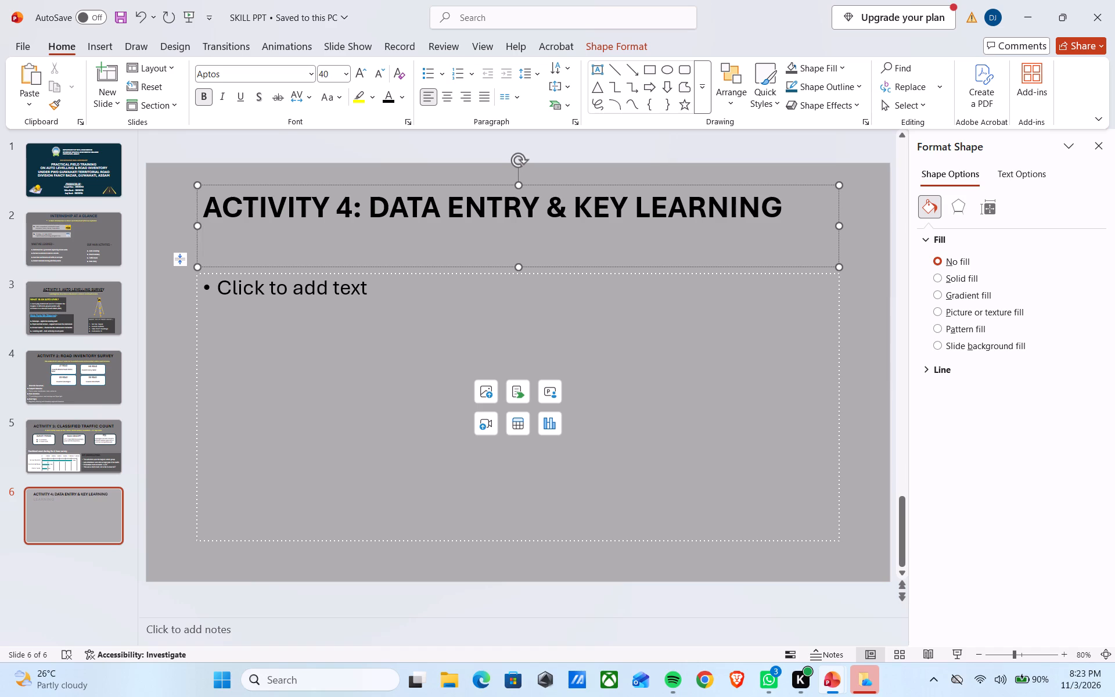
# Add a text box below the Activity 4 title containing "Turning handwritten field observations into organised engineering records." copied from PWD_Internship_College_Presentation.
pyautogui.click(177, 236)
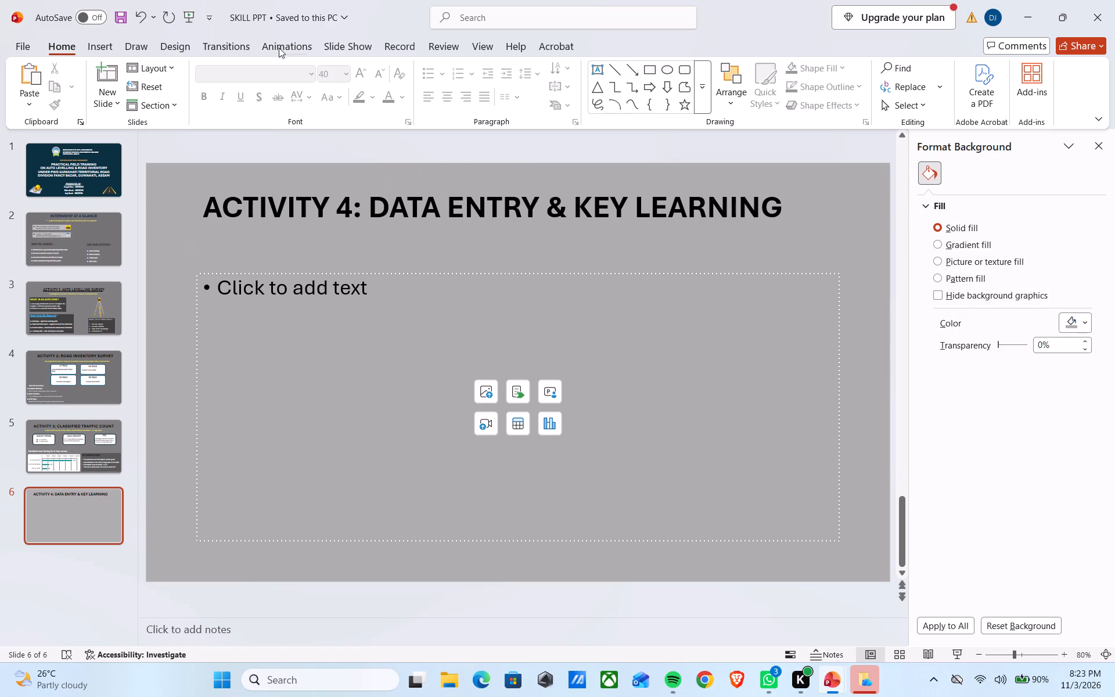
pyautogui.click(98, 42)
pyautogui.click(624, 95)
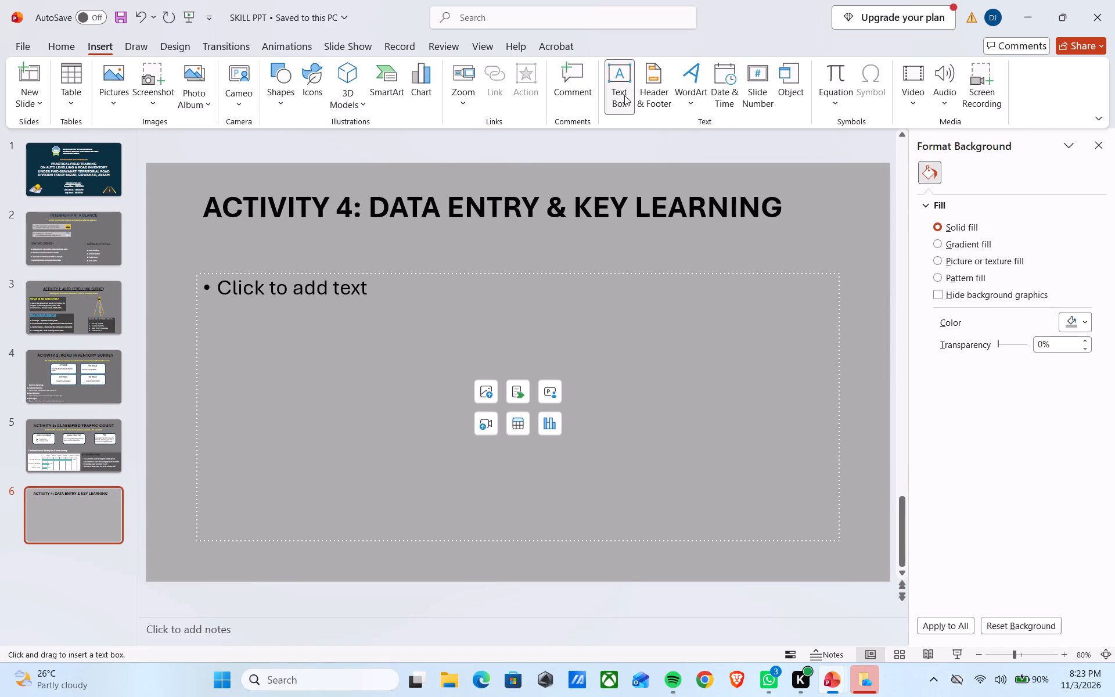
pyautogui.click(419, 242)
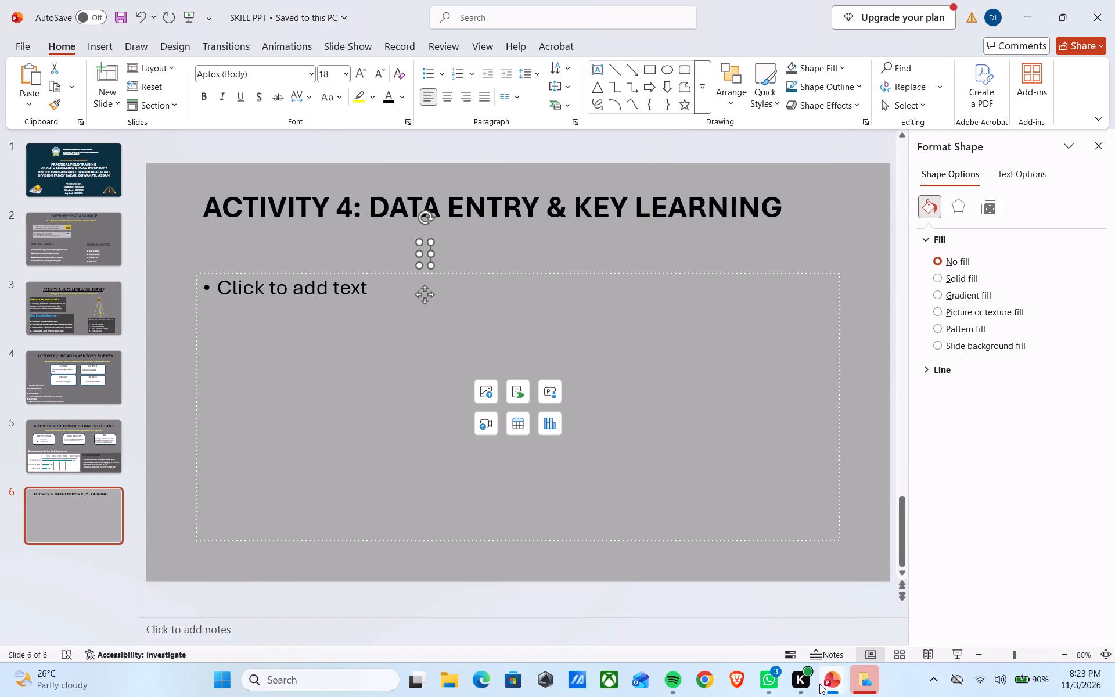
pyautogui.click(869, 609)
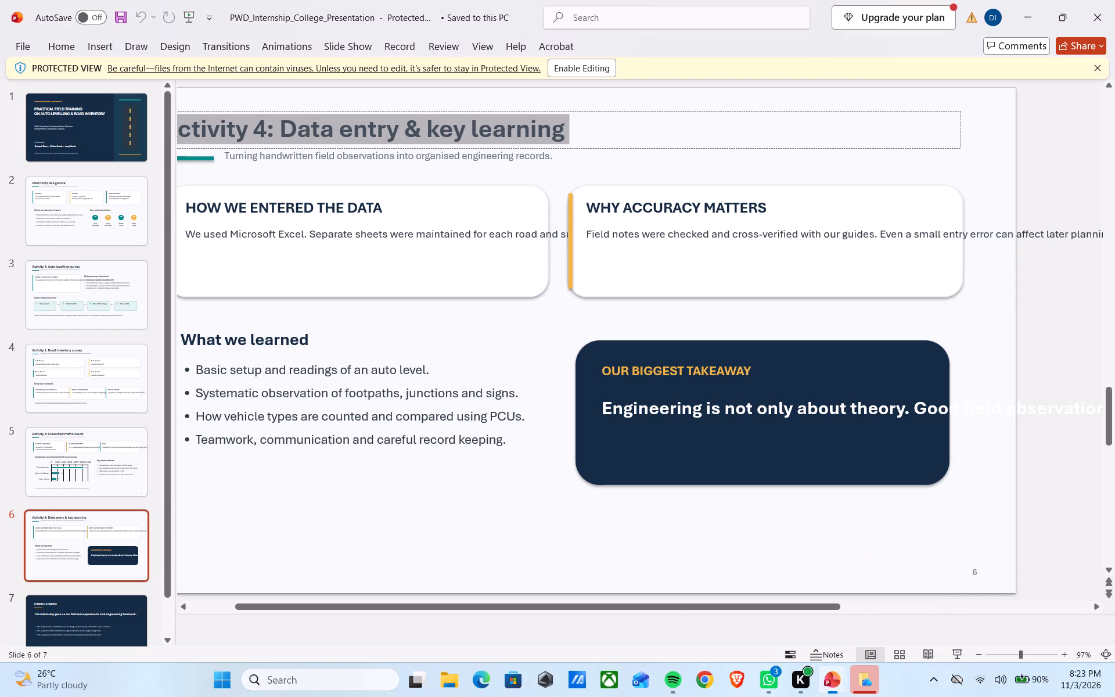
pyautogui.click(546, 158)
pyautogui.click(575, 156)
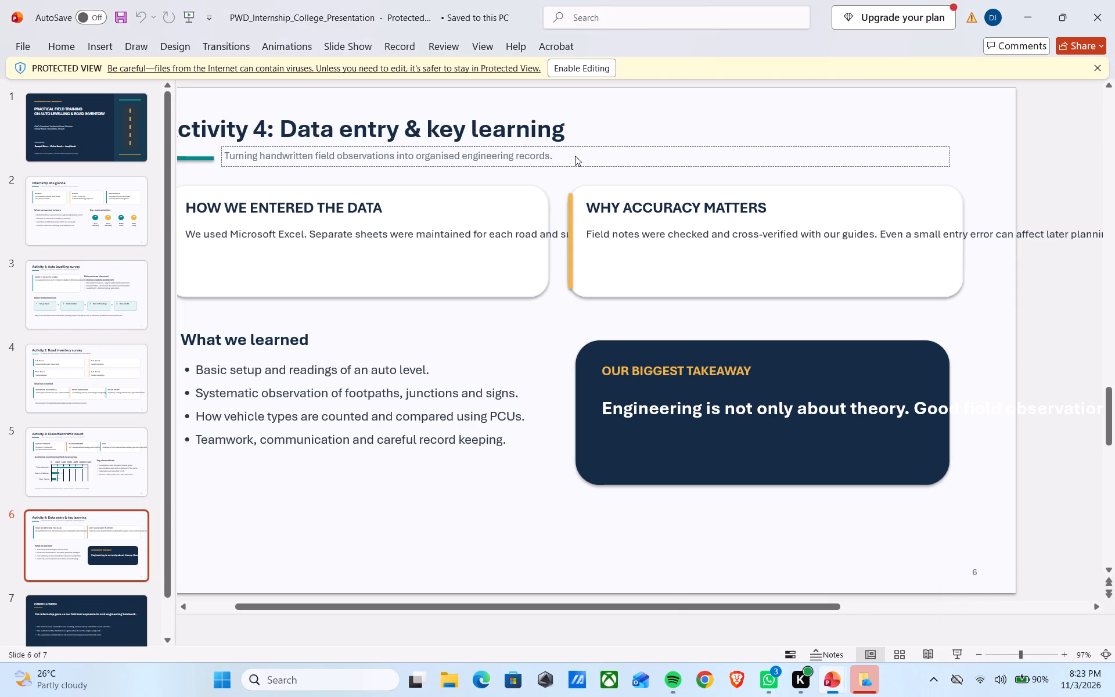
pyautogui.hotkey('ctrl', 'a')
pyautogui.click(549, 153)
pyautogui.hotkey('ctrl', 'a')
pyautogui.hotkey('ctrl', 'c')
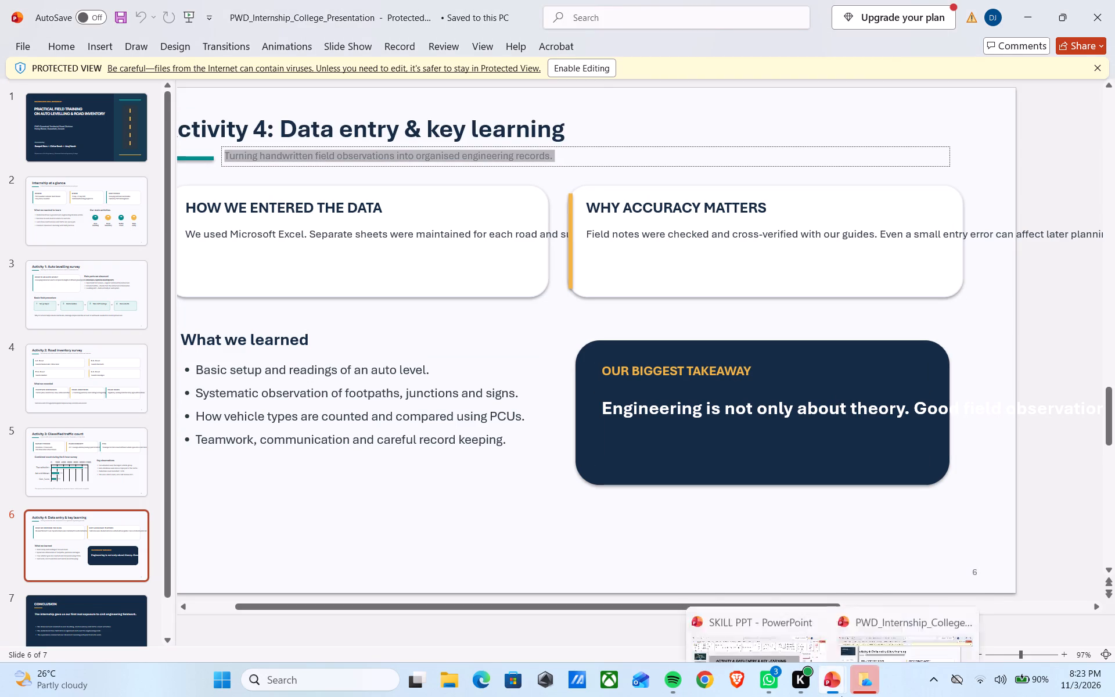
pyautogui.click(780, 609)
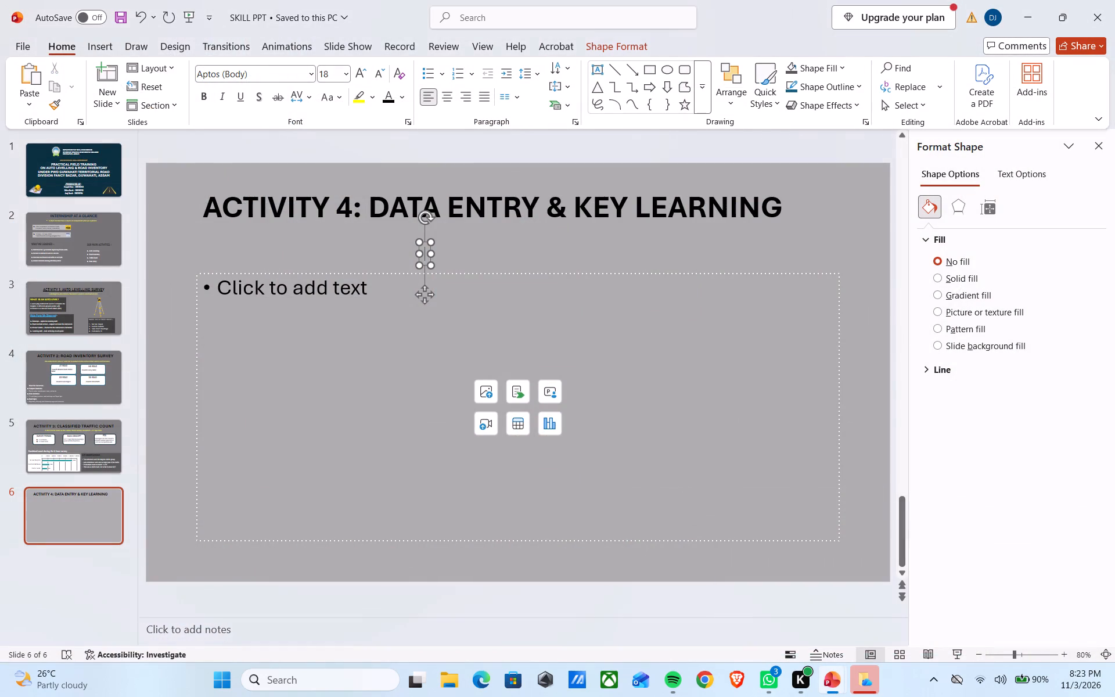
pyautogui.hotkey('ctrl', 'v')
# Colour the Activity 4 subtitle yellow and move it so it sits centred beneath the title.
pyautogui.click(524, 258)
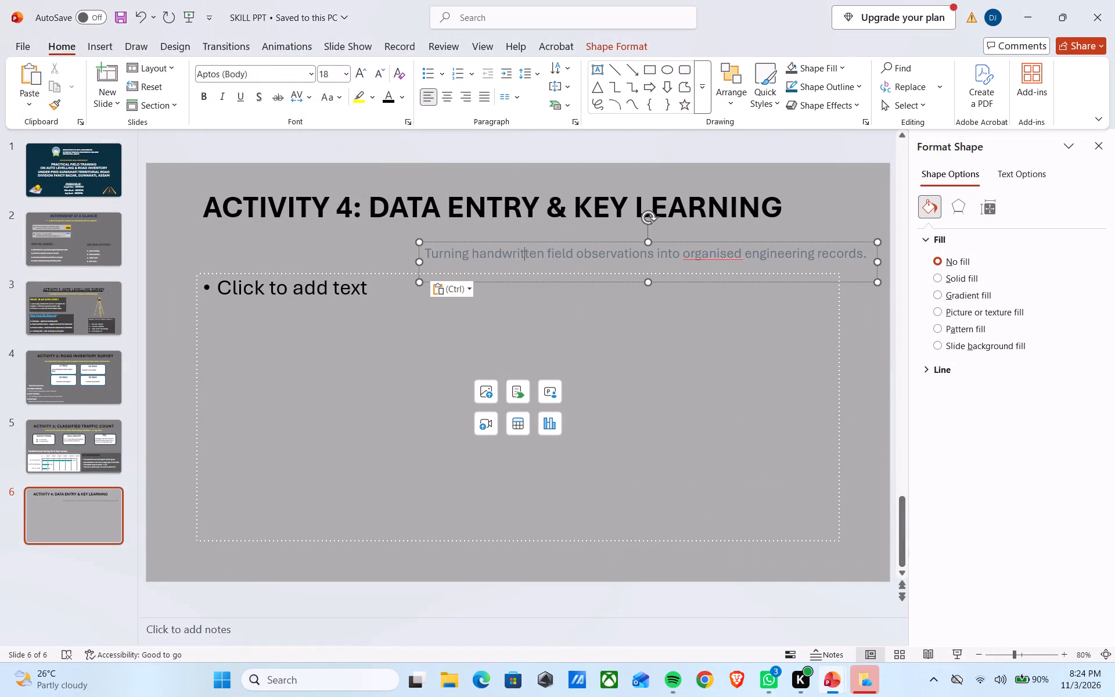
pyautogui.hotkey('ctrl', 'a')
pyautogui.click(398, 96)
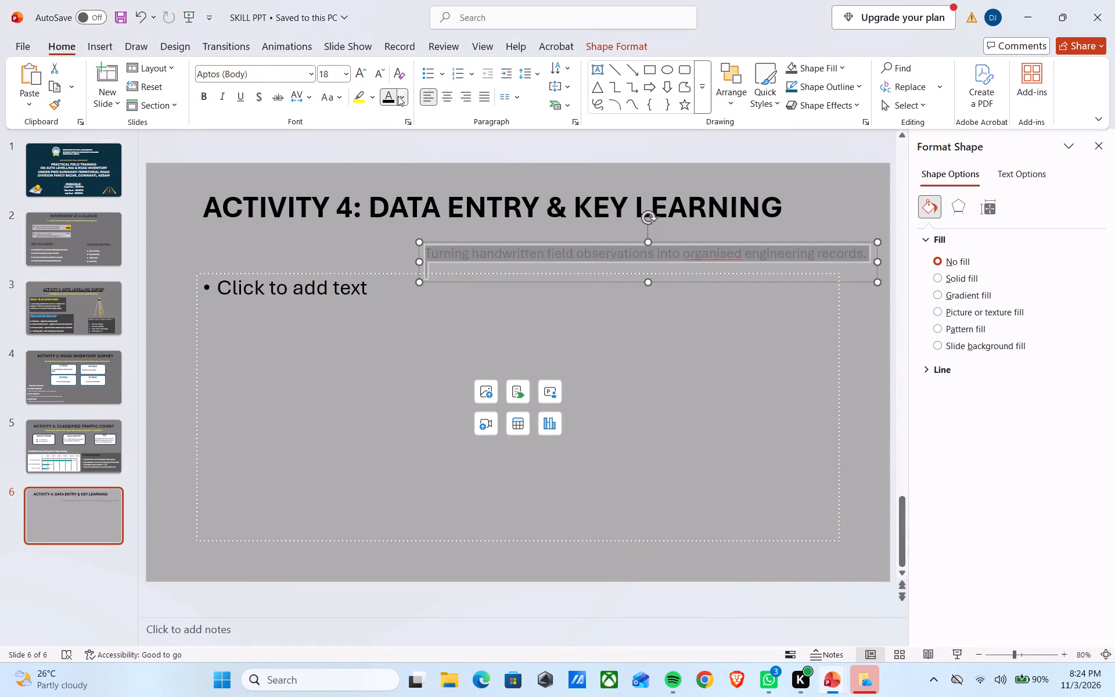
pyautogui.click(451, 322)
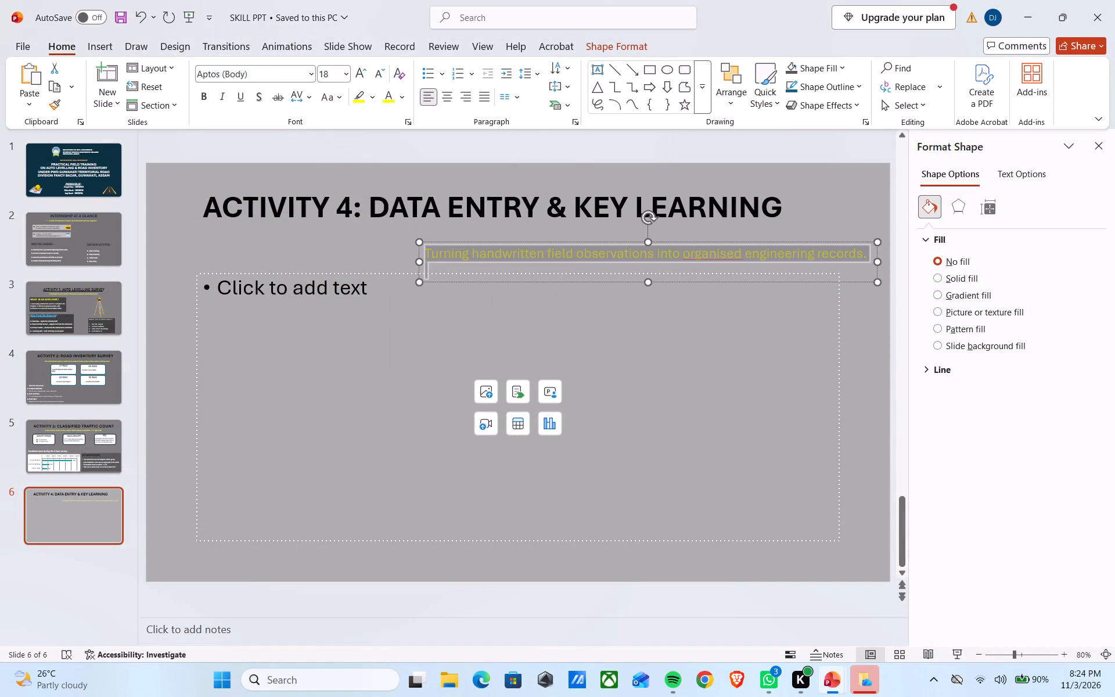
pyautogui.moveTo(570, 245); pyautogui.dragTo(437, 232)
pyautogui.click(293, 213)
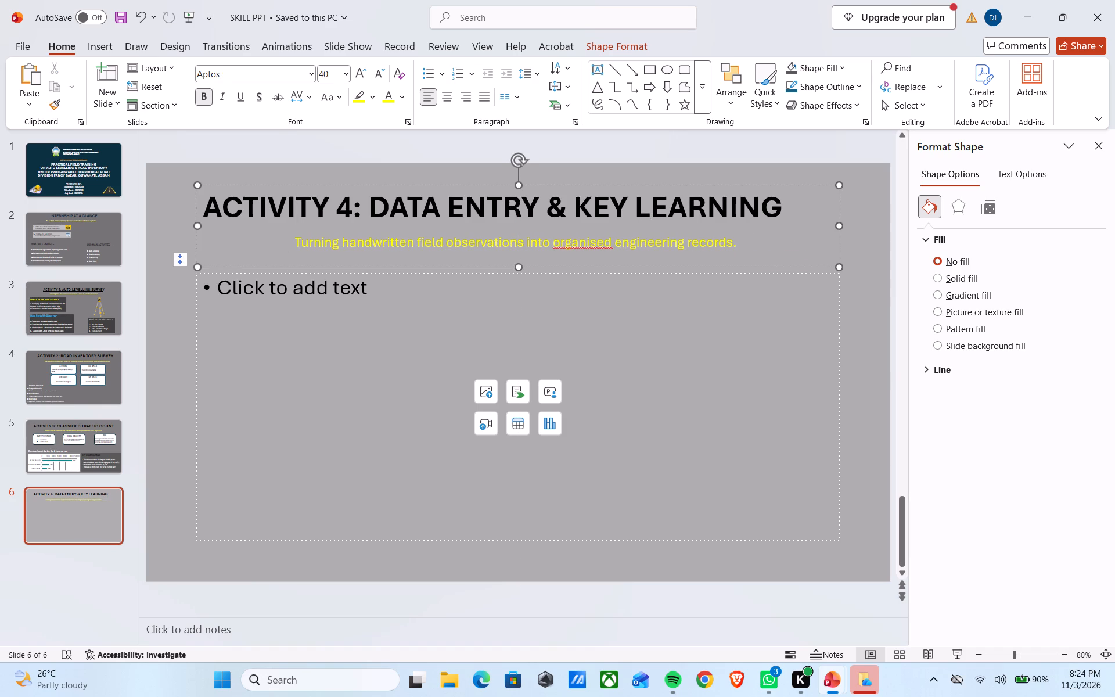
# Underline and centre the "Activity 2: Road Inventory Survey" title and set its font to Bahnschrift SemiBold SemiConden.
pyautogui.click(54, 324)
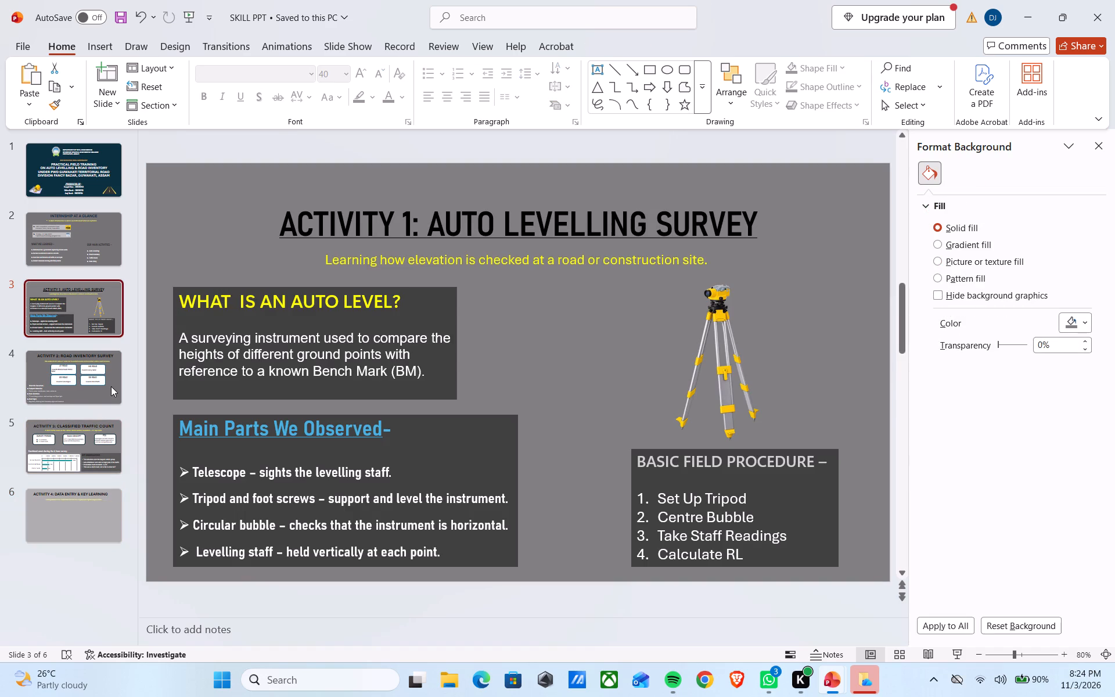
pyautogui.click(111, 382)
pyautogui.click(113, 340)
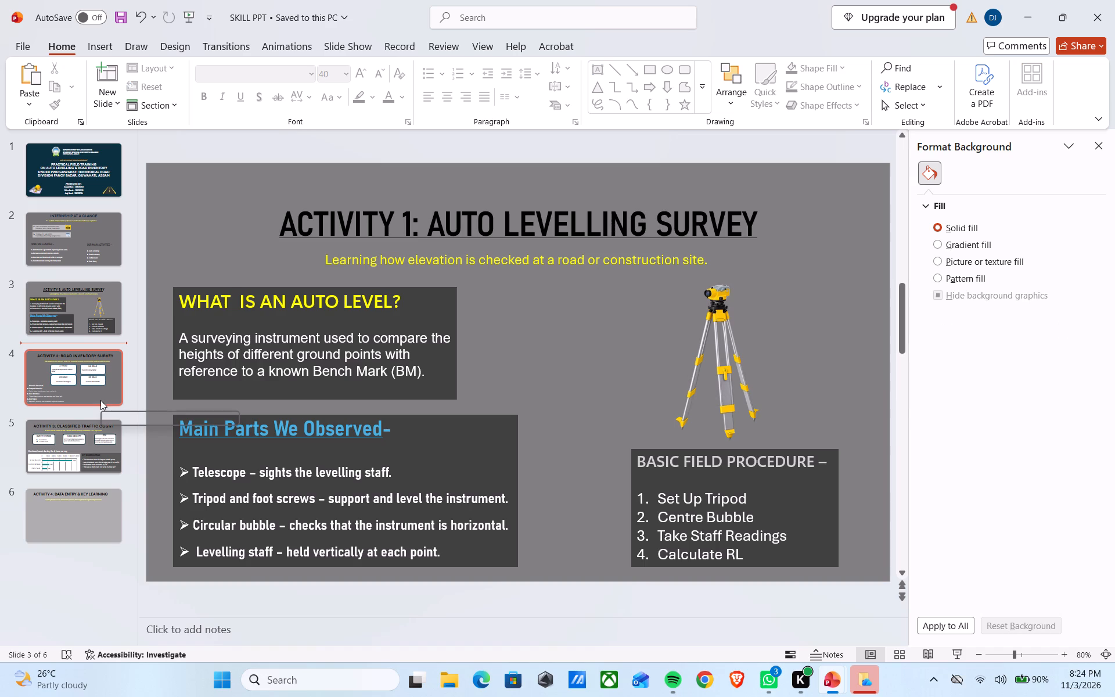
pyautogui.click(79, 385)
pyautogui.click(448, 211)
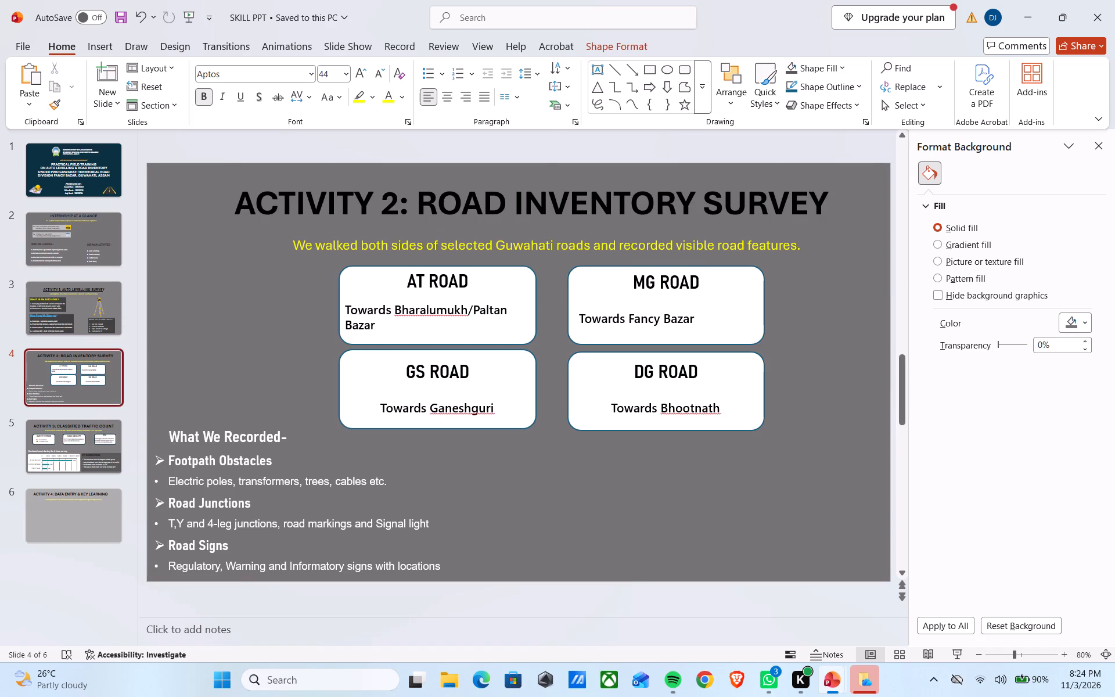
pyautogui.hotkey('ctrl', 'a')
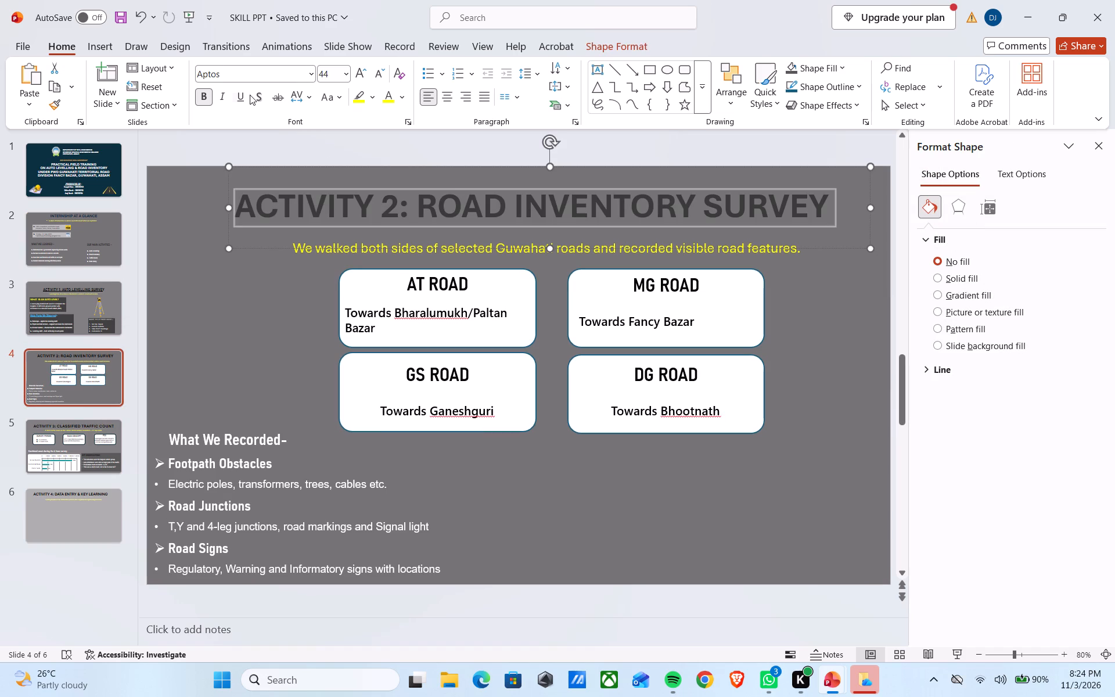
pyautogui.click(243, 94)
pyautogui.click(314, 81)
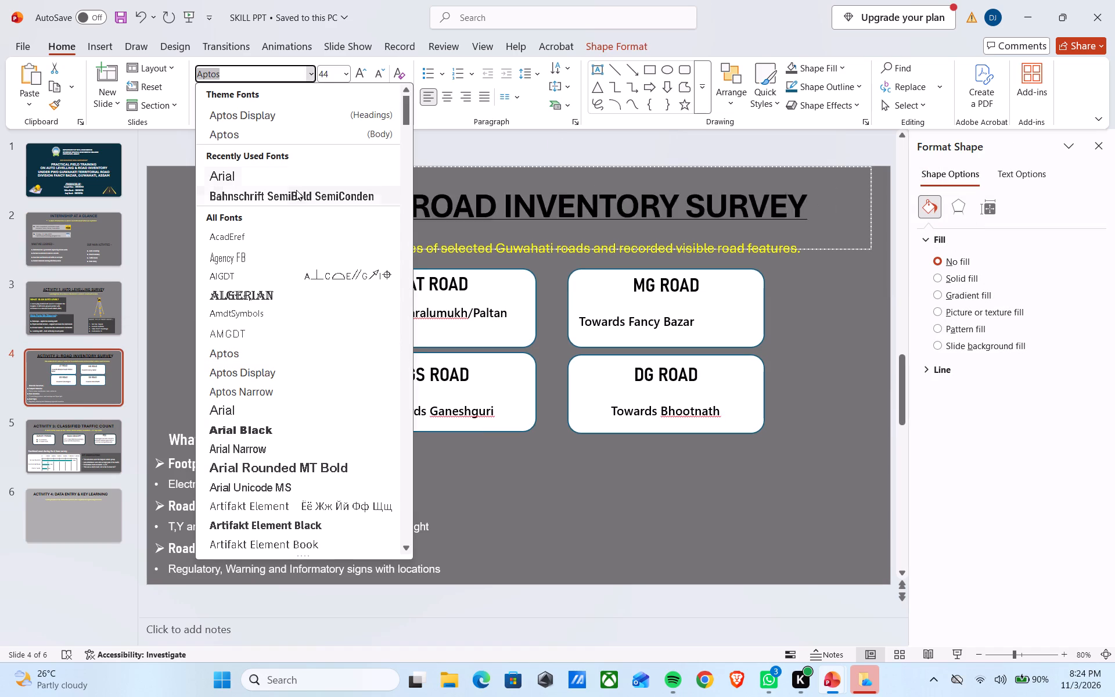
pyautogui.click(296, 191)
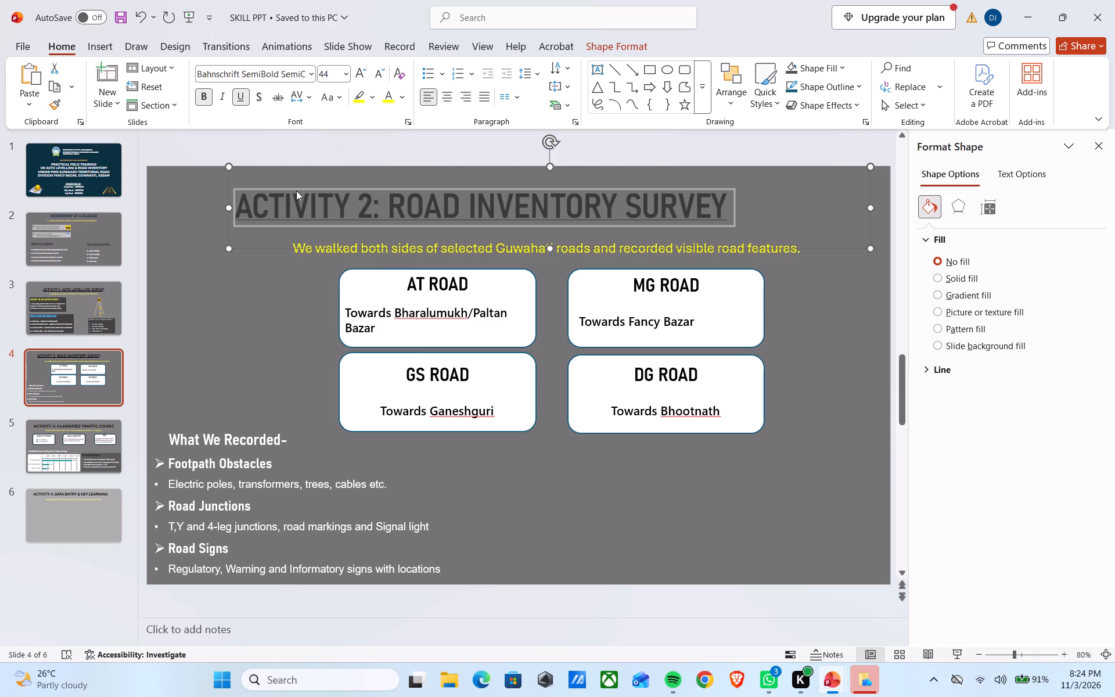
pyautogui.click(436, 98)
pyautogui.click(443, 95)
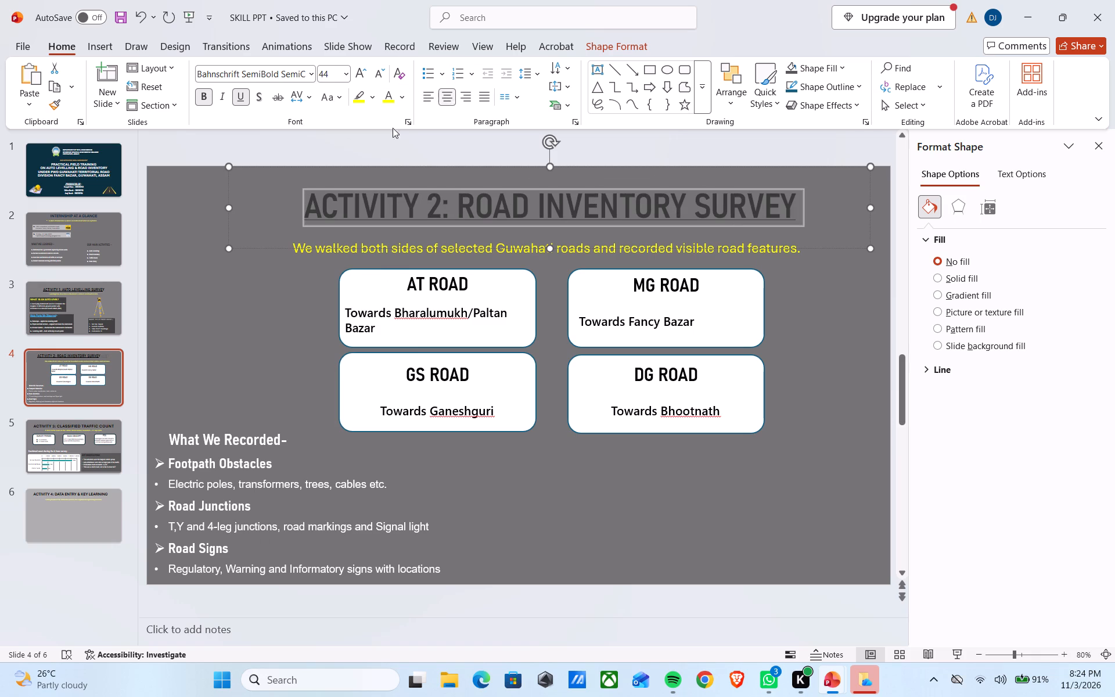
# Set the "Activity 3: Classified Traffic Count" title to underlined Bahnschrift SemiBold SemiConden.
pyautogui.click(95, 433)
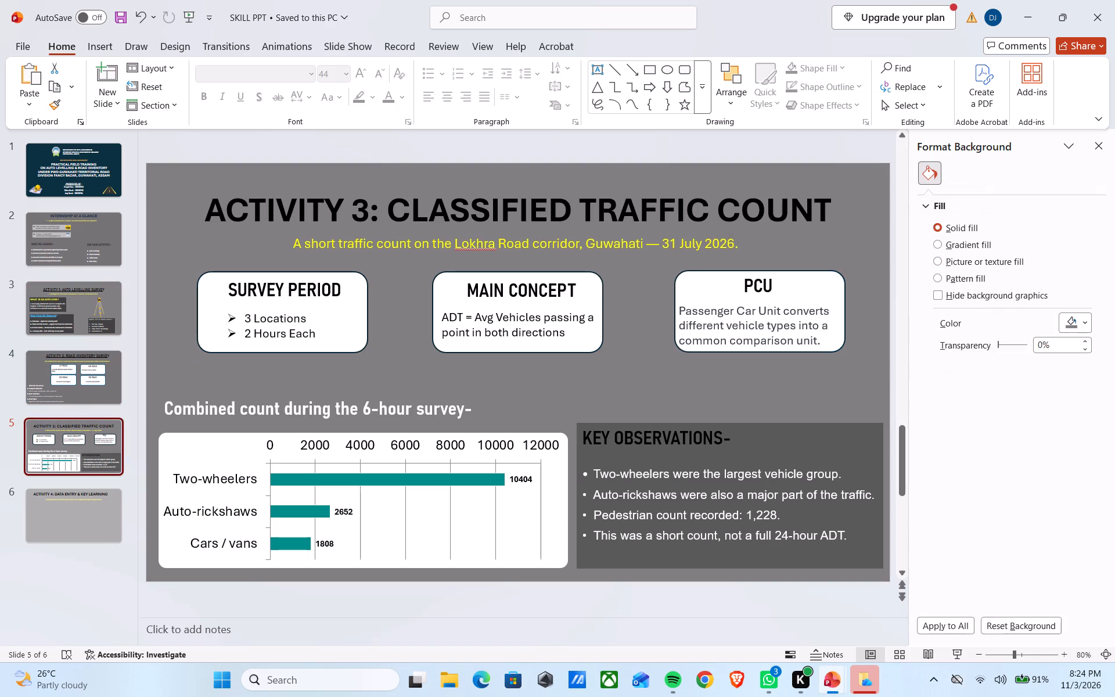
pyautogui.click(437, 203)
pyautogui.click(433, 208)
pyautogui.hotkey('ctrl', 'a')
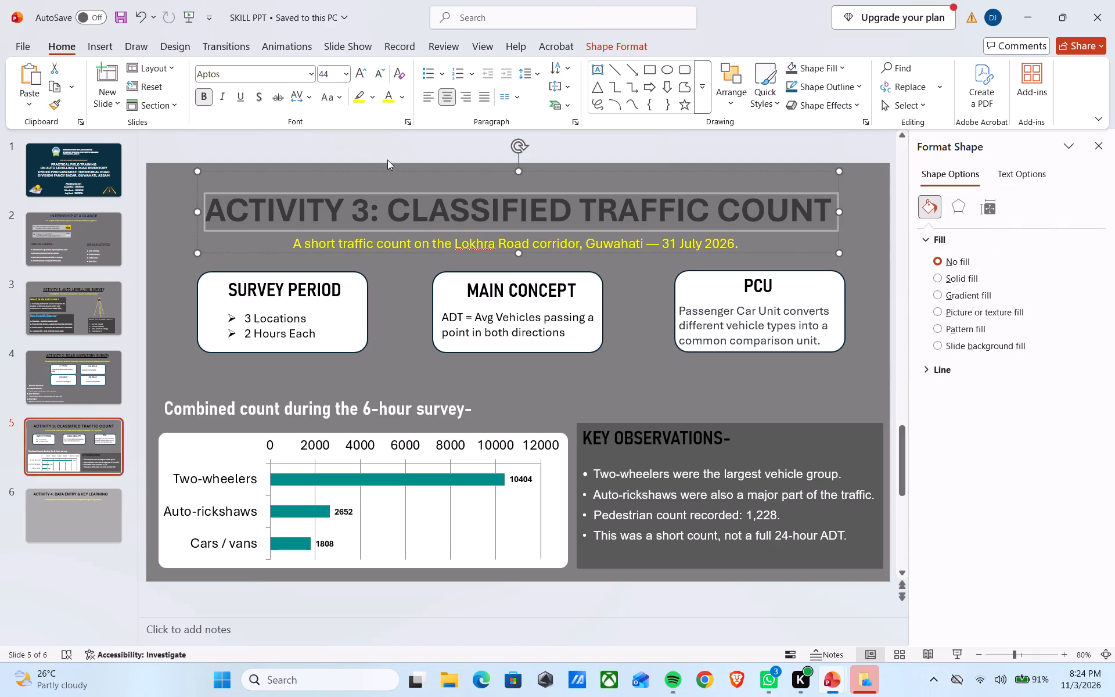
pyautogui.click(315, 67)
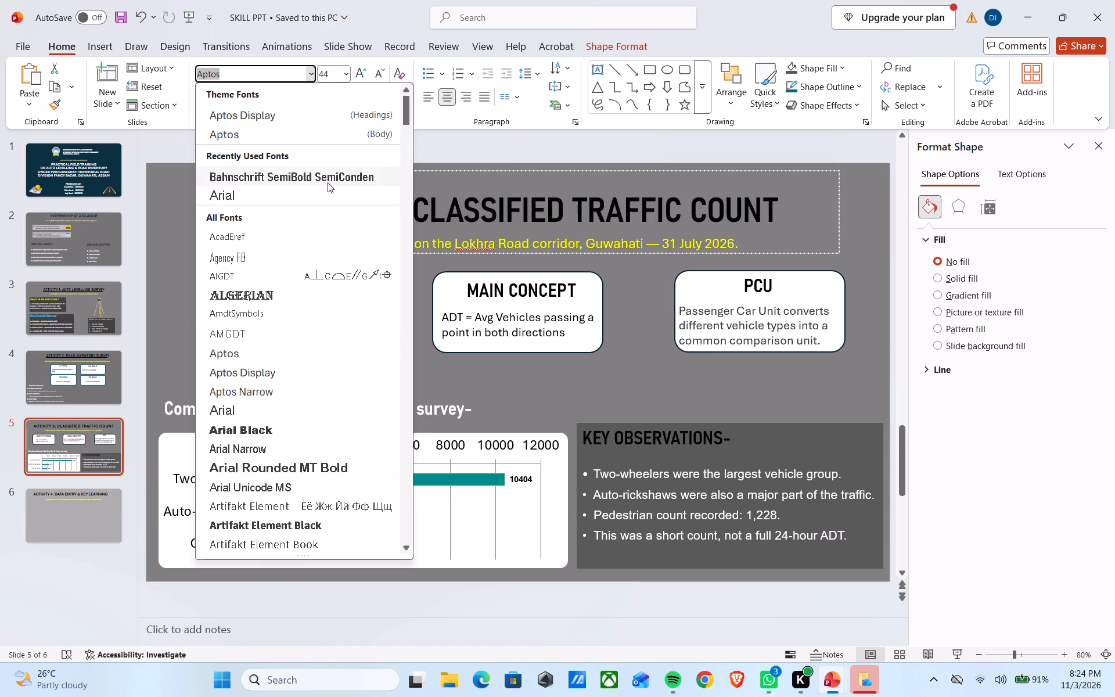
pyautogui.click(328, 182)
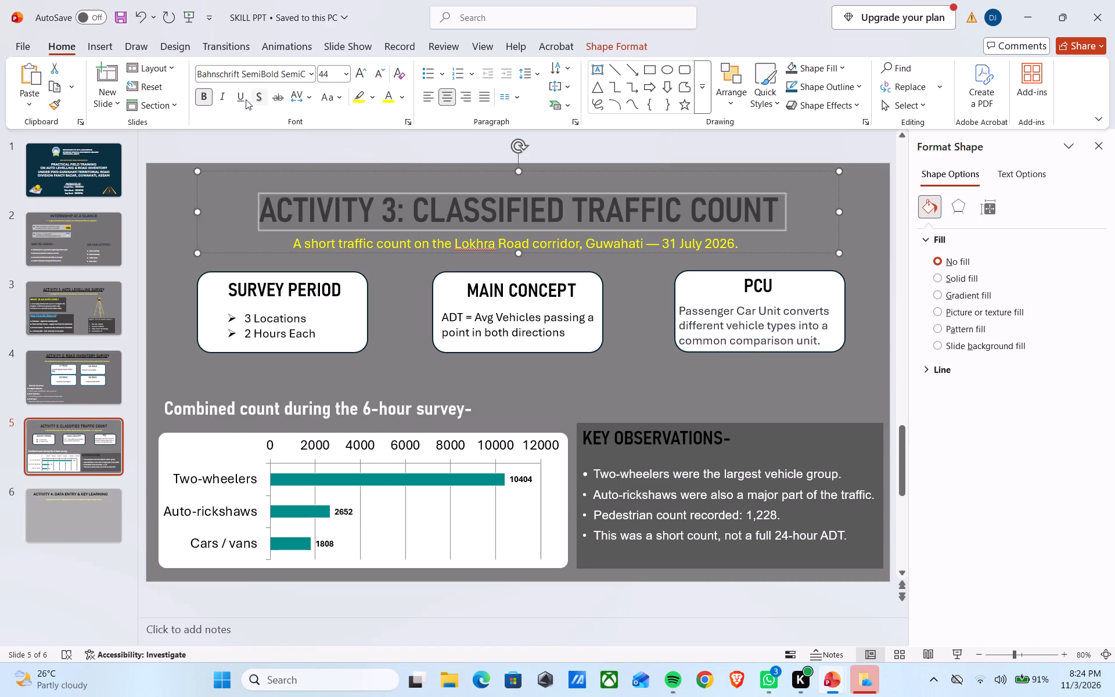
pyautogui.click(241, 98)
# Set the Activity 4 title to Bahnschrift SemiBold SemiConden, centred and underlined.
pyautogui.click(80, 518)
pyautogui.click(498, 193)
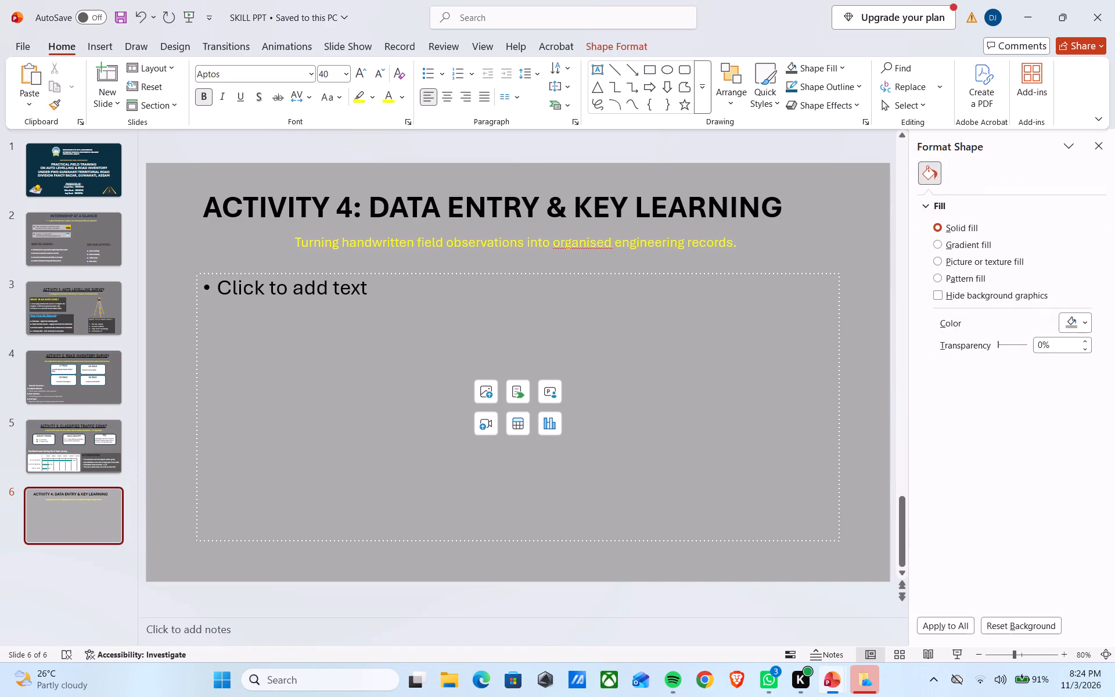
pyautogui.hotkey('ctrl', 'a')
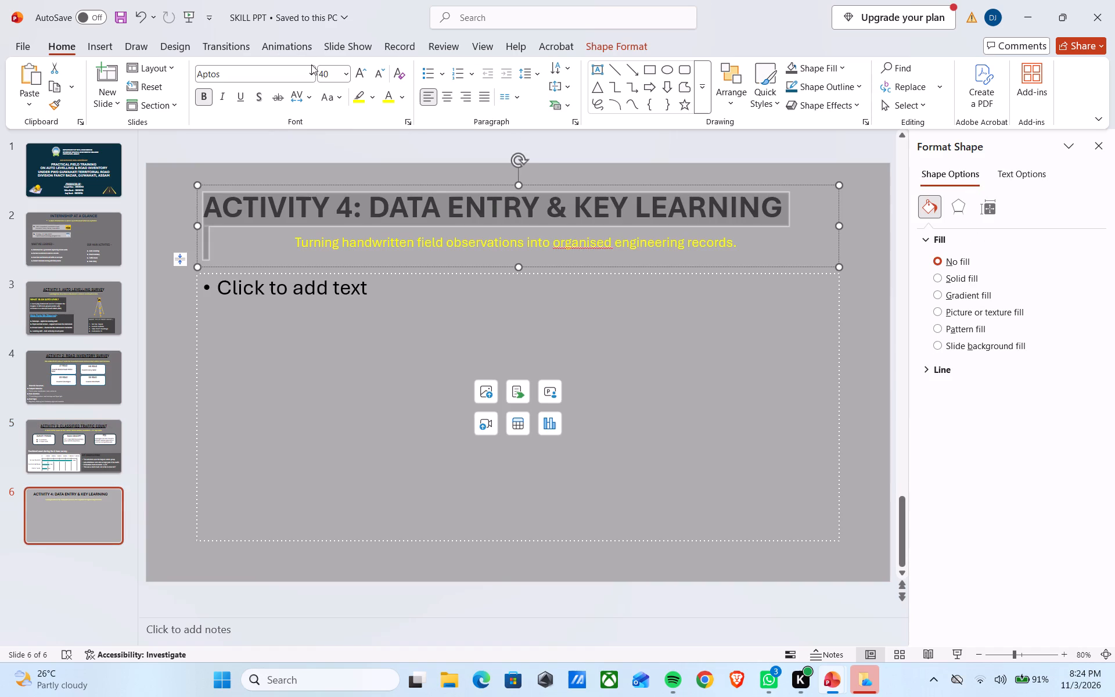
pyautogui.click(311, 67)
pyautogui.click(305, 171)
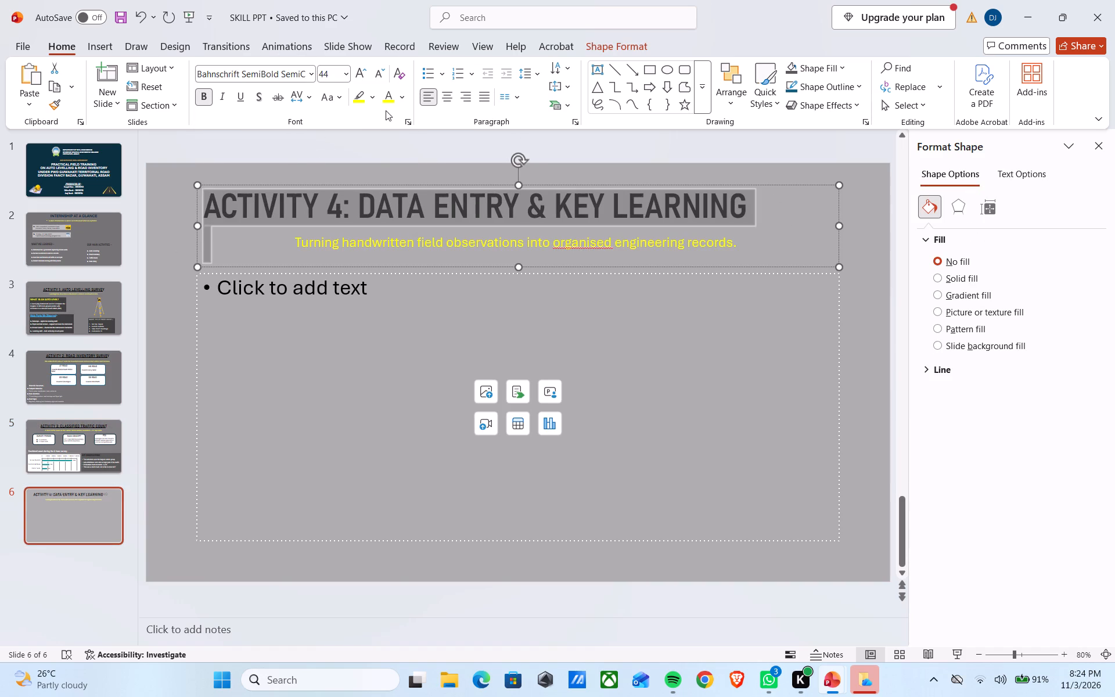
pyautogui.click(452, 96)
pyautogui.click(243, 95)
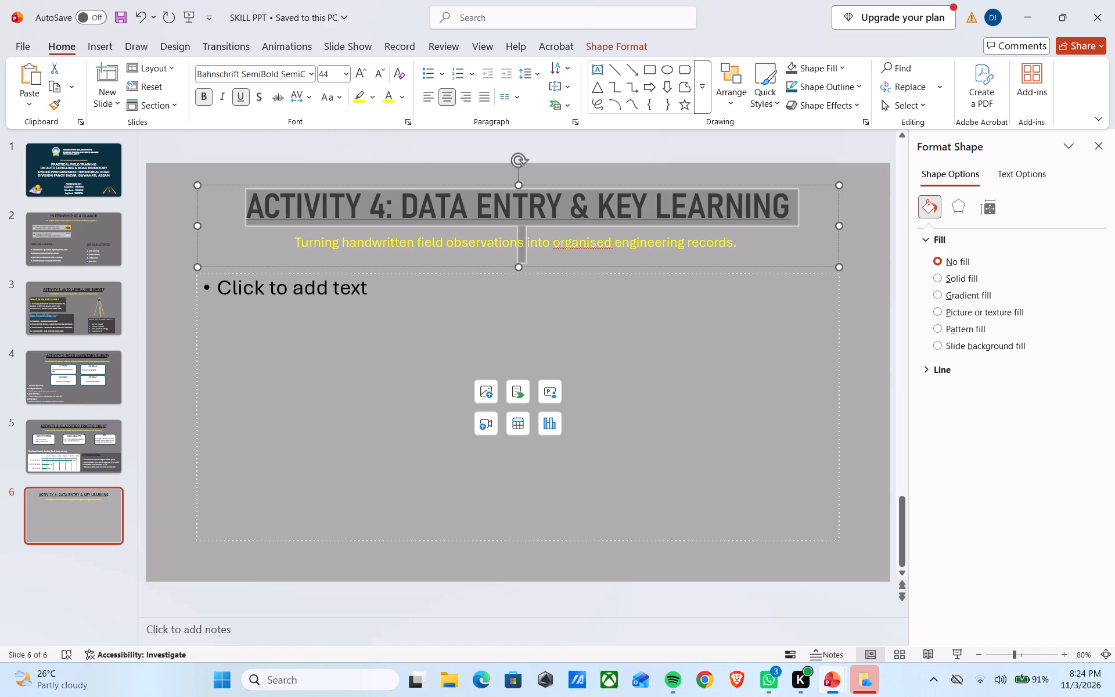
pyautogui.click(746, 225)
# Copy the "How we entered the data" paragraph from PWD_Internship_College_Presentation and return to the Activity 4 slide in SKILL PPT.
pyautogui.click(619, 348)
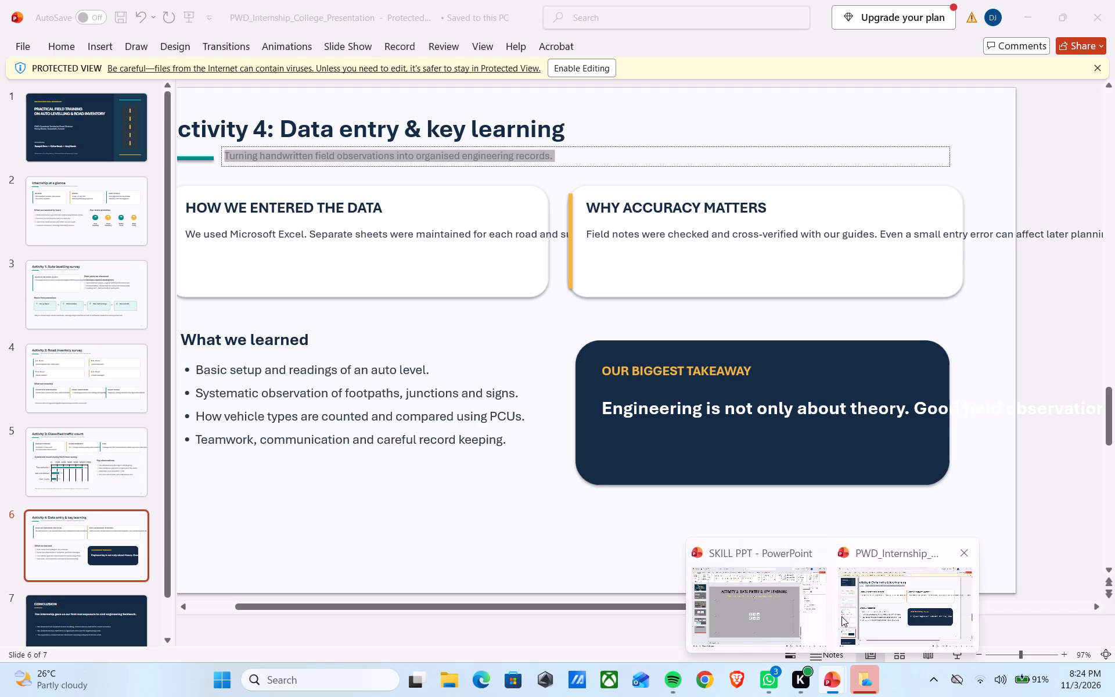
pyautogui.click(848, 615)
pyautogui.click(411, 263)
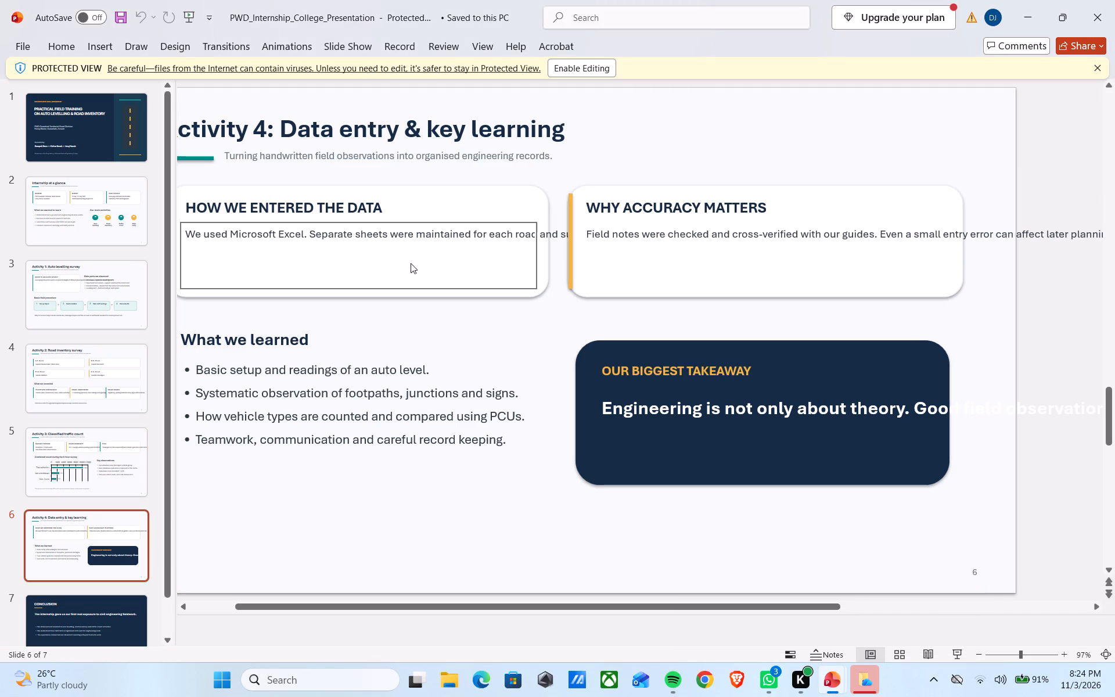
pyautogui.hotkey('ctrl', 'a')
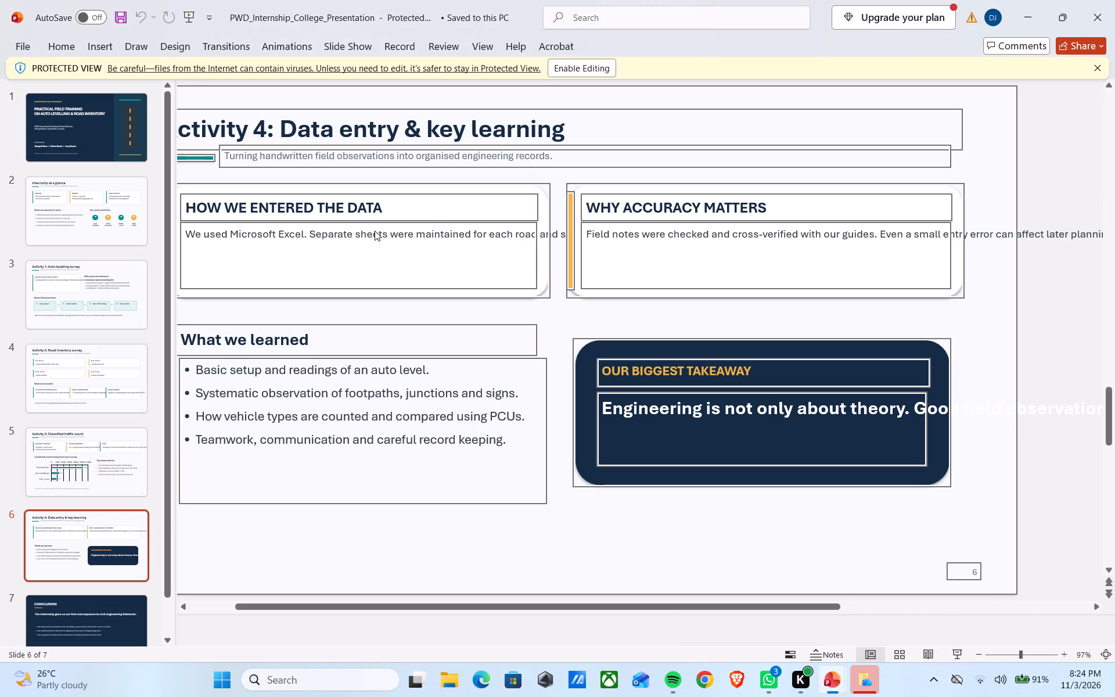
pyautogui.click(375, 231)
pyautogui.hotkey('ctrl', 'a')
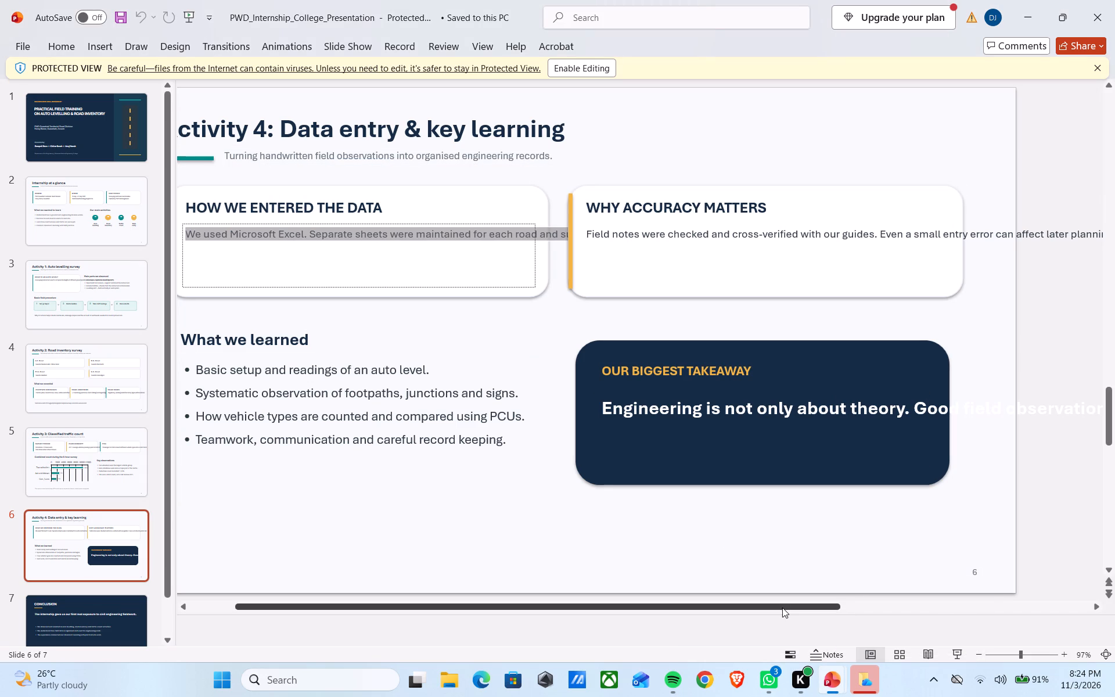
pyautogui.hotkey('ctrl', 'c')
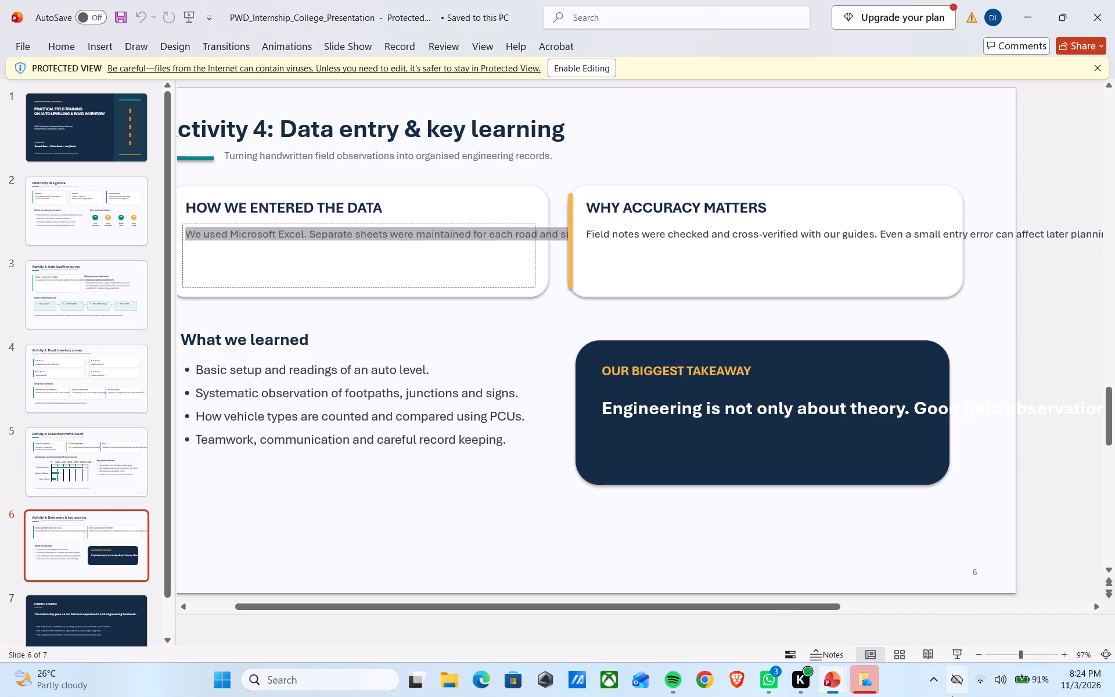
pyautogui.click(780, 604)
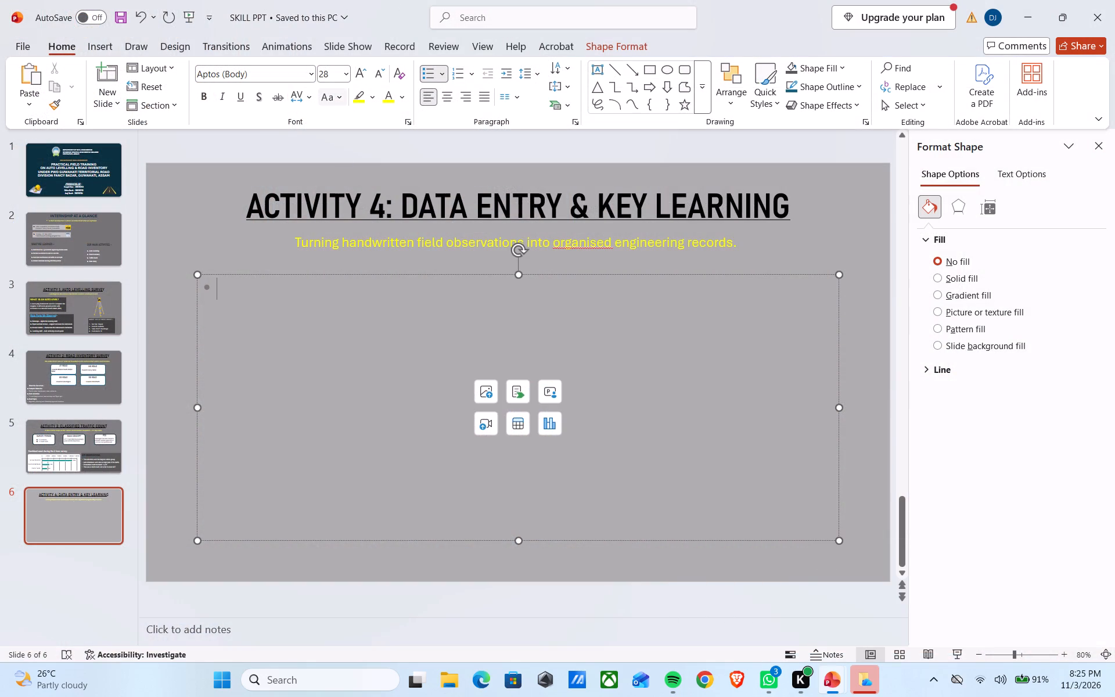
# Shrink the Activity 4 body placeholder from its upper-left corner to the lower-right part of the slide.
pyautogui.rightClick(433, 298)
pyautogui.click(400, 293)
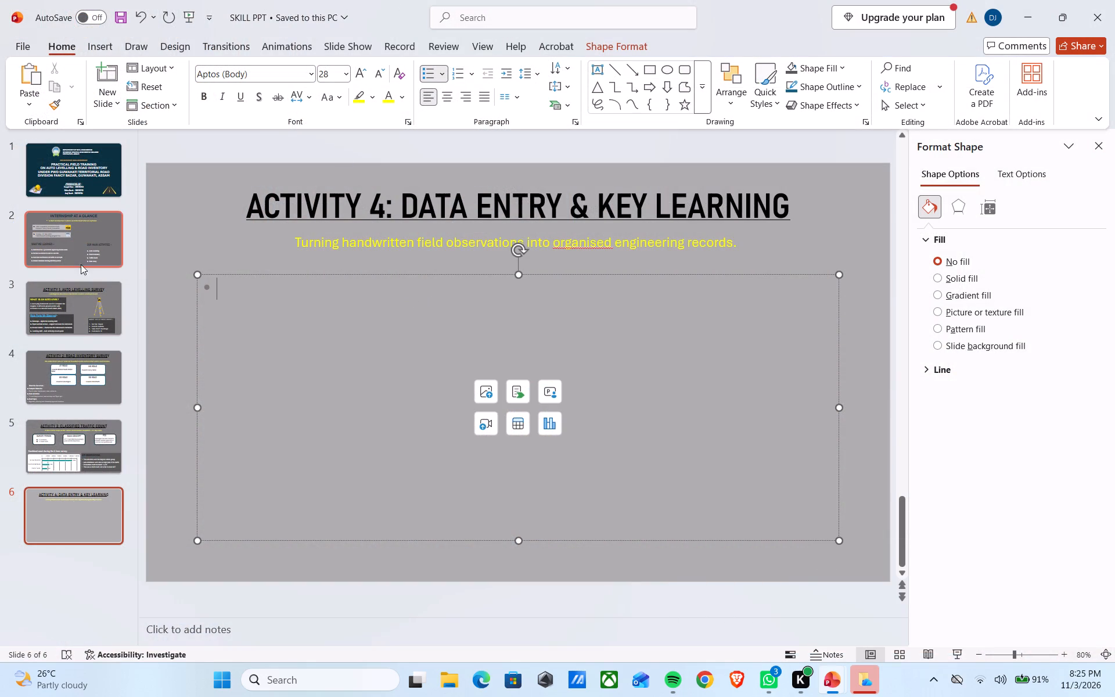
pyautogui.moveTo(196, 272); pyautogui.dragTo(480, 403)
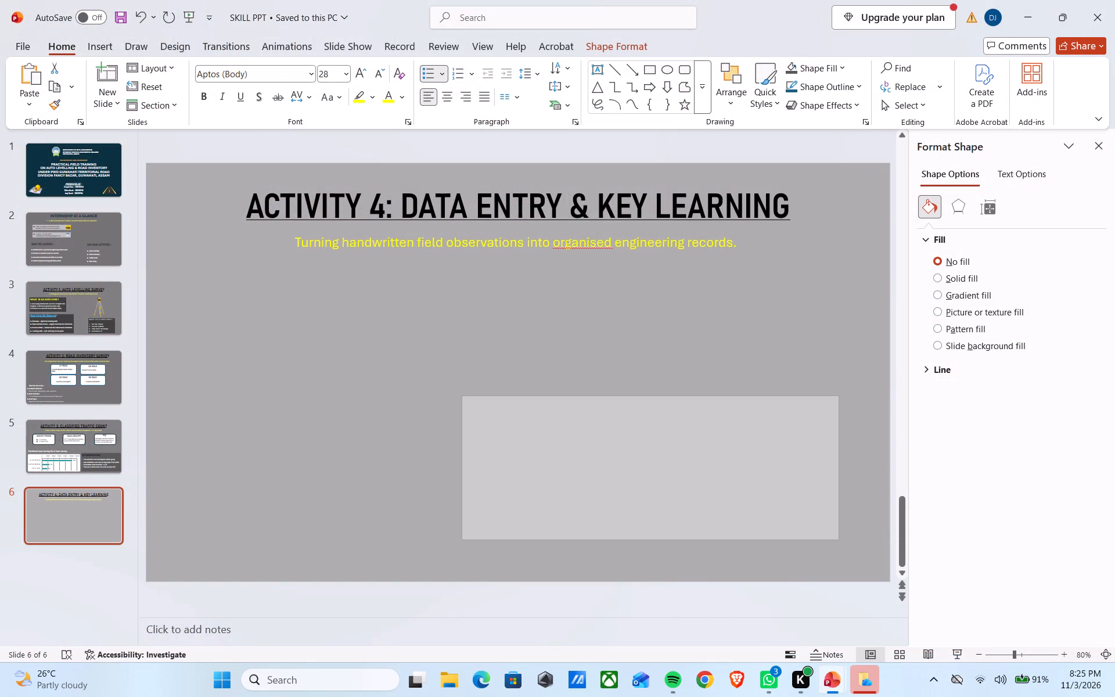
# Shrink the Activity 4 body placeholder slightly, enter the heading "HOW WE ENTERED DATA?" and paste the copied Microsoft Excel paragraph below it.
pyautogui.moveTo(480, 403); pyautogui.dragTo(533, 425)
pyautogui.click(569, 437)
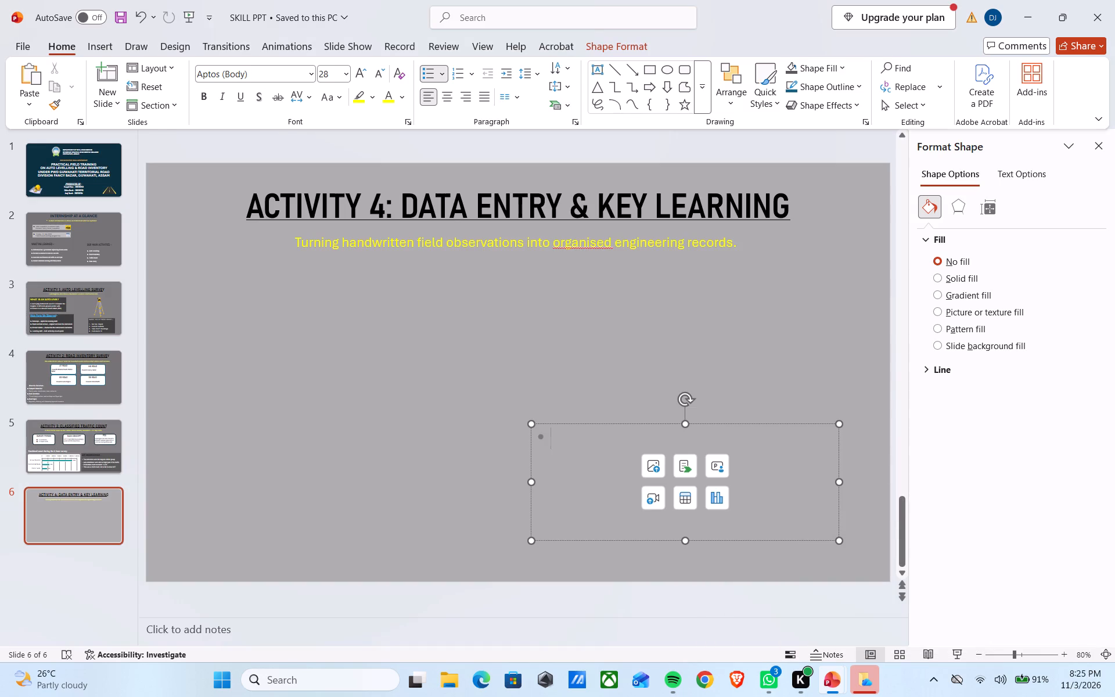
pyautogui.hotkey('shift', 'h')
pyautogui.press('BackSpace')
pyautogui.write('HOW')
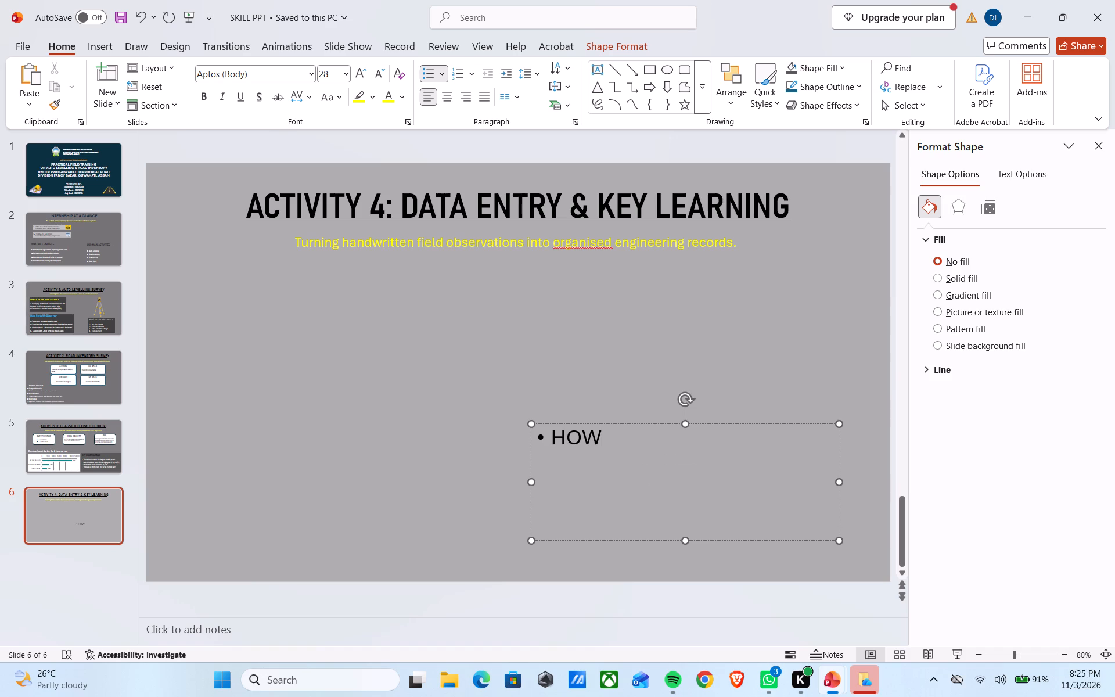
pyautogui.press('space')
pyautogui.write('WE ENTERED')
pyautogui.press('space')
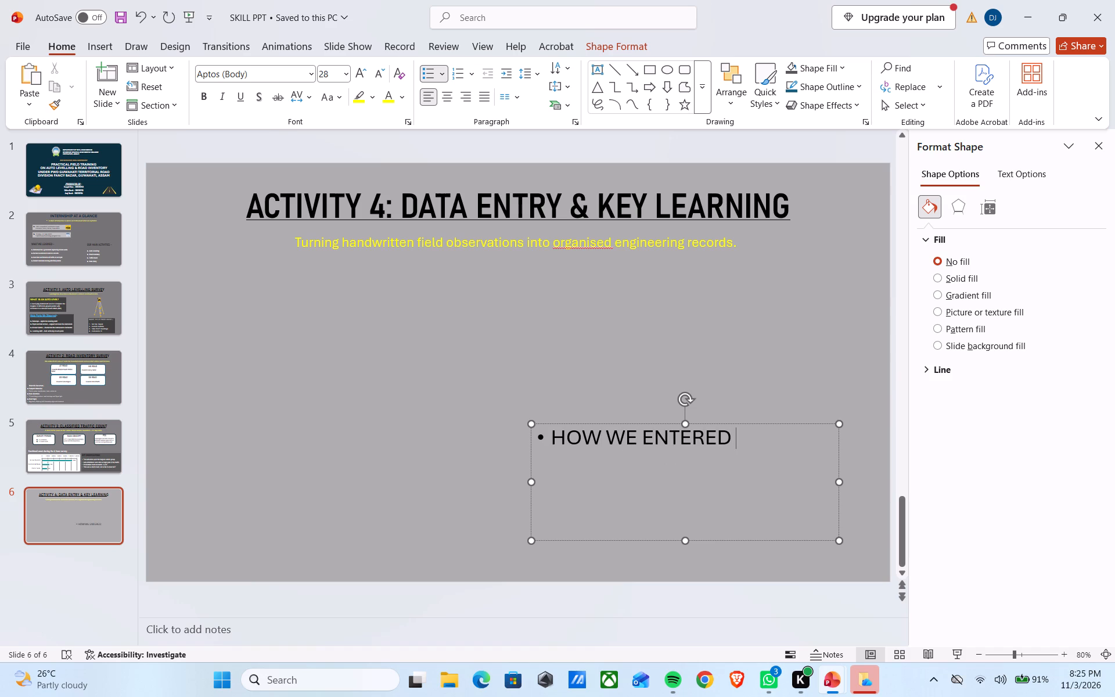
pyautogui.write('DATA')
pyautogui.hotkey('shift', '?')
pyautogui.press('Return')
pyautogui.hotkey('ctrl', 'v')
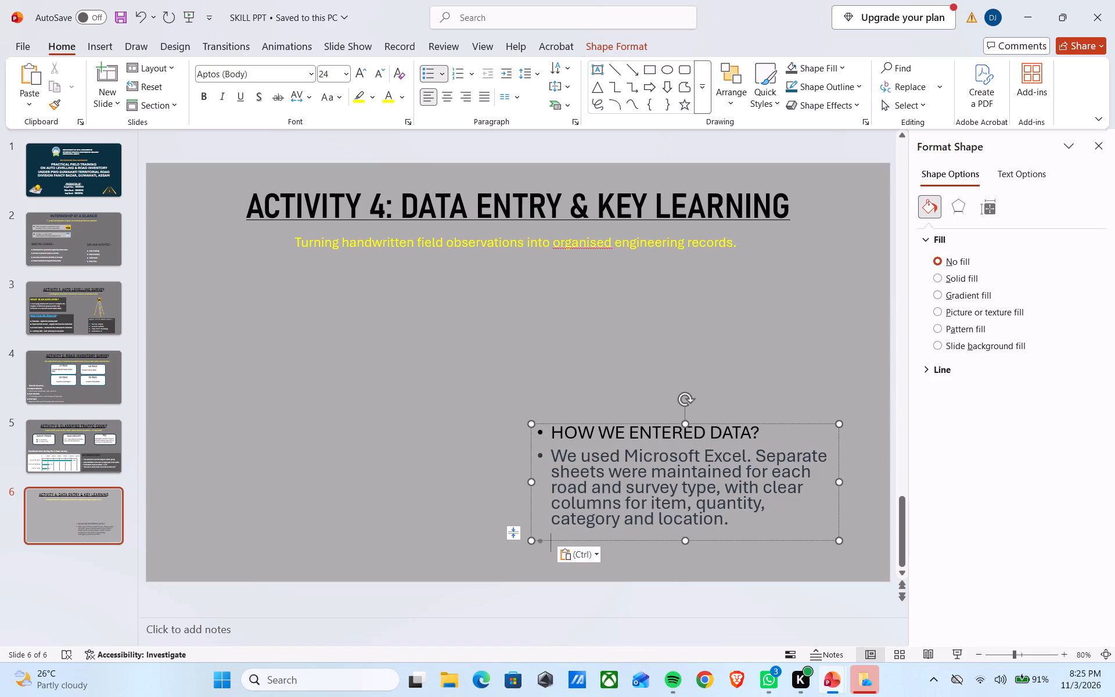
# Remove the bullets from all text in the "HOW WE ENTERED DATA?" box.
pyautogui.click(428, 74)
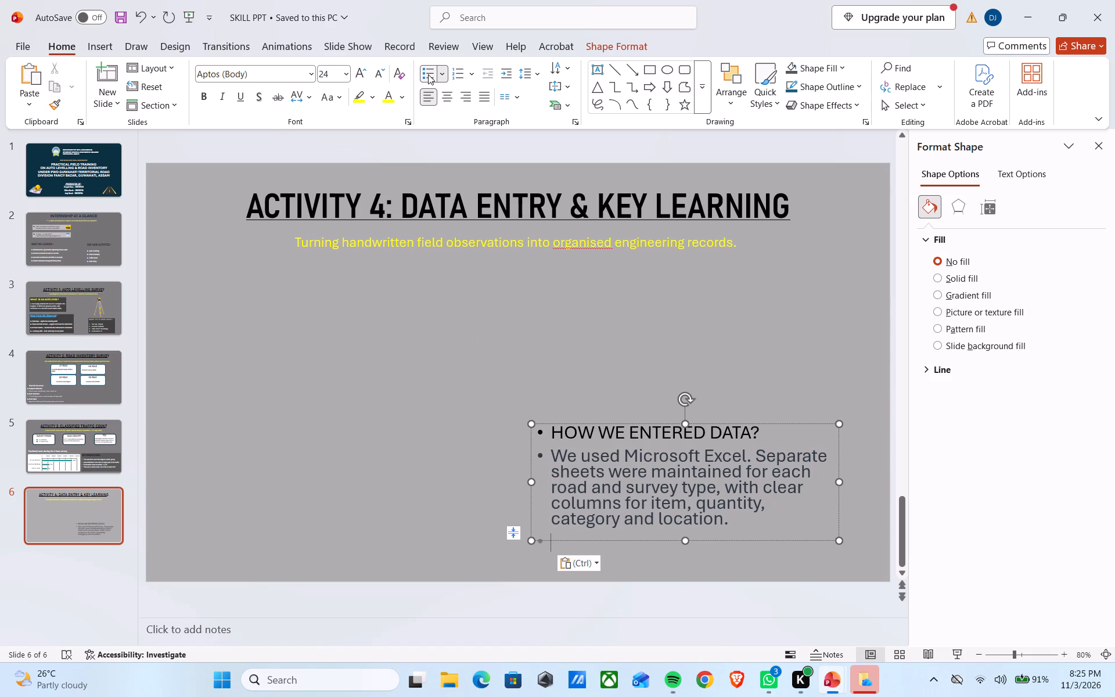
pyautogui.hotkey('ctrl', 'a')
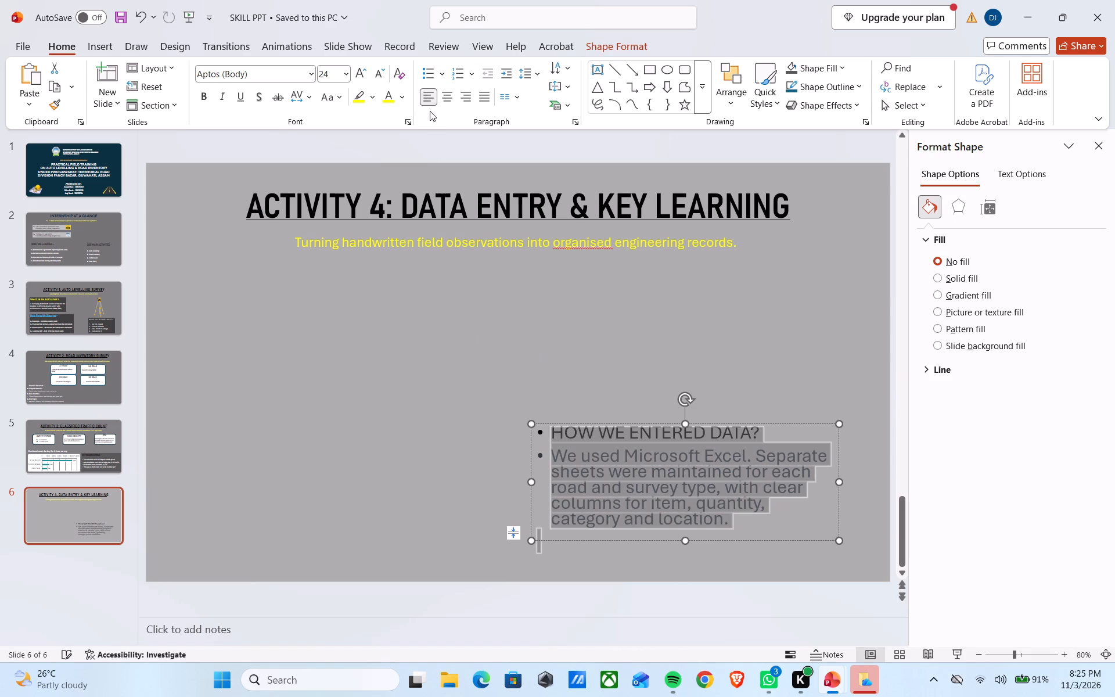
pyautogui.click(435, 79)
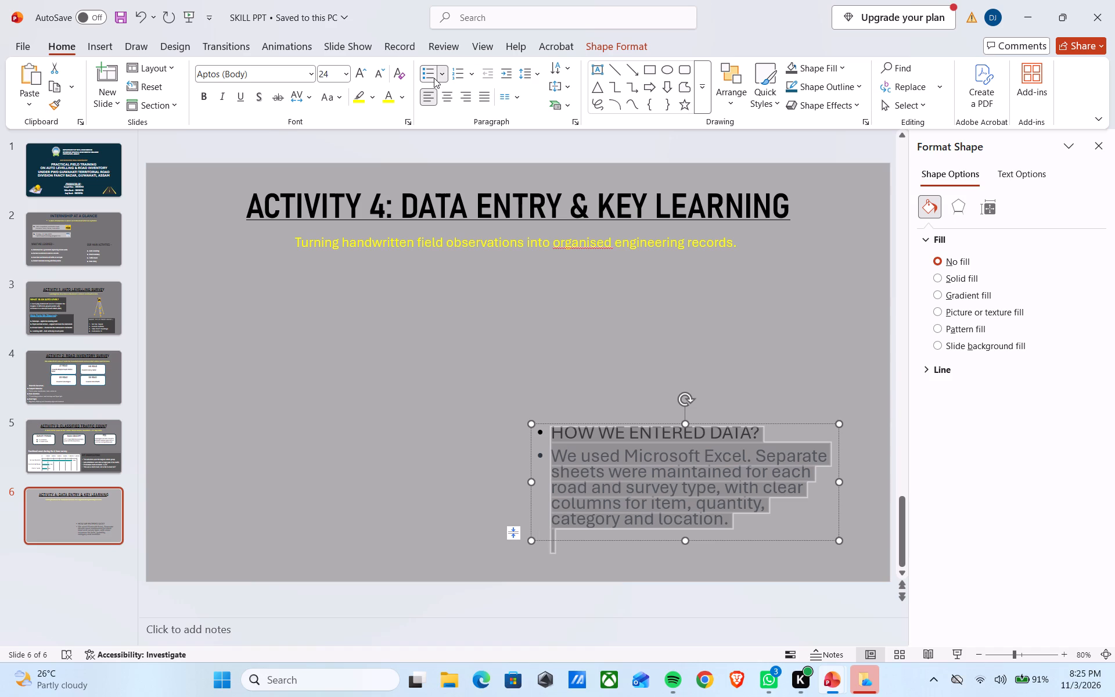
pyautogui.click(434, 78)
# Fill the "HOW WE ENTERED DATA?" box with the off-white theme colour.
pyautogui.click(673, 472)
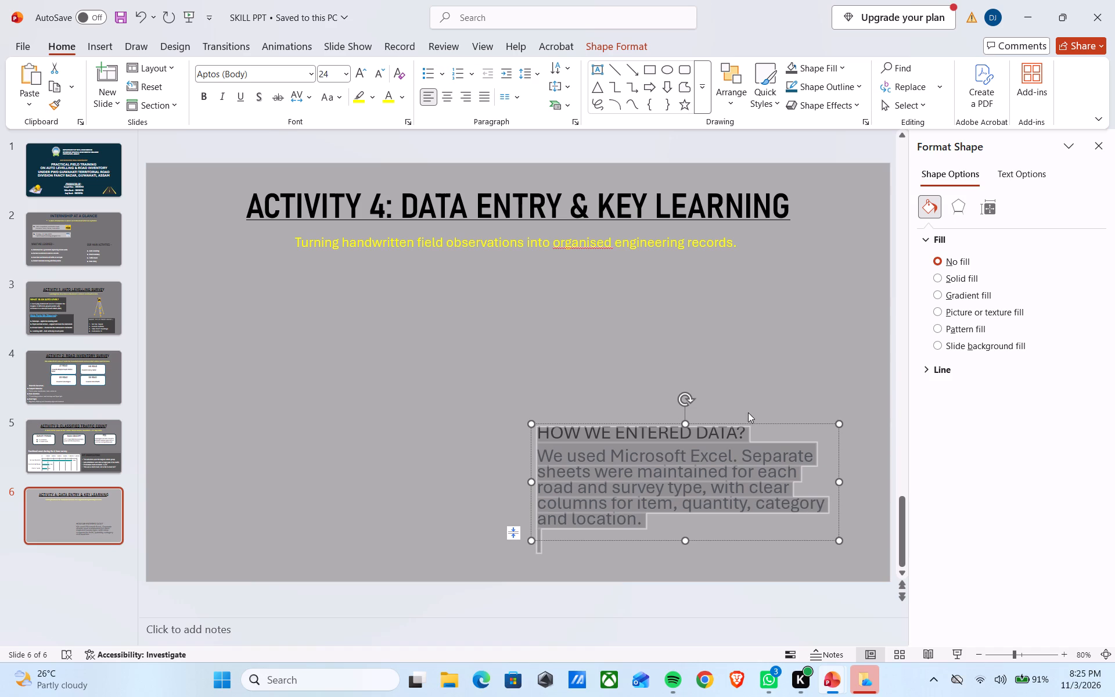
pyautogui.click(818, 64)
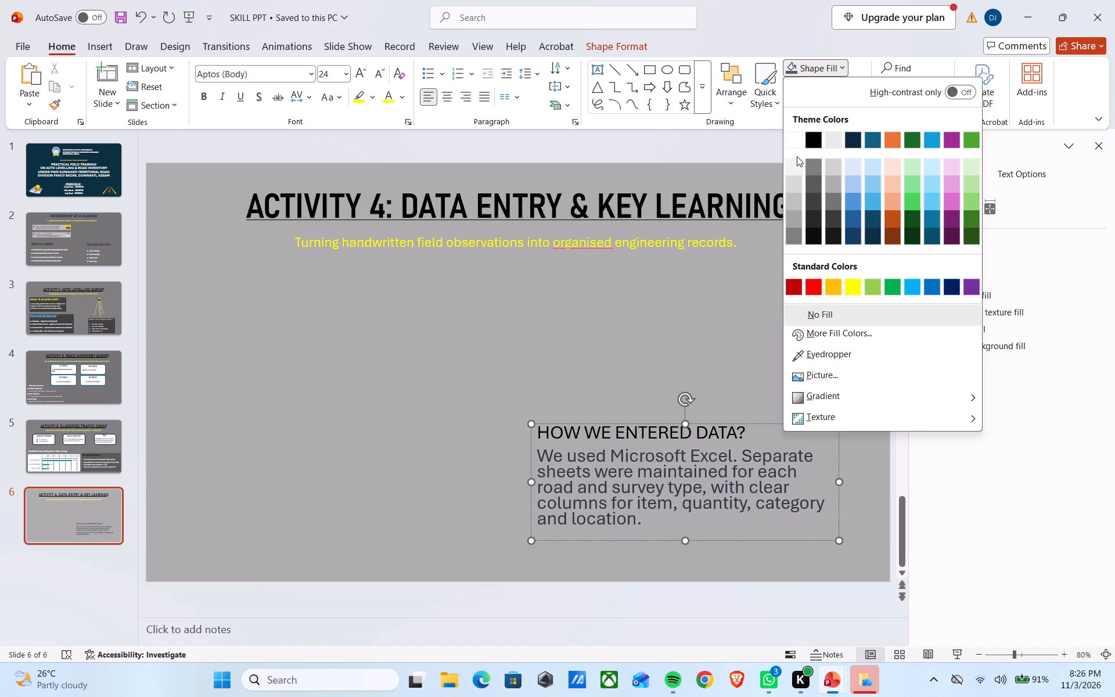
pyautogui.click(798, 160)
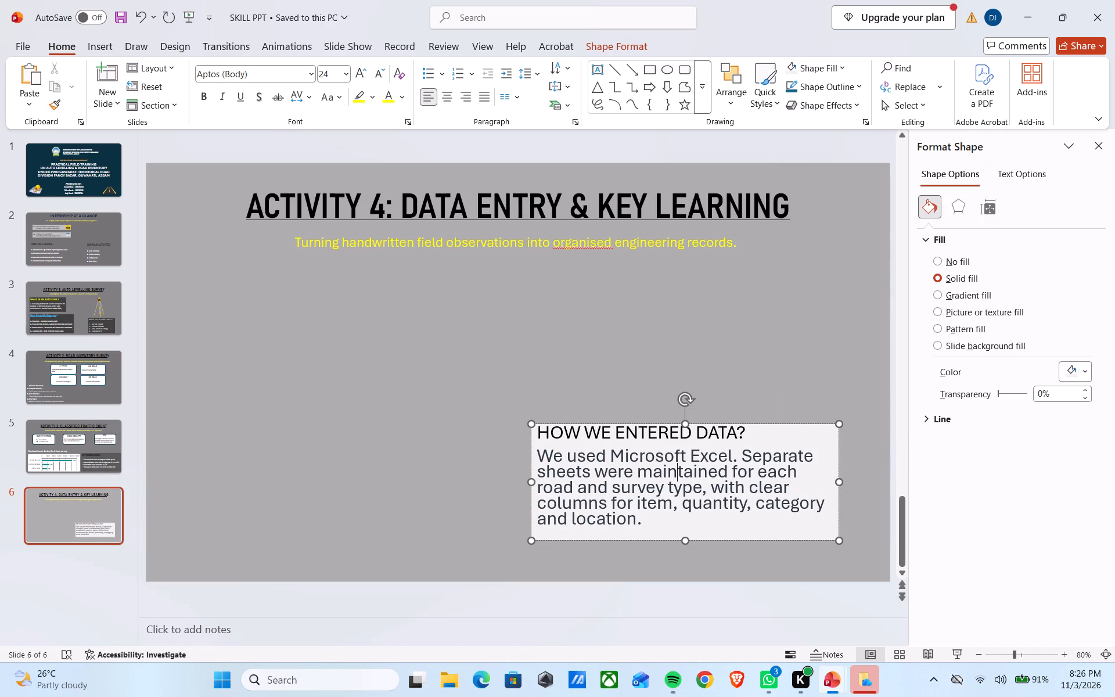
# Move the "HOW WE ENTERED DATA?" box to the left side of the slide, just below the yellow subtitle.
pyautogui.moveTo(733, 423); pyautogui.dragTo(380, 275)
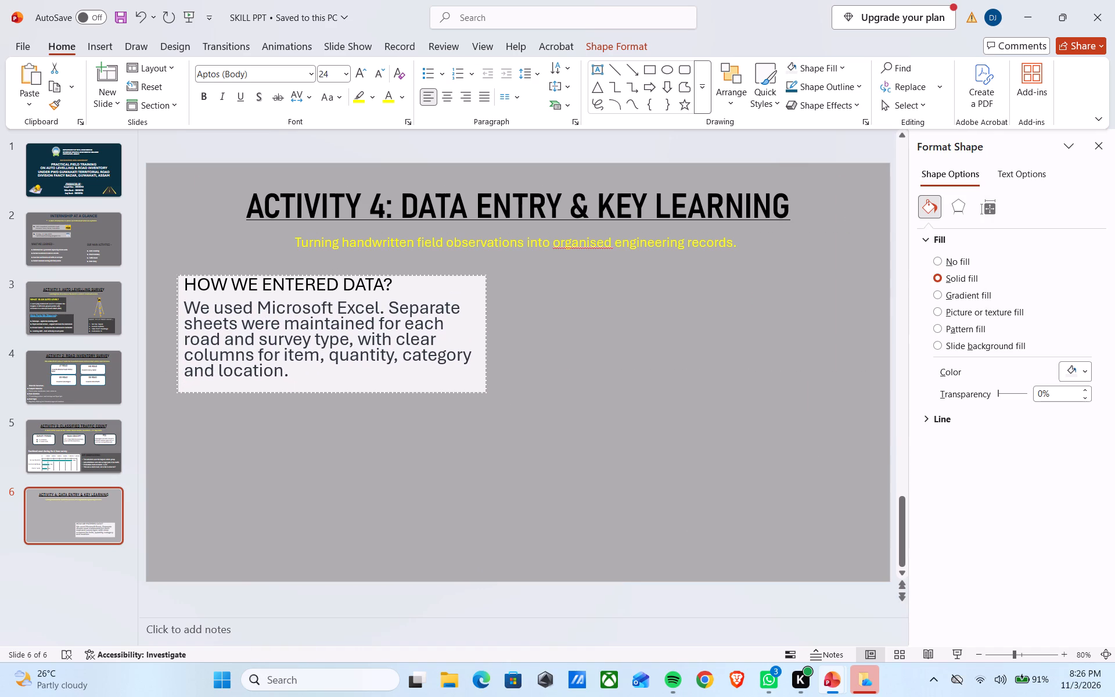
pyautogui.moveTo(380, 275); pyautogui.dragTo(363, 282)
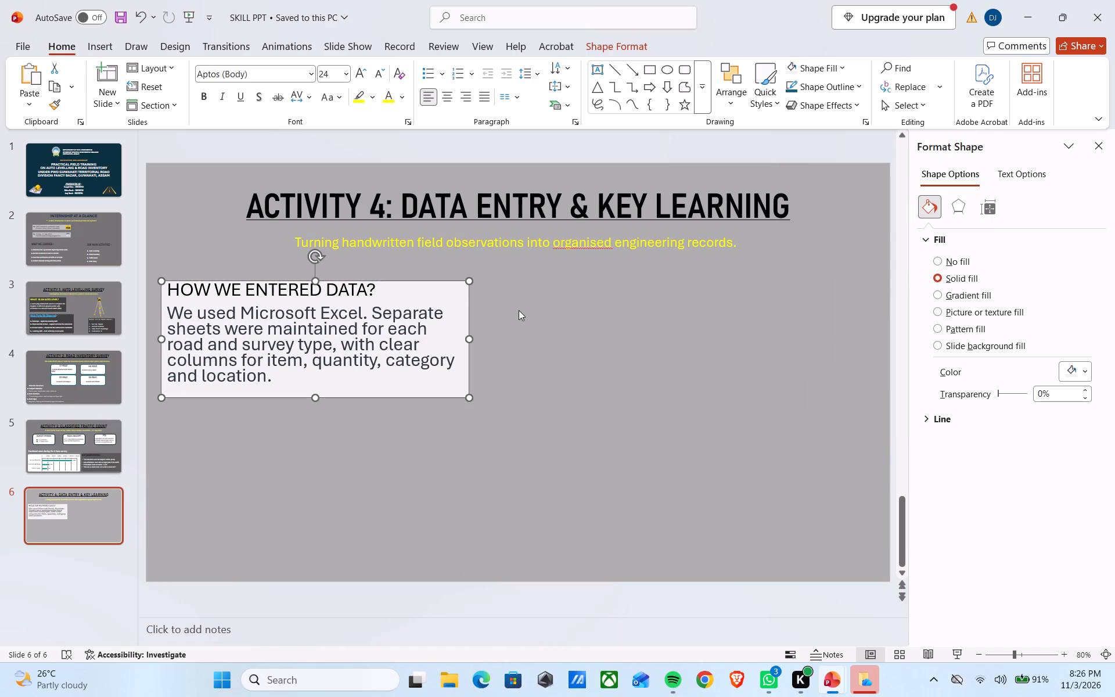
pyautogui.click(520, 310)
# Insert a text box in the empty area to the right of the "HOW WE ENTERED DATA?" box.
pyautogui.click(118, 47)
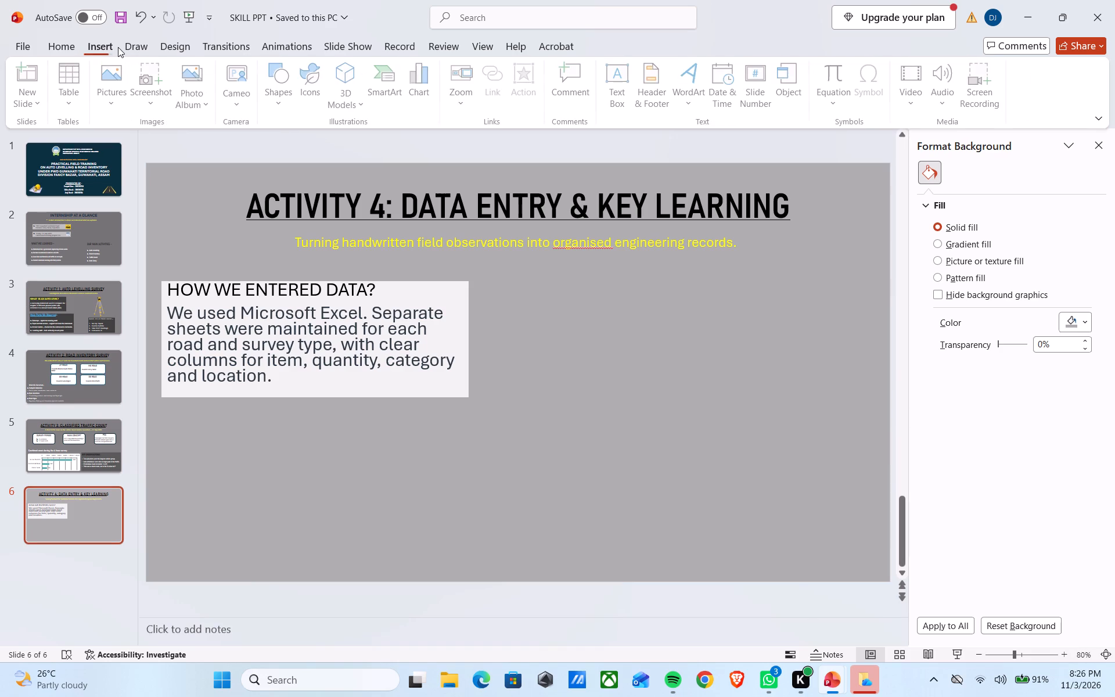
pyautogui.click(613, 91)
pyautogui.click(623, 337)
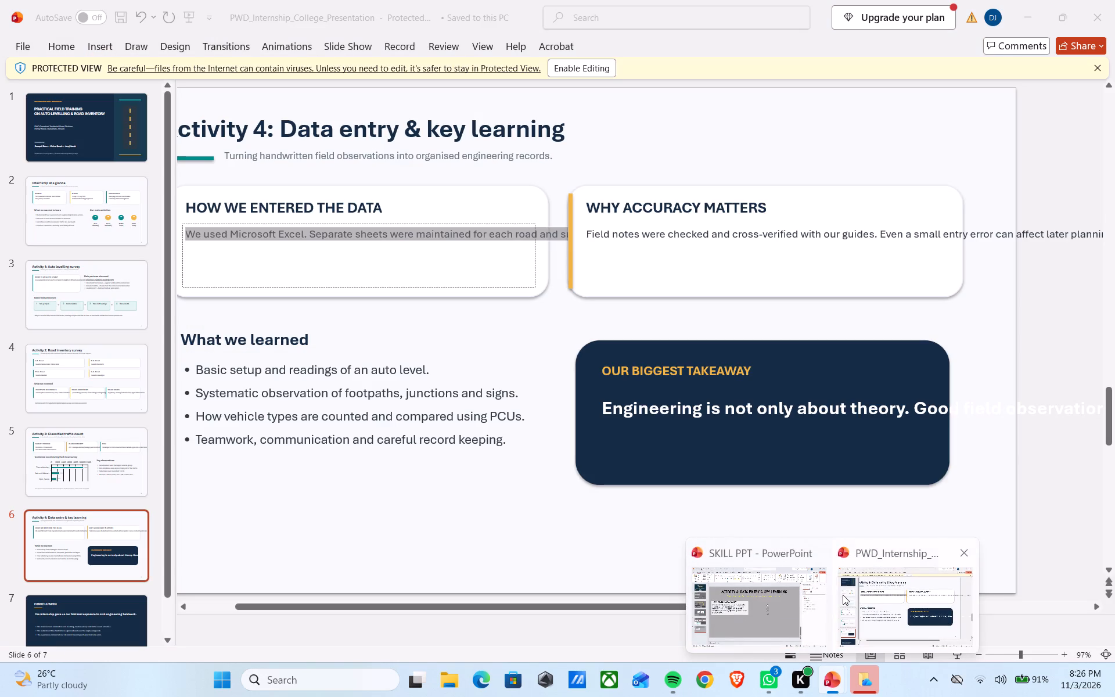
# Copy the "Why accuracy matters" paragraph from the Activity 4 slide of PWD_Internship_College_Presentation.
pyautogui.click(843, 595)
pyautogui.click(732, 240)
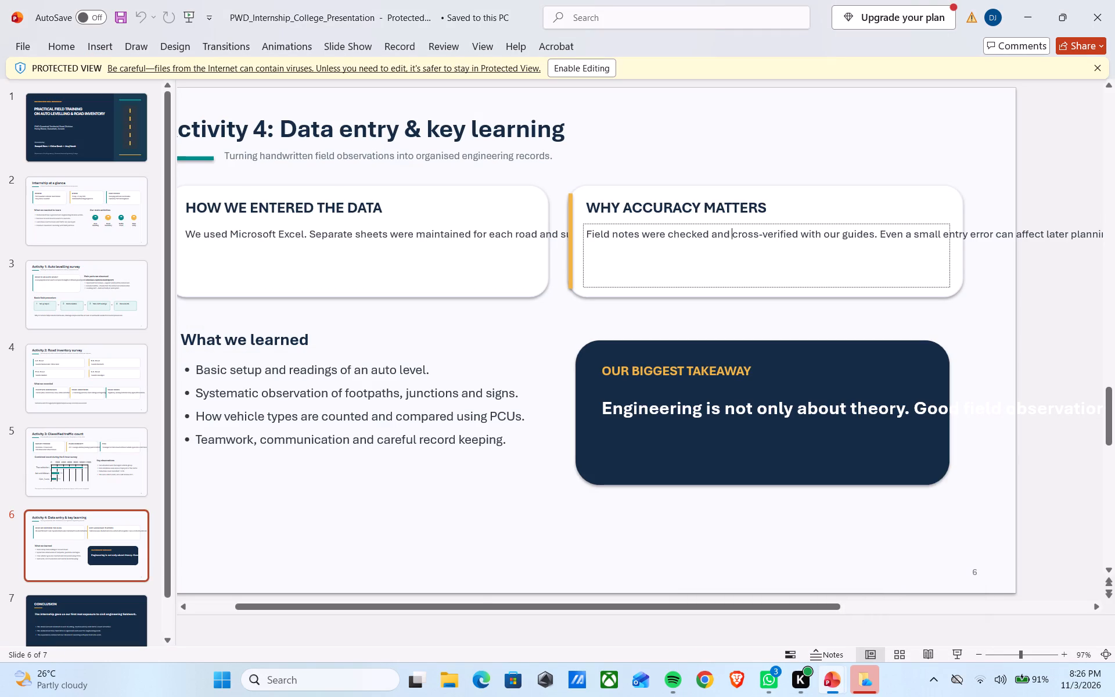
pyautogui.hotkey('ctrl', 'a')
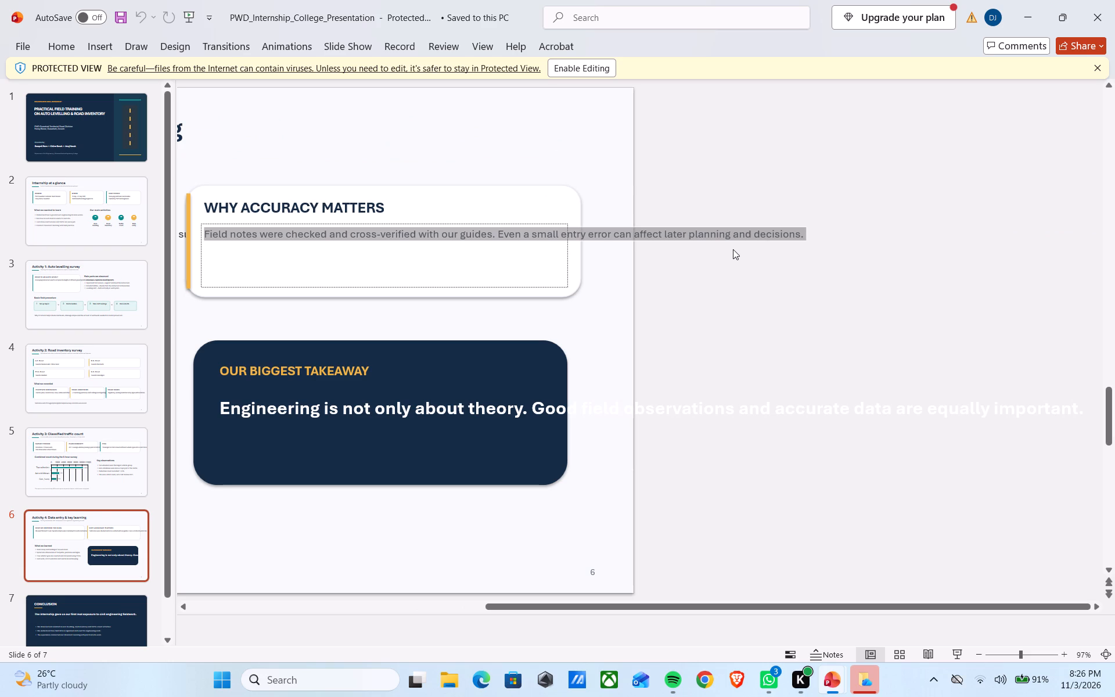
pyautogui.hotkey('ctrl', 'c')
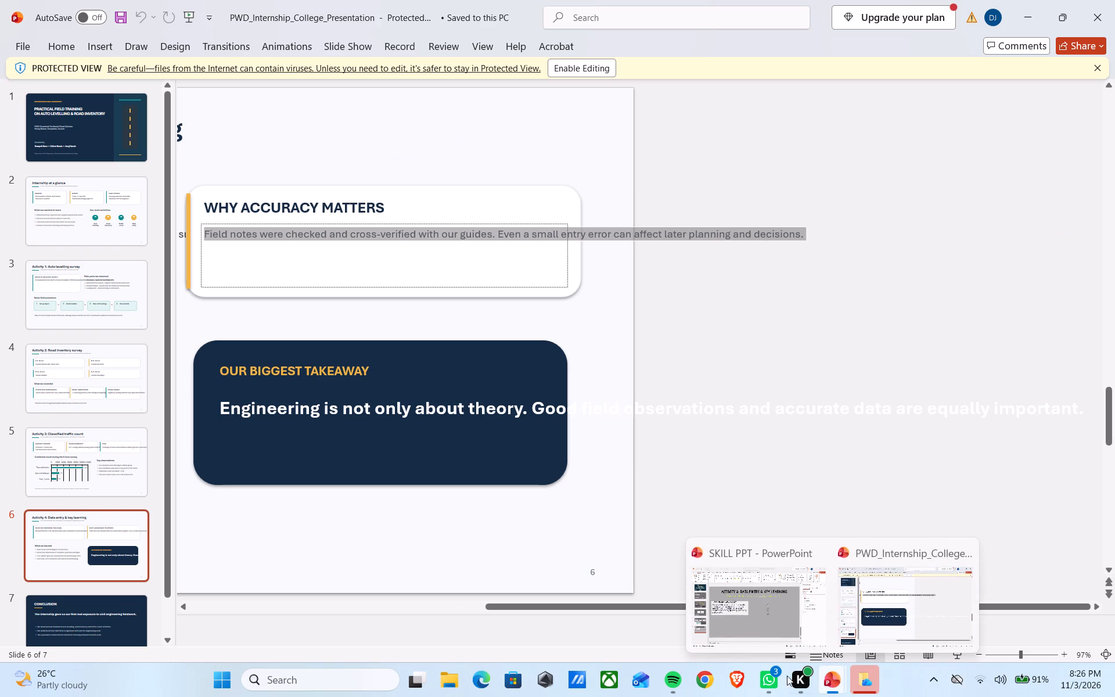
# Copy the four "What we learned" bullets from the Activity 4 slide of the source presentation.
pyautogui.scroll(-3, 393, 457)
pyautogui.scroll(3, 393, 457)
pyautogui.scroll(-5, 393, 457)
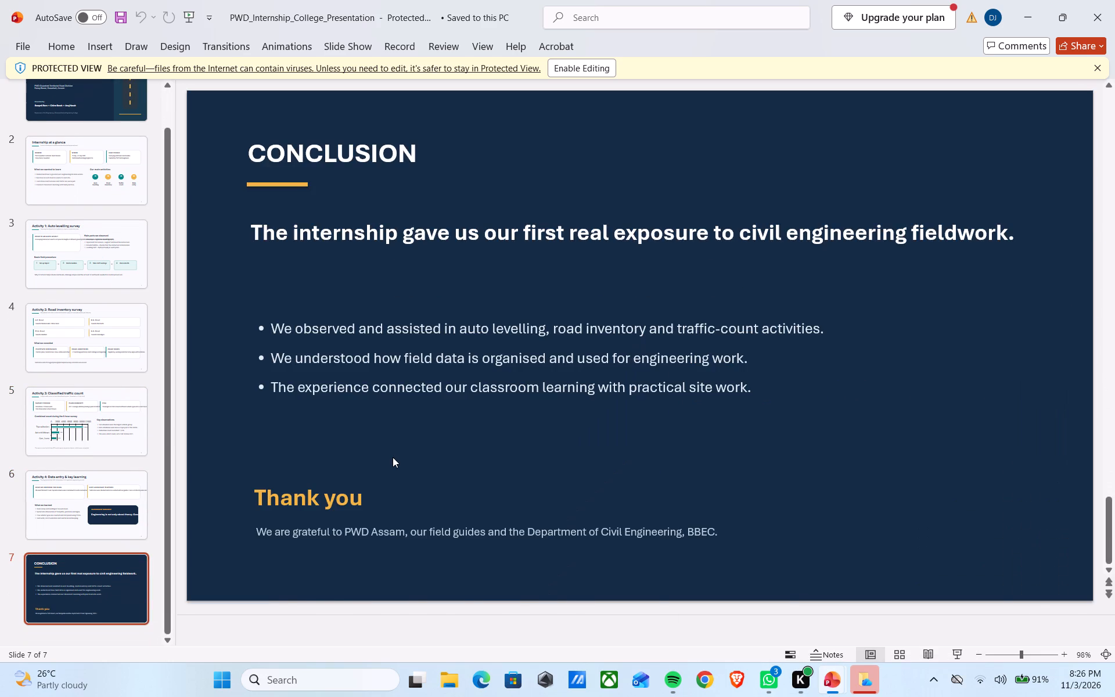
pyautogui.scroll(1, 393, 457)
pyautogui.click(332, 381)
pyautogui.click(344, 340)
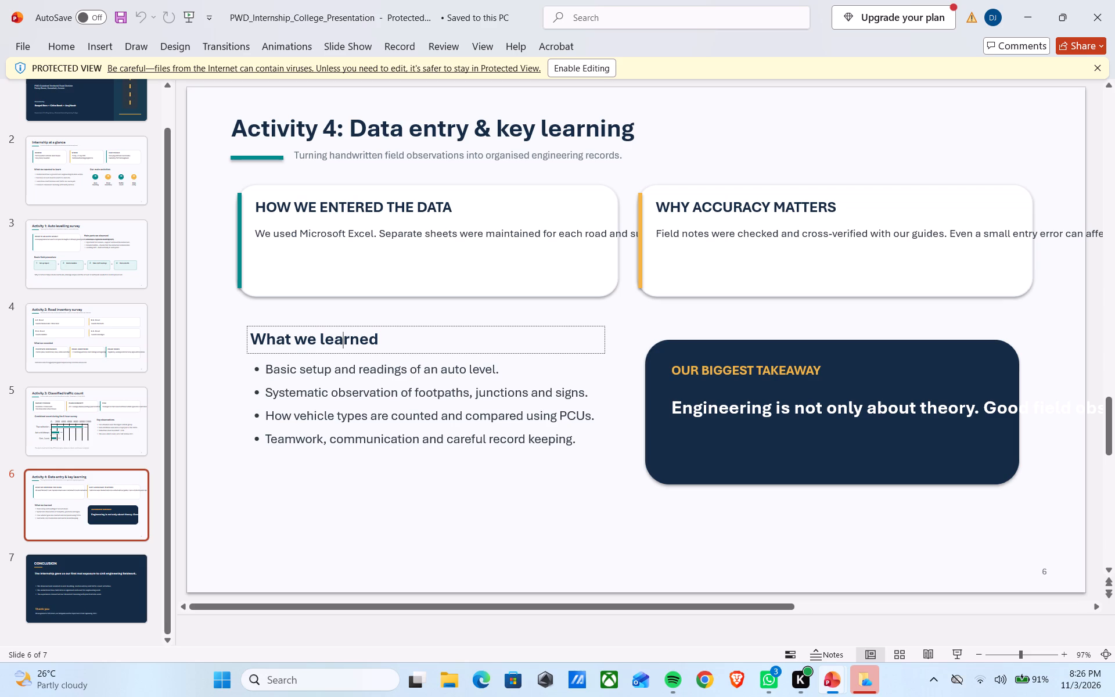
pyautogui.click(415, 367)
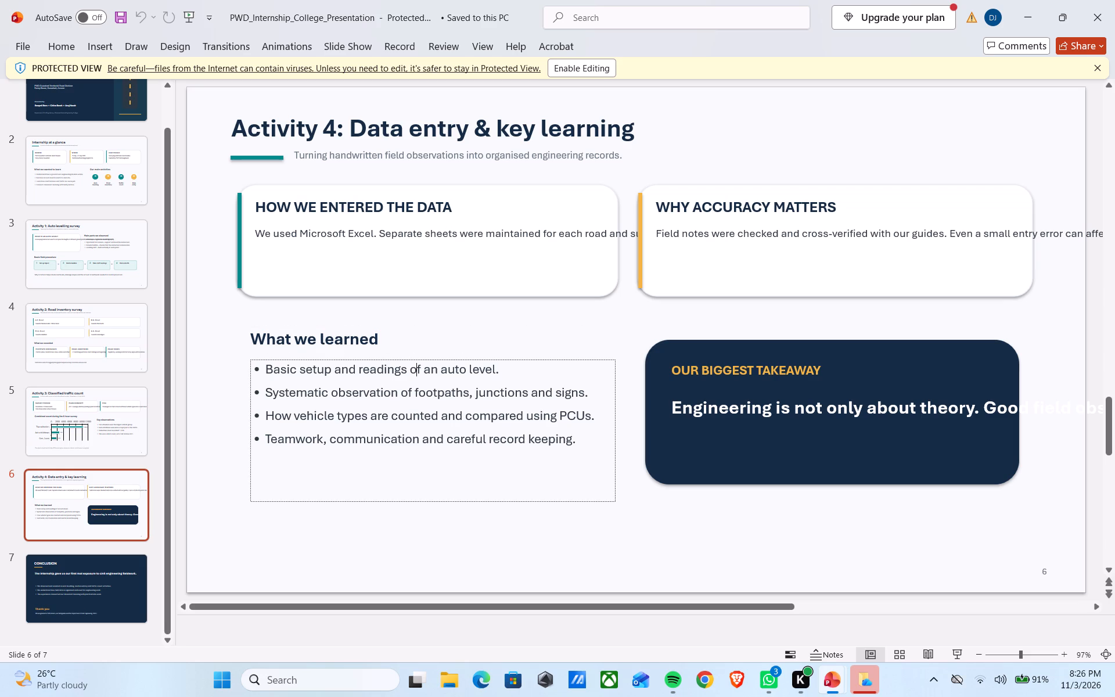
pyautogui.hotkey('ctrl', 'a')
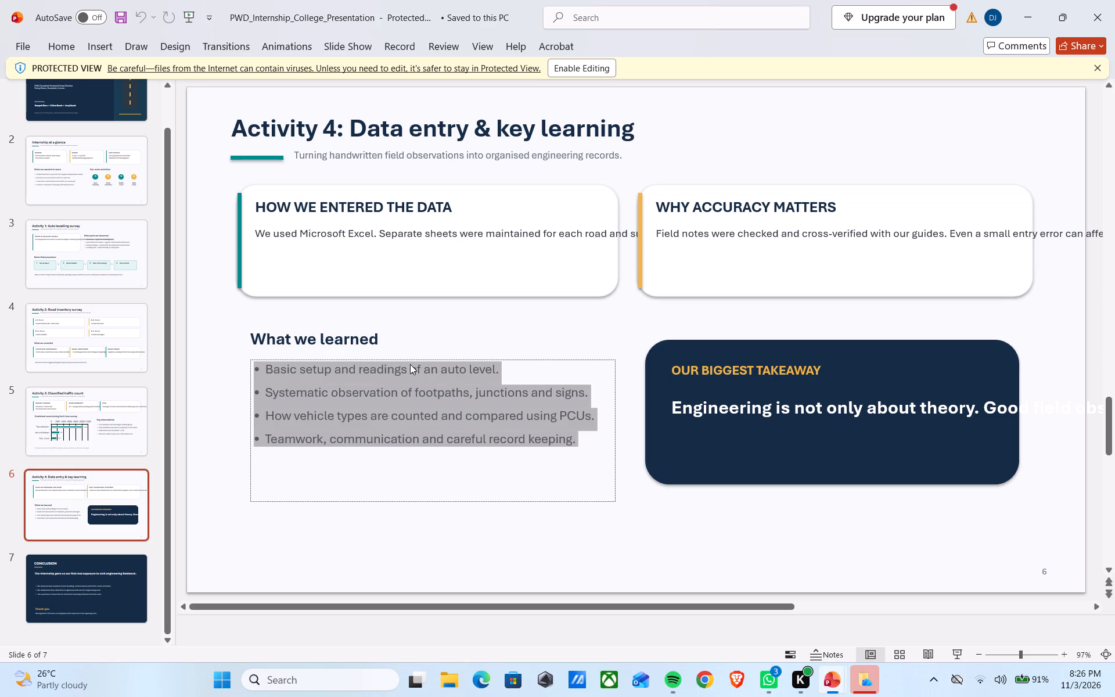
pyautogui.hotkey('ctrl', 'c')
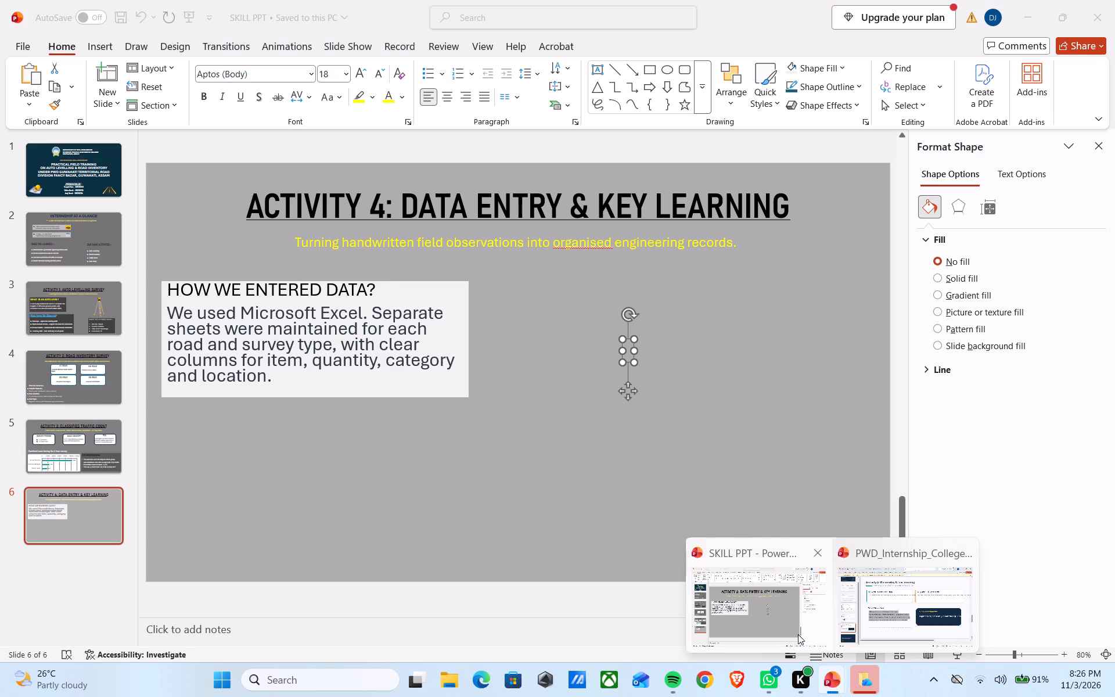
# Return to SKILL PPT, enter "WHAT WE LEARNED?" in the new text box and paste the copied bullets below, separated by a blank line.
pyautogui.click(798, 634)
pyautogui.write('WHAT WE LEARNED')
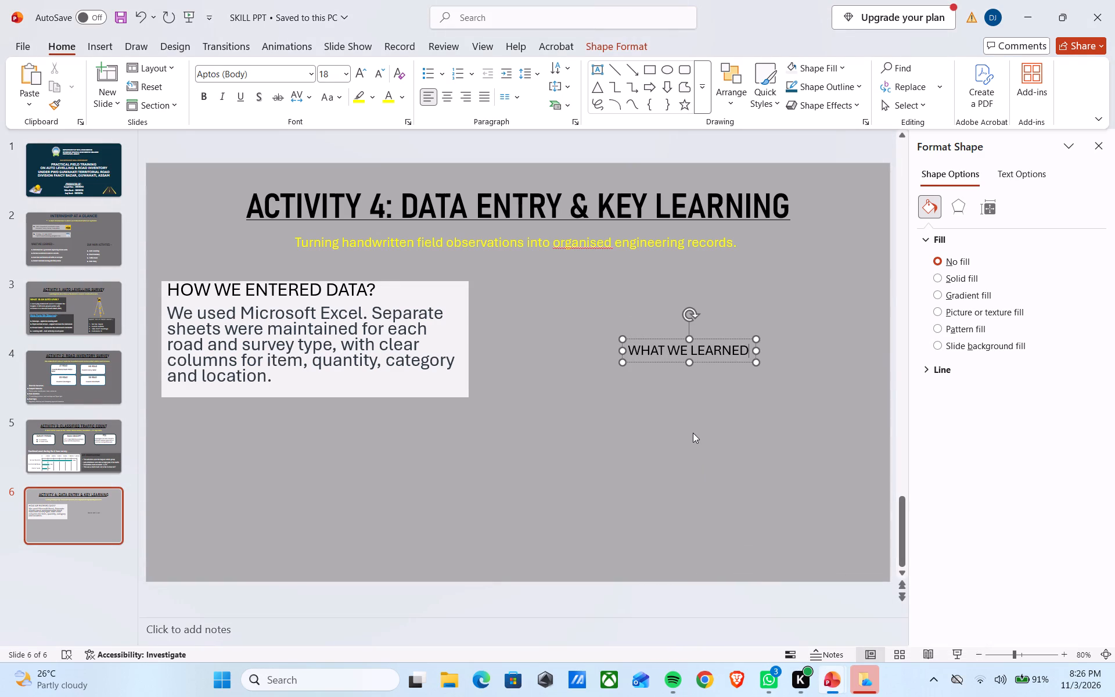
pyautogui.hotkey('shift', '?')
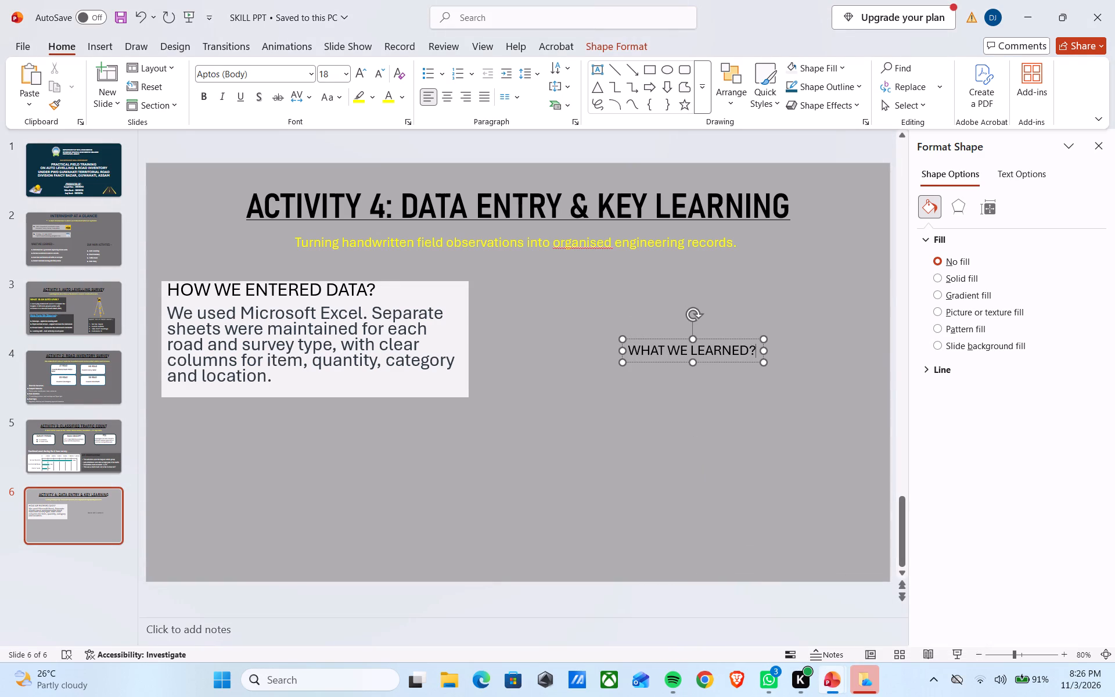
pyautogui.press('Return')
pyautogui.hotkey('ctrl', 'v')
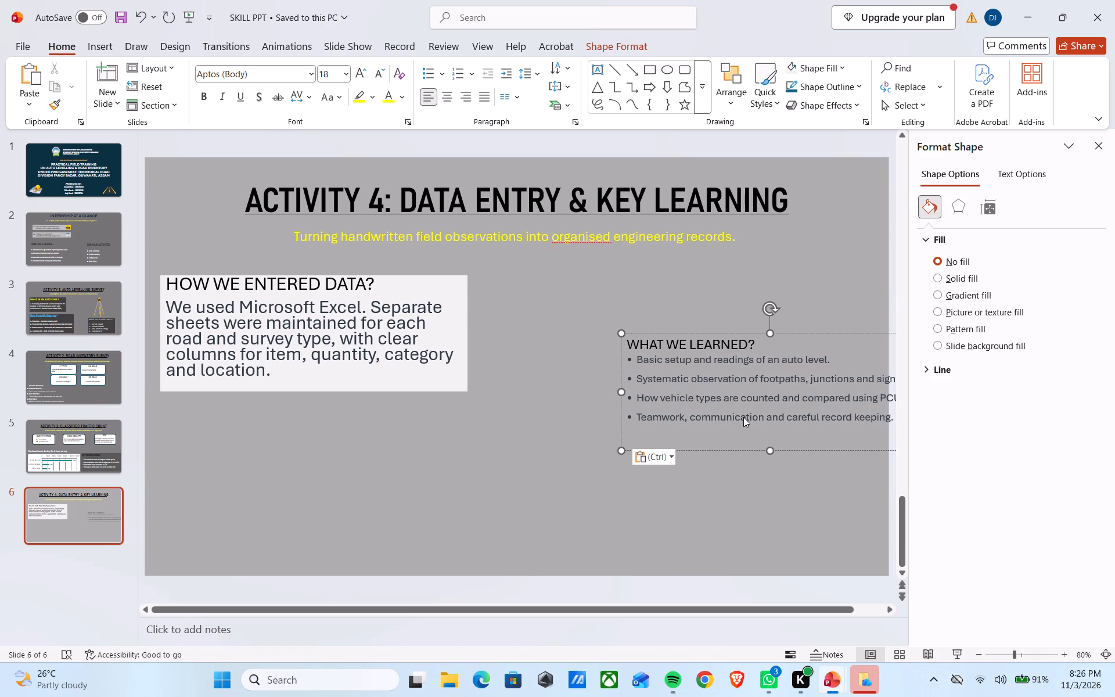
pyautogui.press('BackSpace')
pyautogui.click(800, 343)
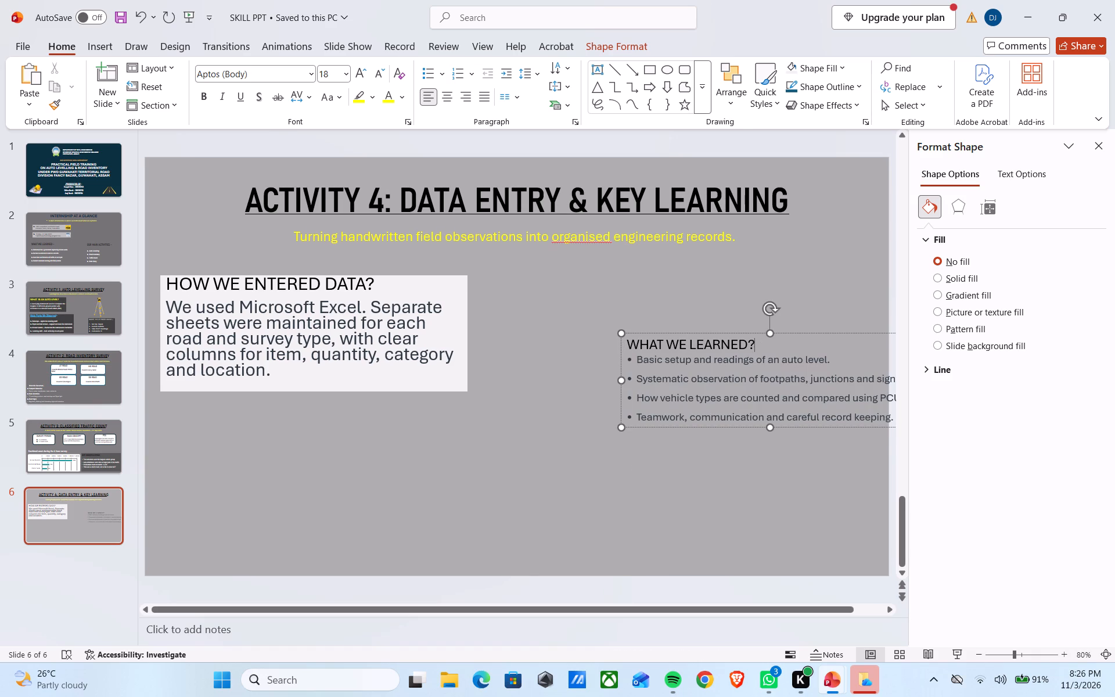
pyautogui.press('Return')
# Give the "WHAT WE LEARNED?" box the same off-white fill and position it level with the "HOW WE ENTERED DATA?" box on its right.
pyautogui.moveTo(816, 333); pyautogui.dragTo(722, 315)
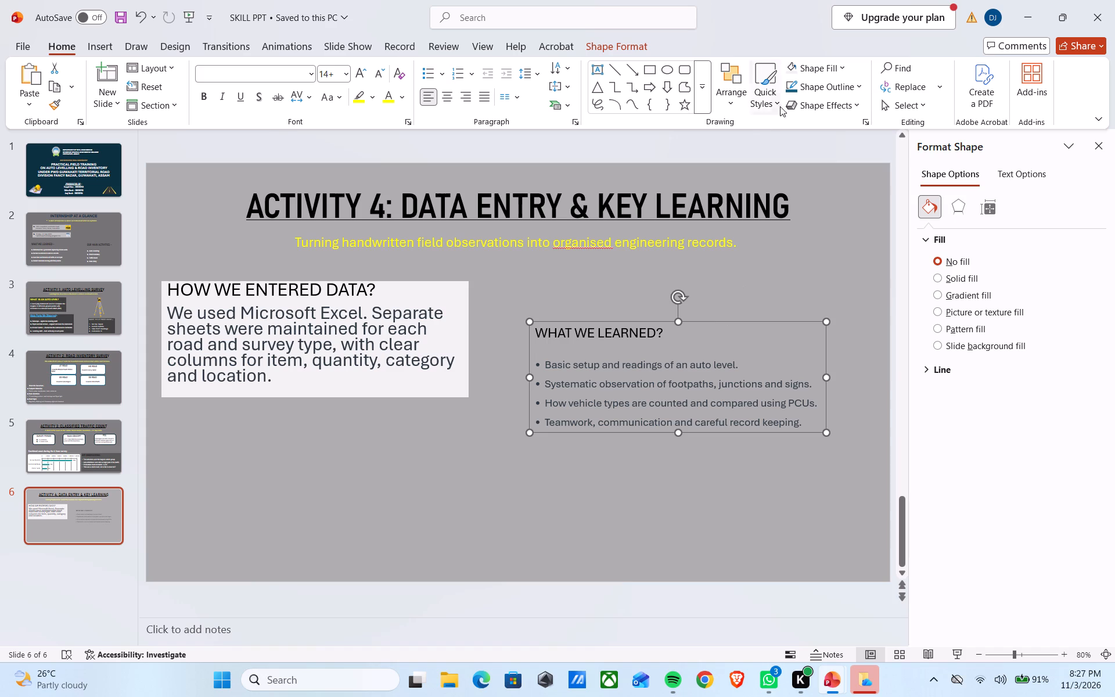
pyautogui.click(786, 70)
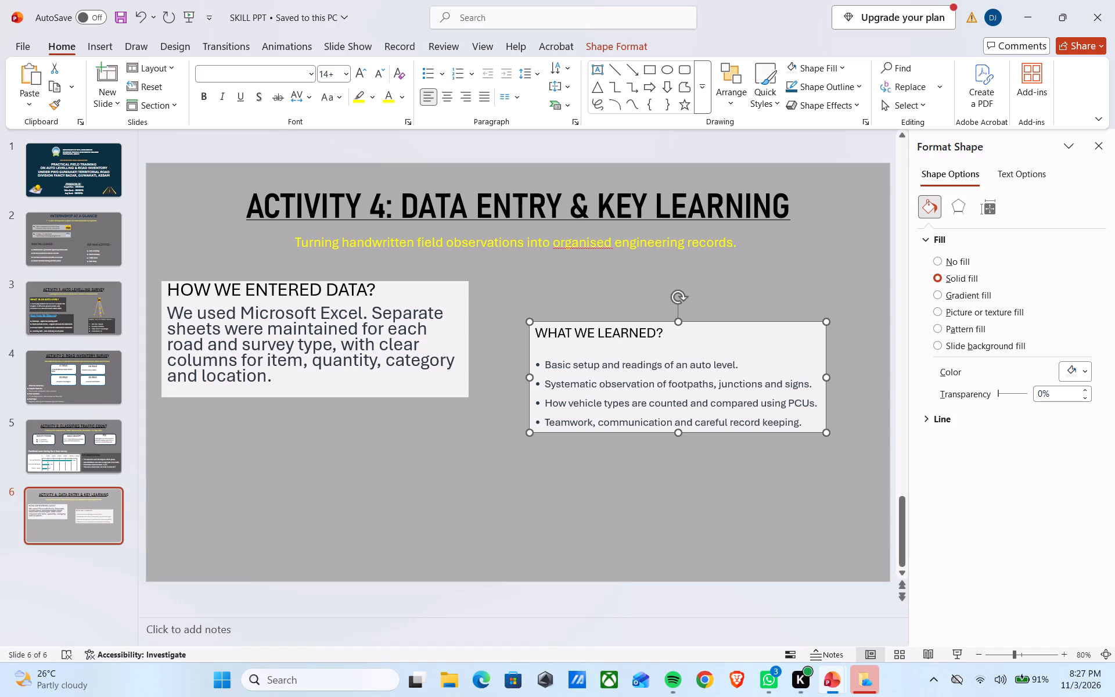
pyautogui.moveTo(630, 322); pyautogui.dragTo(624, 288)
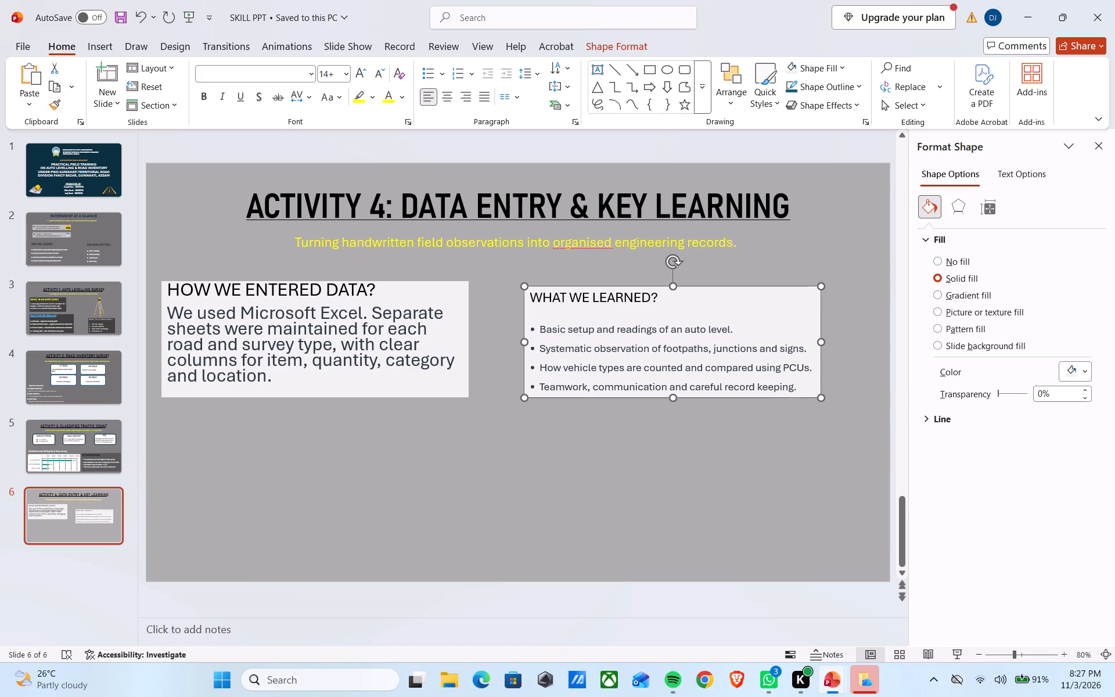
pyautogui.click(481, 322)
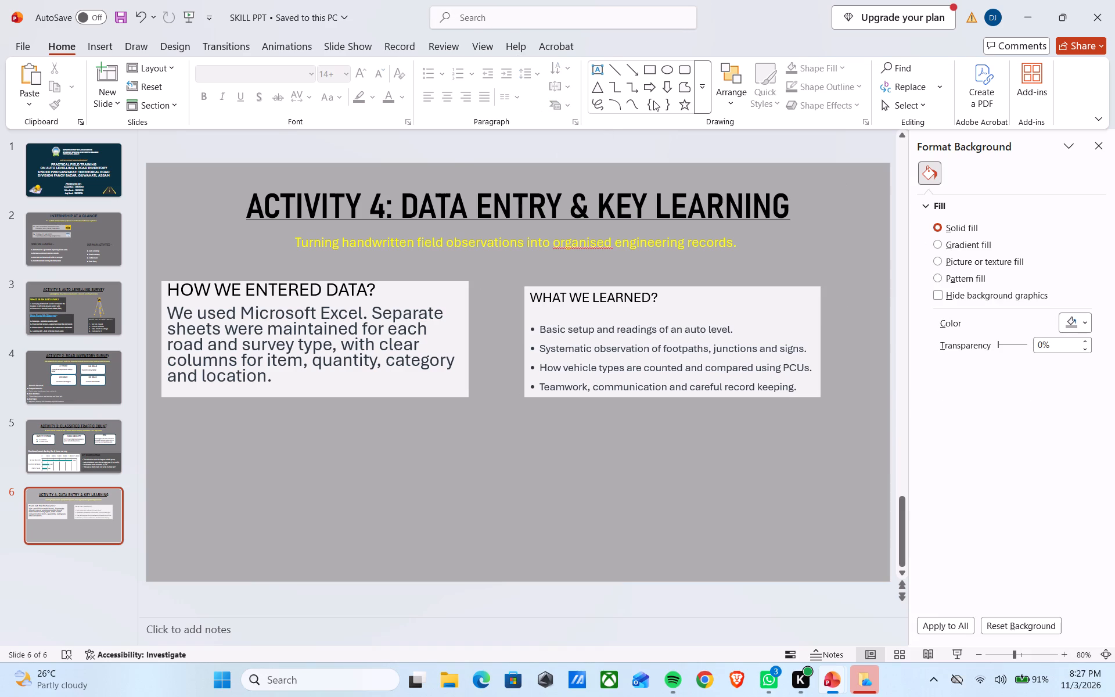
# Insert another text box in the empty area below the two filled boxes, near the slide's lower centre-left.
pyautogui.click(106, 35)
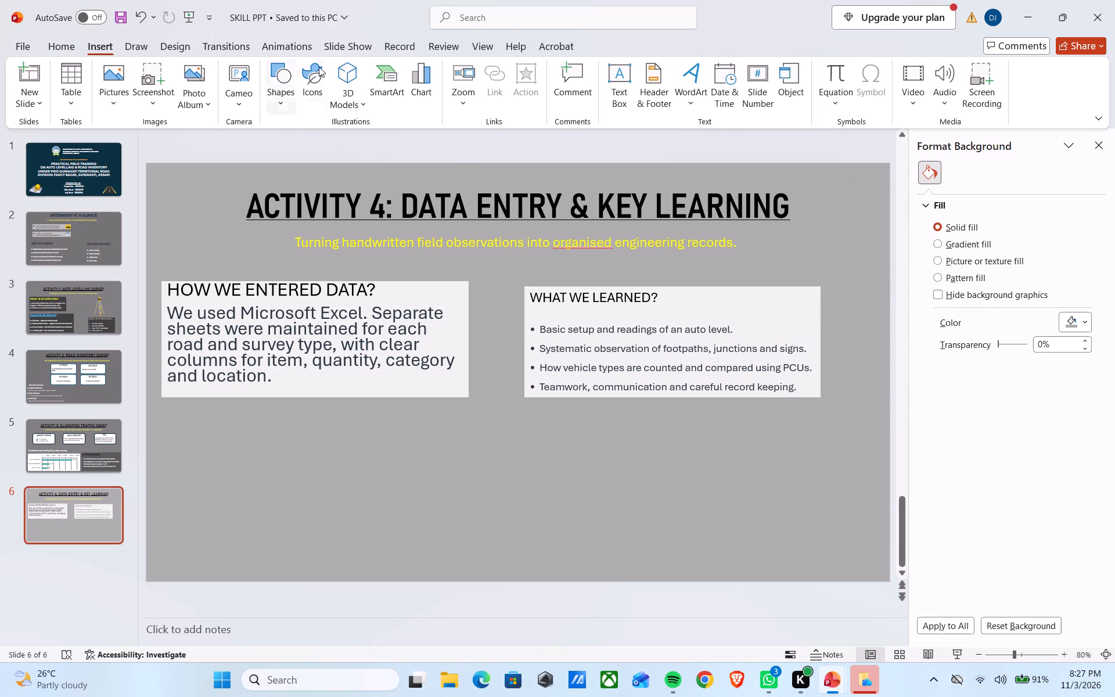
pyautogui.click(615, 80)
pyautogui.click(416, 475)
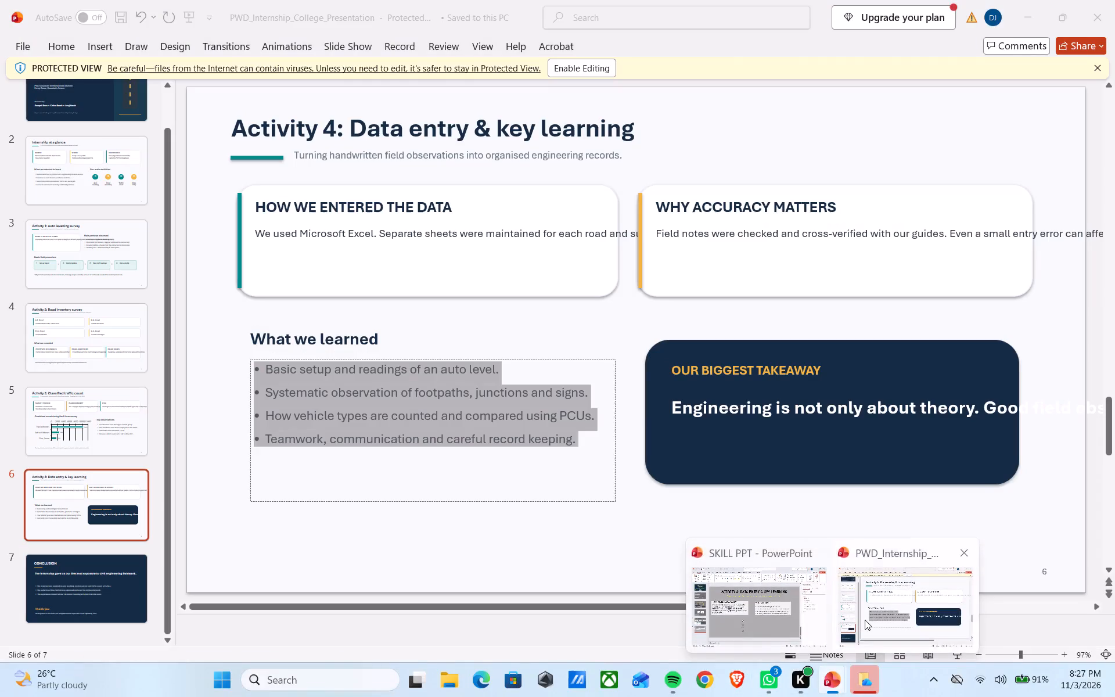
# Copy the full "Engineering is not only about theory" sentence under "OUR BIGGEST TAKEAWAY" on the source presentation's Activity 4 slide.
pyautogui.click(865, 620)
pyautogui.click(872, 413)
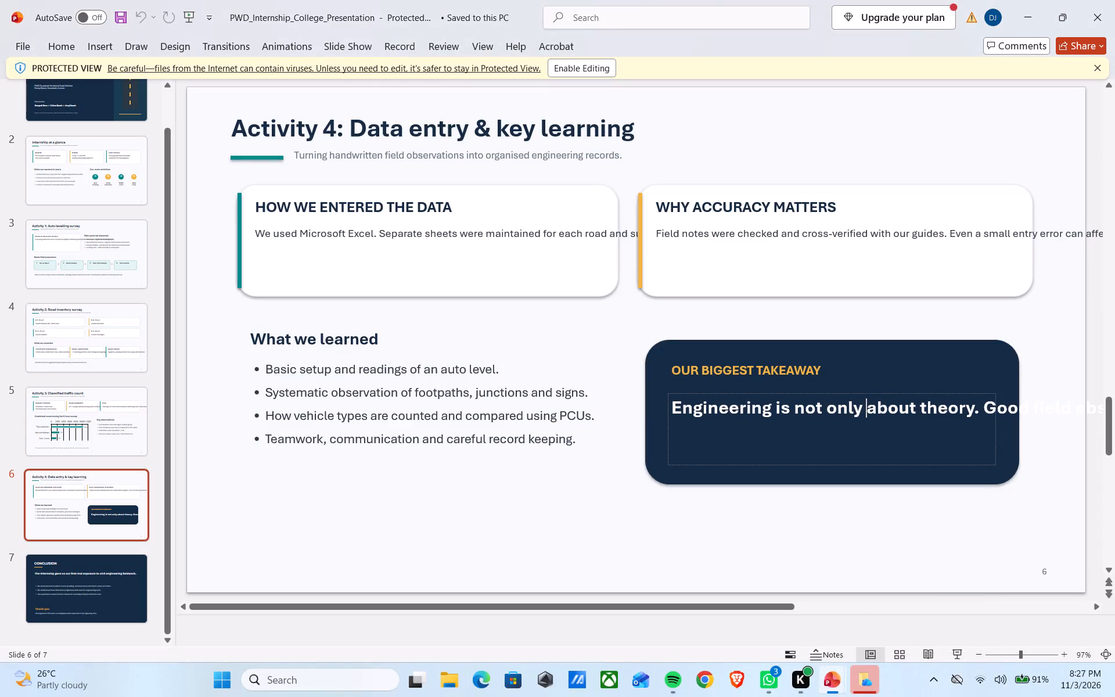
pyautogui.hotkey('ctrl', 'a')
pyautogui.hotkey('ctrl', 'c')
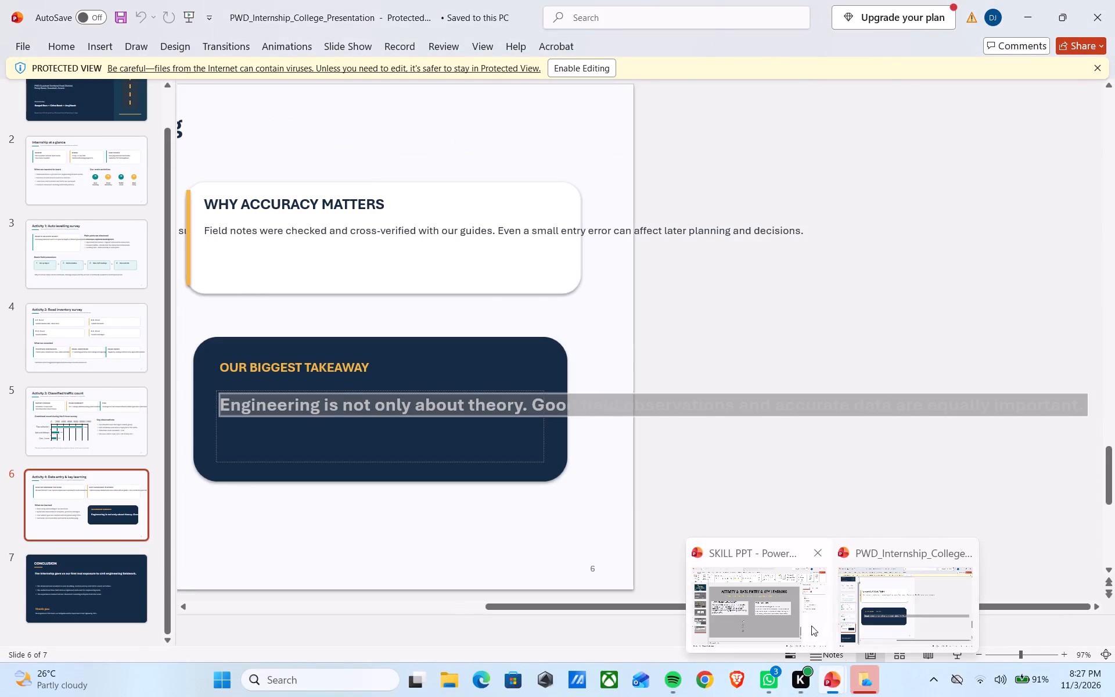
# Return to SKILL PPT, enter "OUR BIGGEST TAKEAWAY" in the new text box and paste the copied sentence below, separated by a blank line.
pyautogui.click(800, 621)
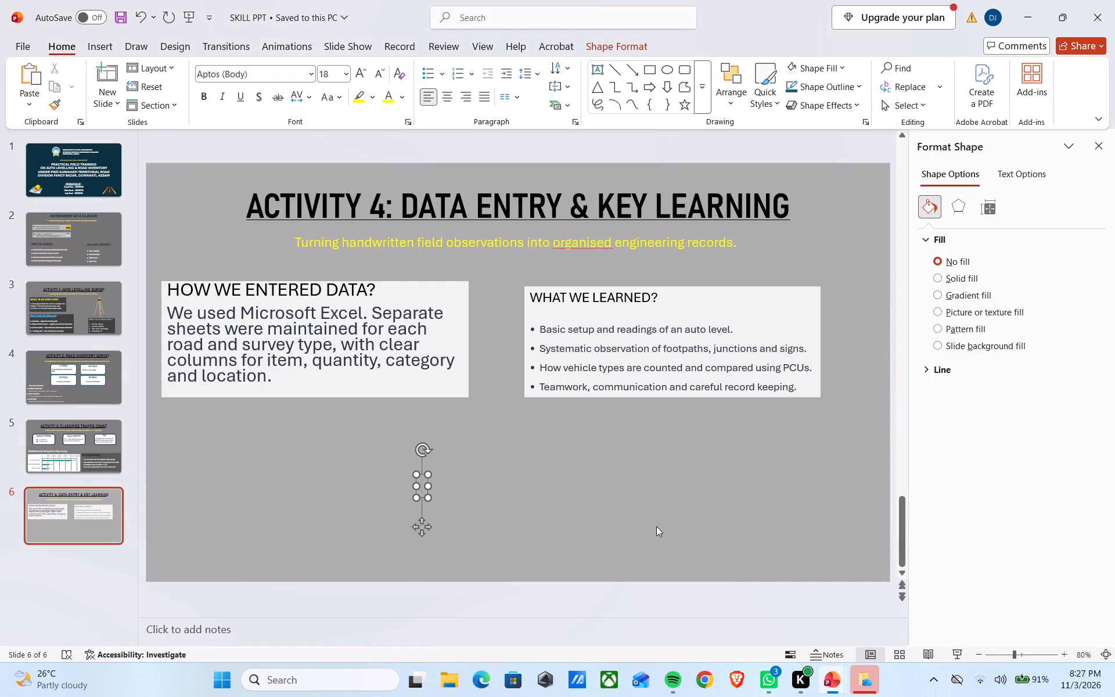
pyautogui.write('our')
pyautogui.press('space')
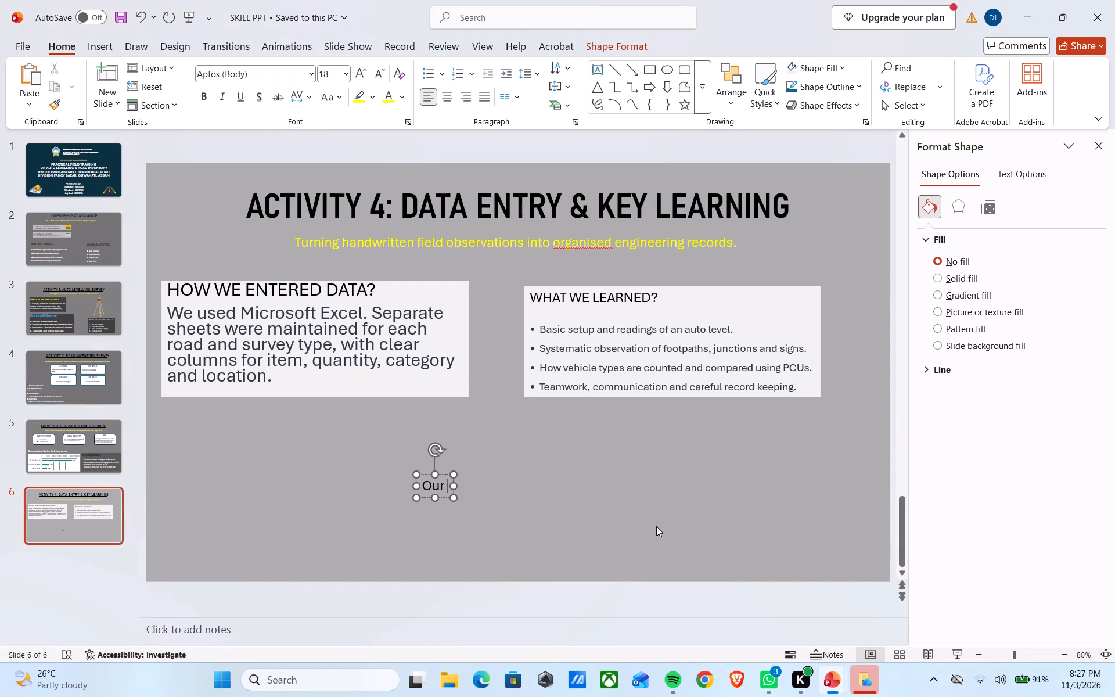
pyautogui.press('BackSpace')
pyautogui.press('BackSpace')
pyautogui.press('BackSpace')
pyautogui.press('BackSpace')
pyautogui.press('BackSpace')
pyautogui.press('BackSpace')
pyautogui.press('BackSpace')
pyautogui.press('BackSpace')
pyautogui.press('BackSpace')
pyautogui.press('BackSpace')
pyautogui.press('BackSpace')
pyautogui.press('BackSpace')
pyautogui.press('BackSpace')
pyautogui.press('BackSpace')
pyautogui.press('BackSpace')
pyautogui.press('BackSpace')
pyautogui.press('BackSpace')
pyautogui.press('BackSpace')
pyautogui.press('BackSpace')
pyautogui.write('OUR BIGGEST TAKEAWAY')
pyautogui.press('Return')
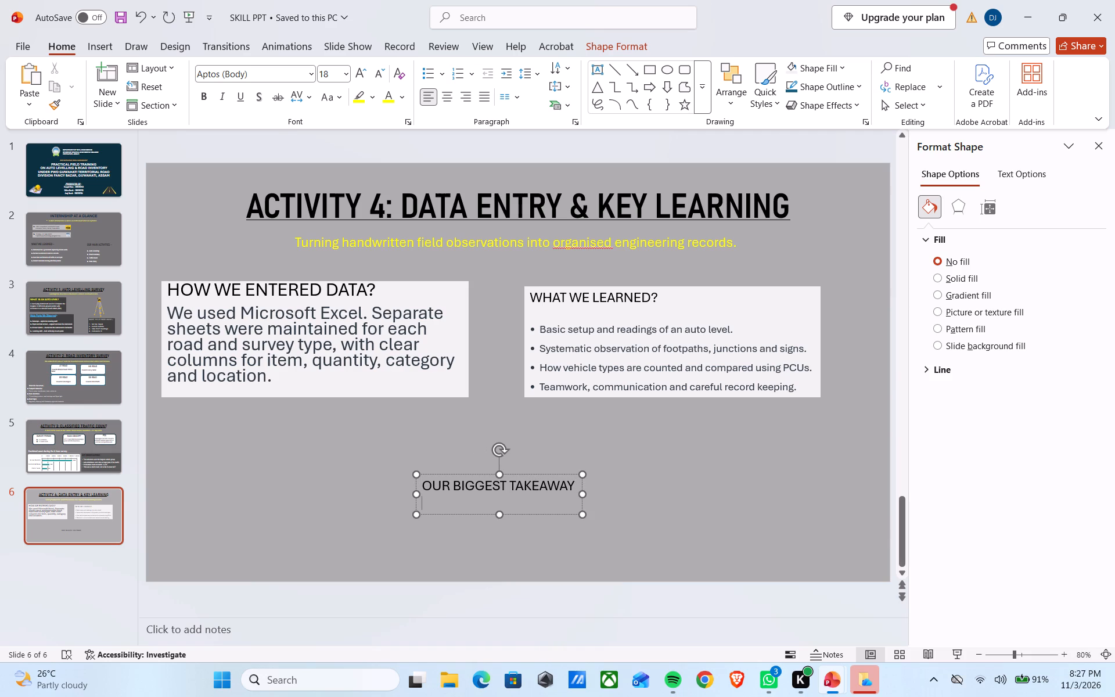
pyautogui.press('Return')
pyautogui.hotkey('shift', 'v')
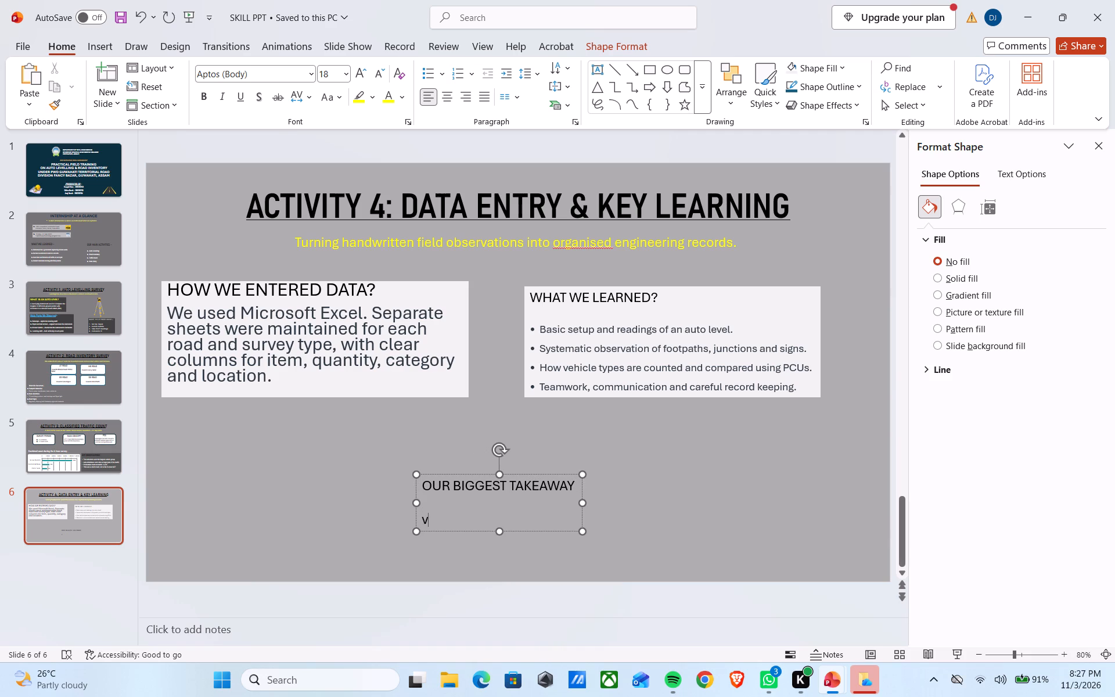
pyautogui.press('BackSpace')
pyautogui.hotkey('ctrl', 'v')
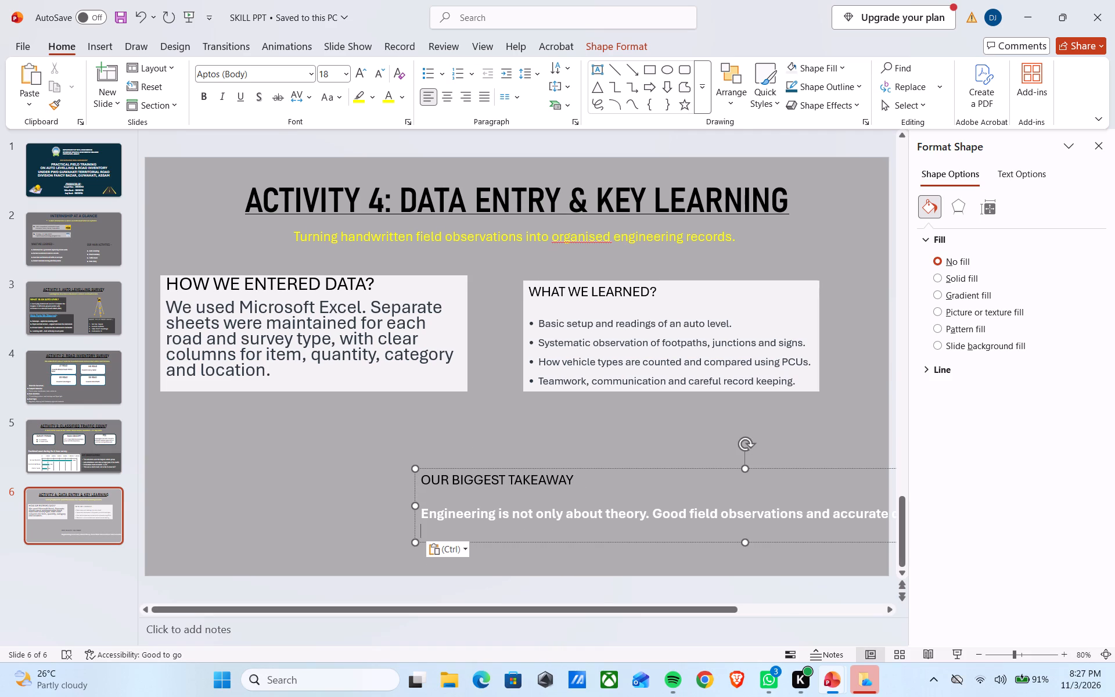
# Colour all text in the takeaway box black and move the box left so the whole sentence fits on the slide.
pyautogui.click(562, 520)
pyautogui.hotkey('ctrl', 'a')
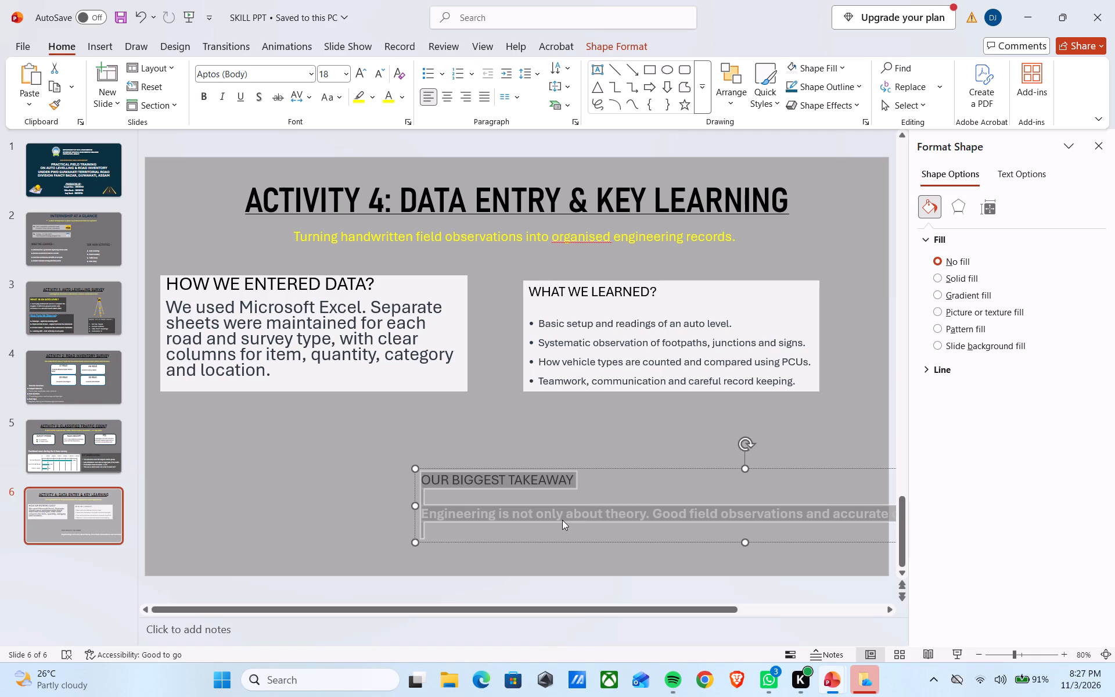
pyautogui.click(403, 99)
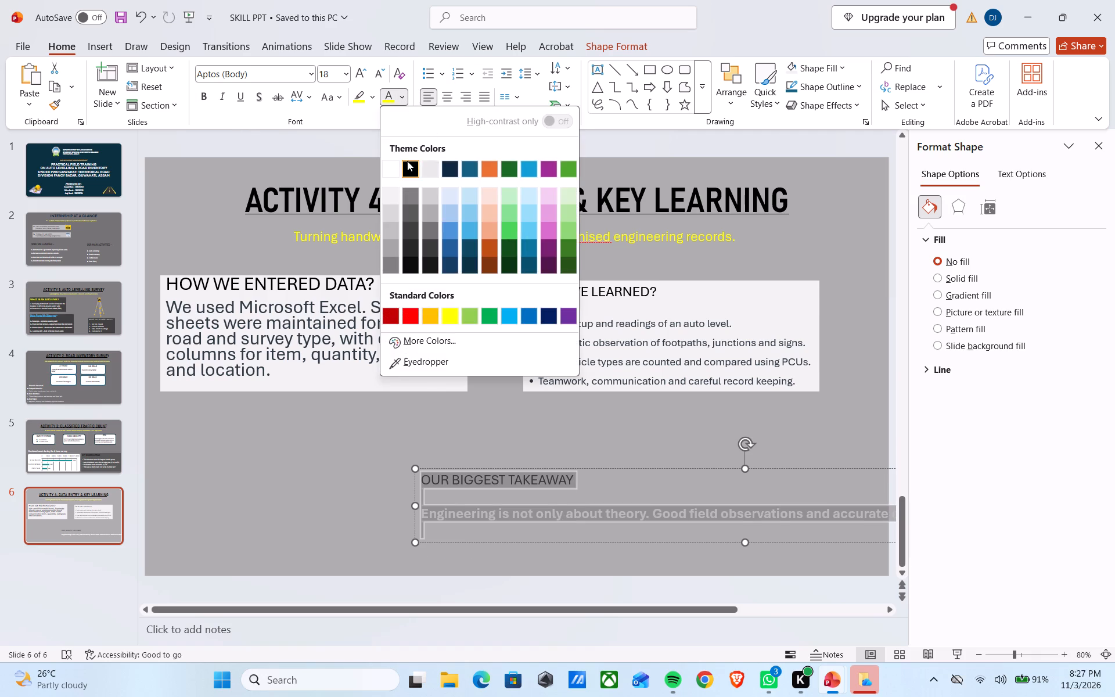
pyautogui.click(410, 162)
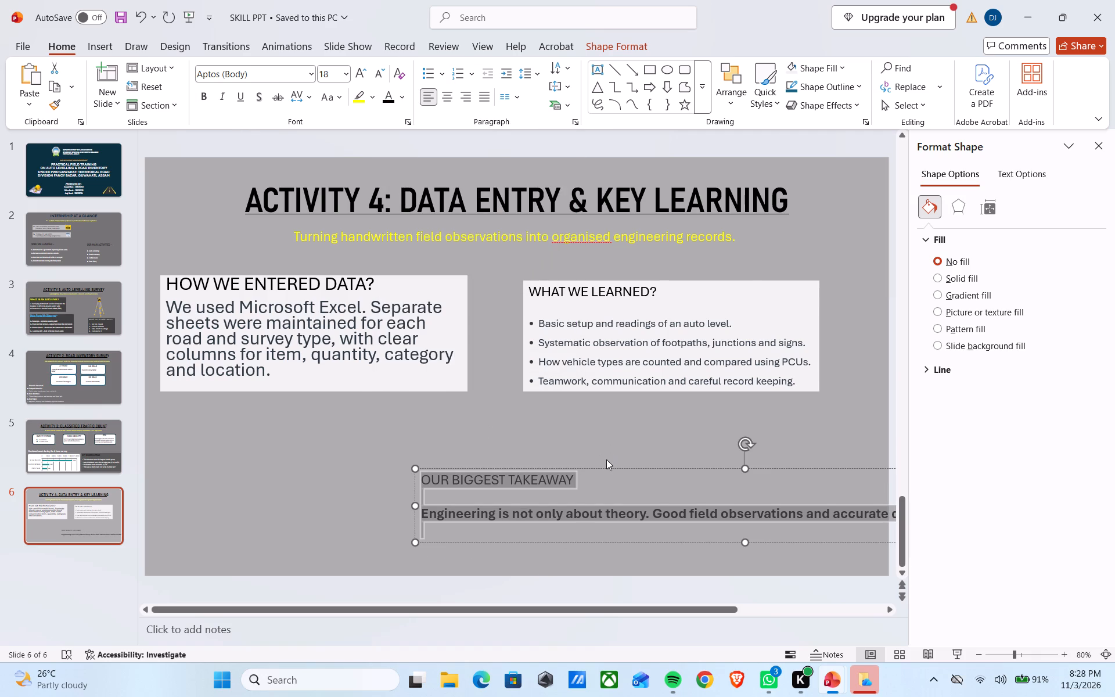
pyautogui.moveTo(607, 469); pyautogui.dragTo(407, 472)
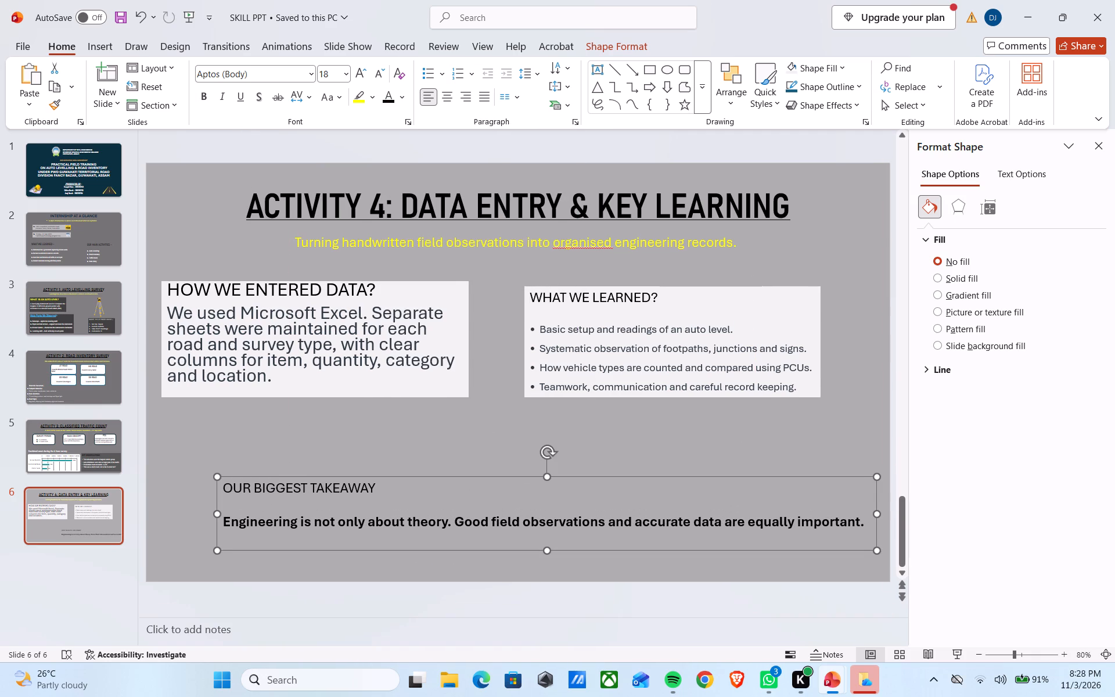
# Remove the bold from the takeaway sentence and set its font to Arial.
pyautogui.doubleClick(410, 527)
pyautogui.click(404, 524)
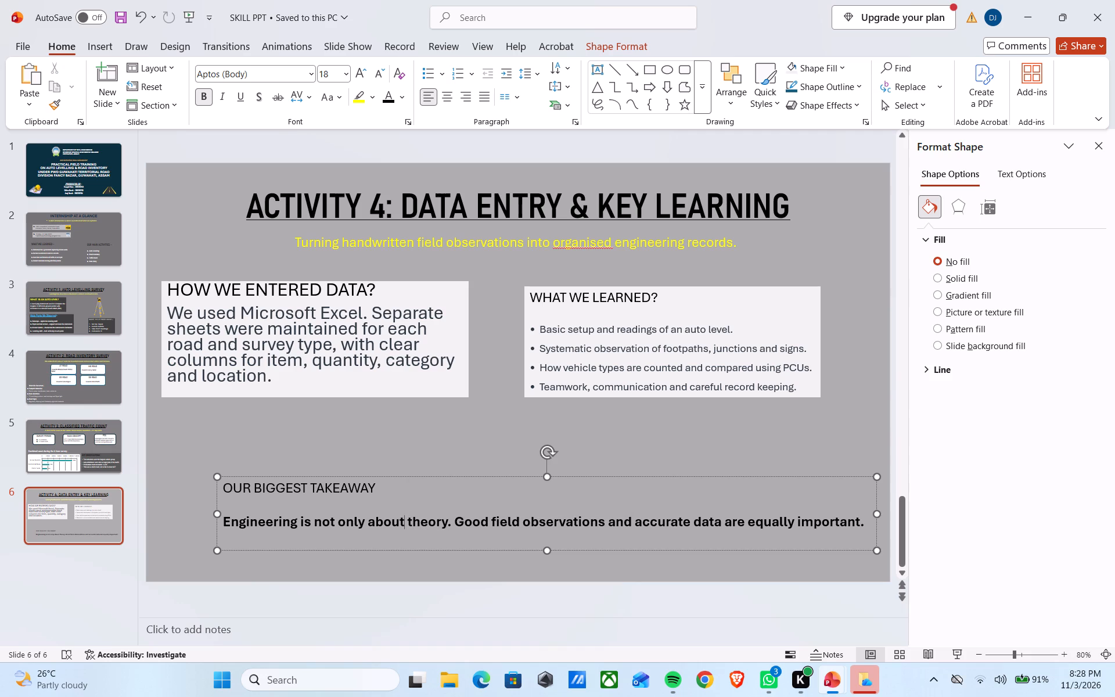
pyautogui.moveTo(239, 519); pyautogui.dragTo(919, 537)
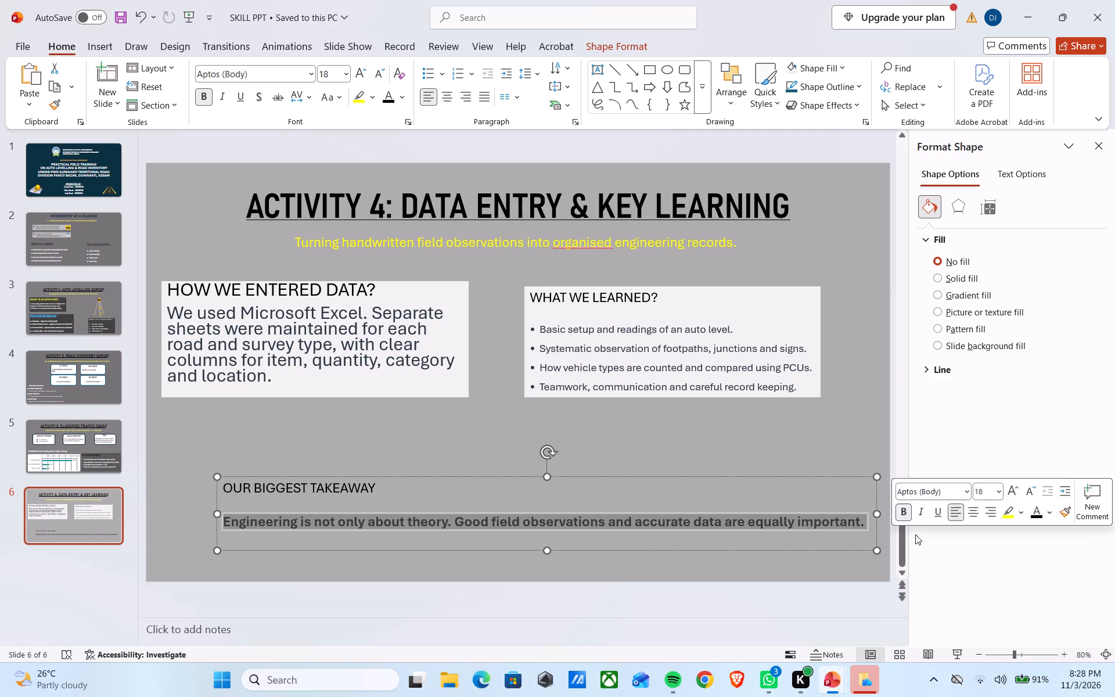
pyautogui.click(204, 96)
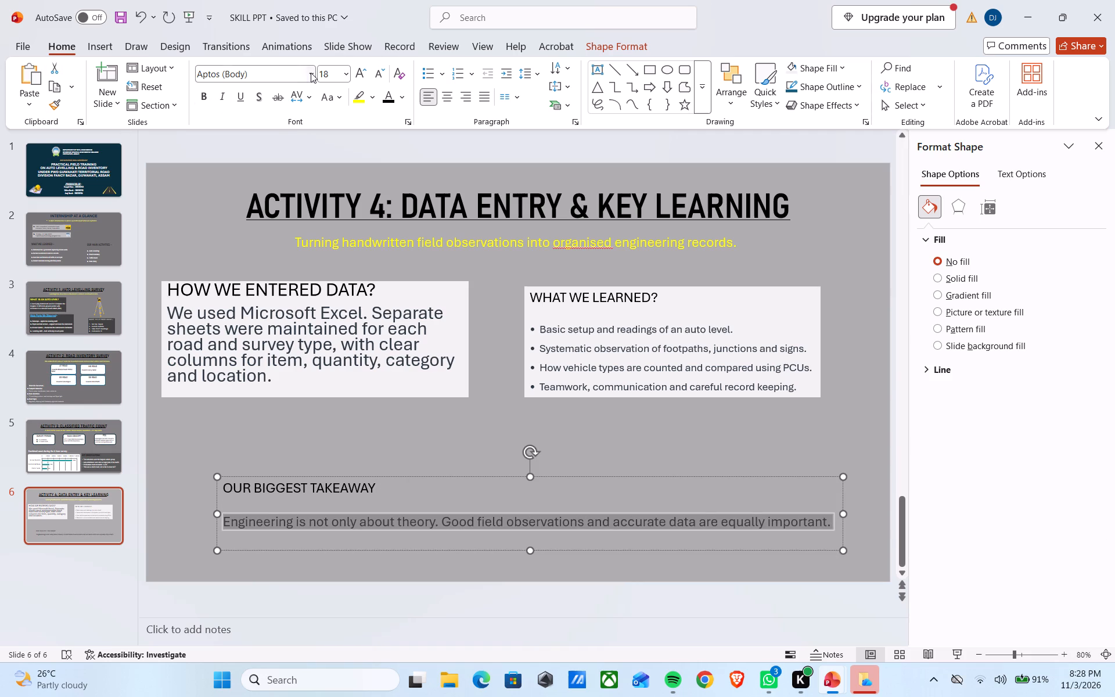
pyautogui.click(311, 73)
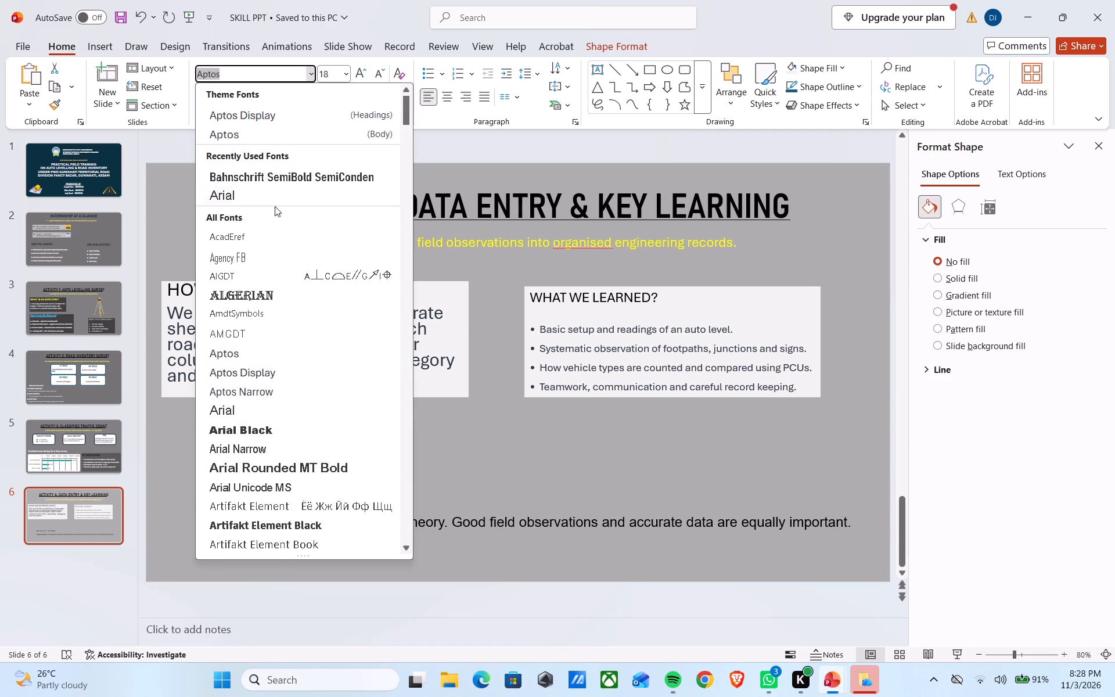
pyautogui.click(283, 200)
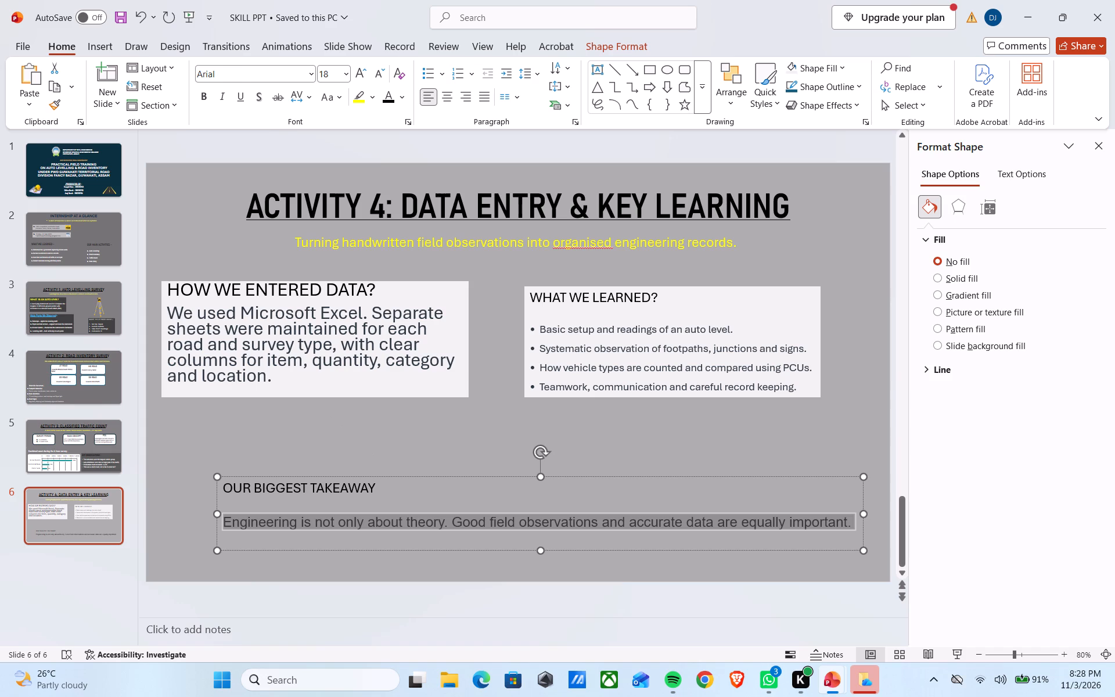
# Set the "OUR BIGGEST TAKEAWAY" heading to Arial Rounded MT Bold.
pyautogui.moveTo(393, 491); pyautogui.dragTo(181, 497)
pyautogui.click(305, 77)
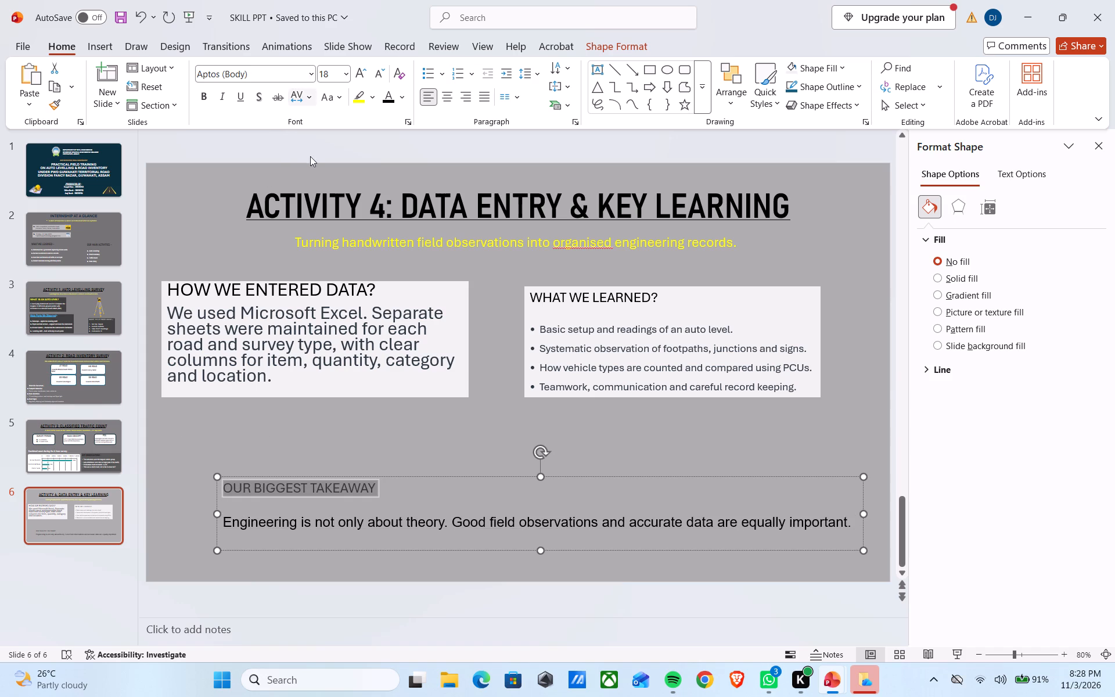
pyautogui.click(311, 73)
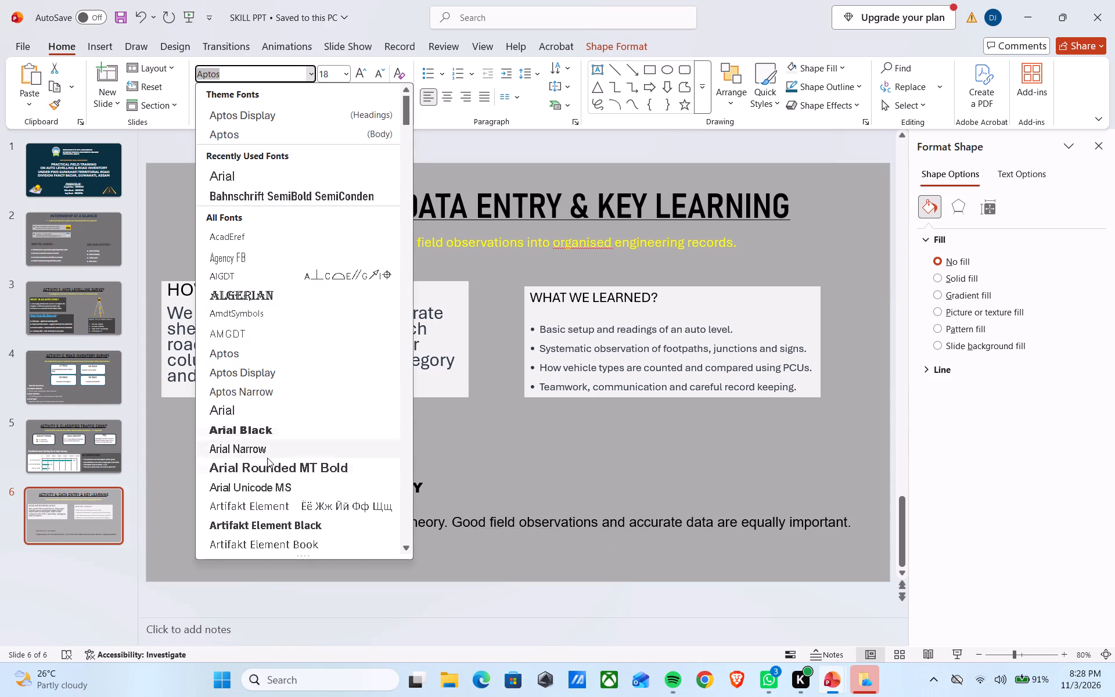
pyautogui.click(267, 468)
# Set the "HOW WE ENTERED DATA?" heading to Arial Rounded MT Bold.
pyautogui.click(330, 305)
pyautogui.moveTo(389, 284); pyautogui.dragTo(346, 287)
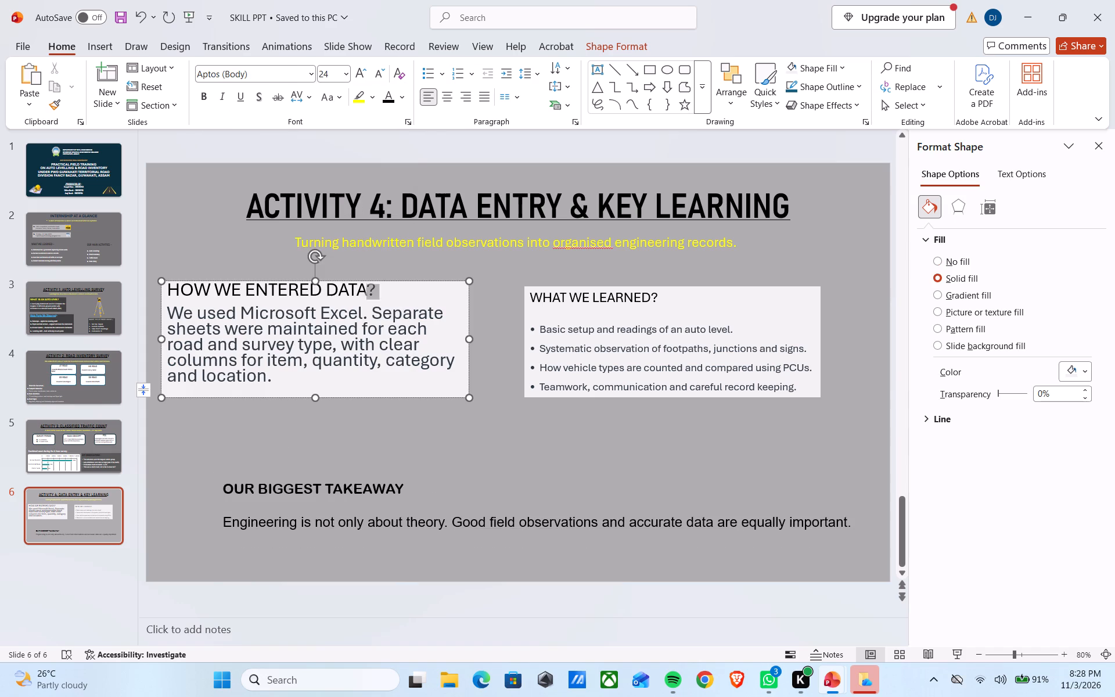
pyautogui.moveTo(346, 287); pyautogui.dragTo(189, 289)
pyautogui.click(307, 74)
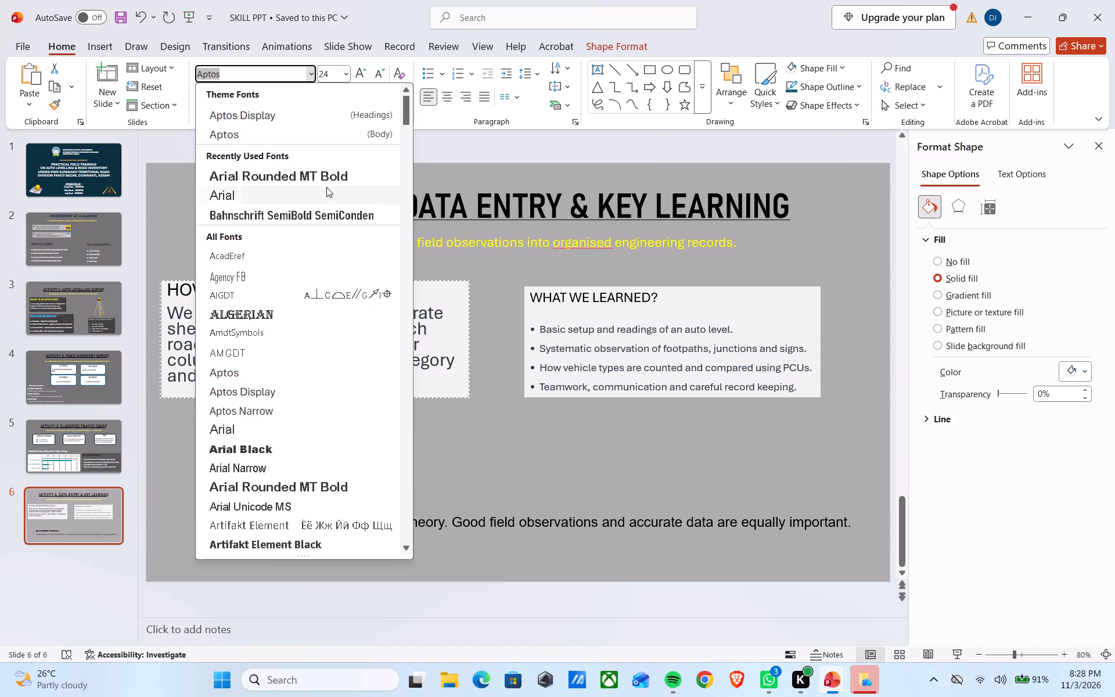
pyautogui.click(328, 185)
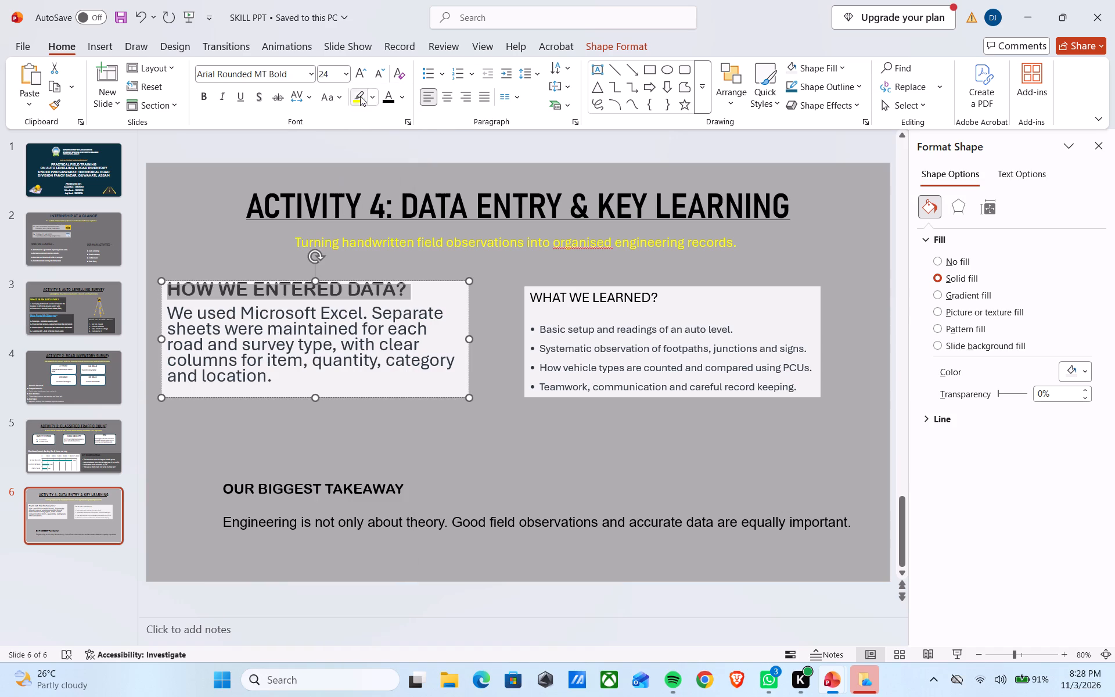
# Set the "WHAT WE LEARNED?" heading to Arial Rounded MT Bold.
pyautogui.click(592, 302)
pyautogui.moveTo(650, 297); pyautogui.dragTo(550, 296)
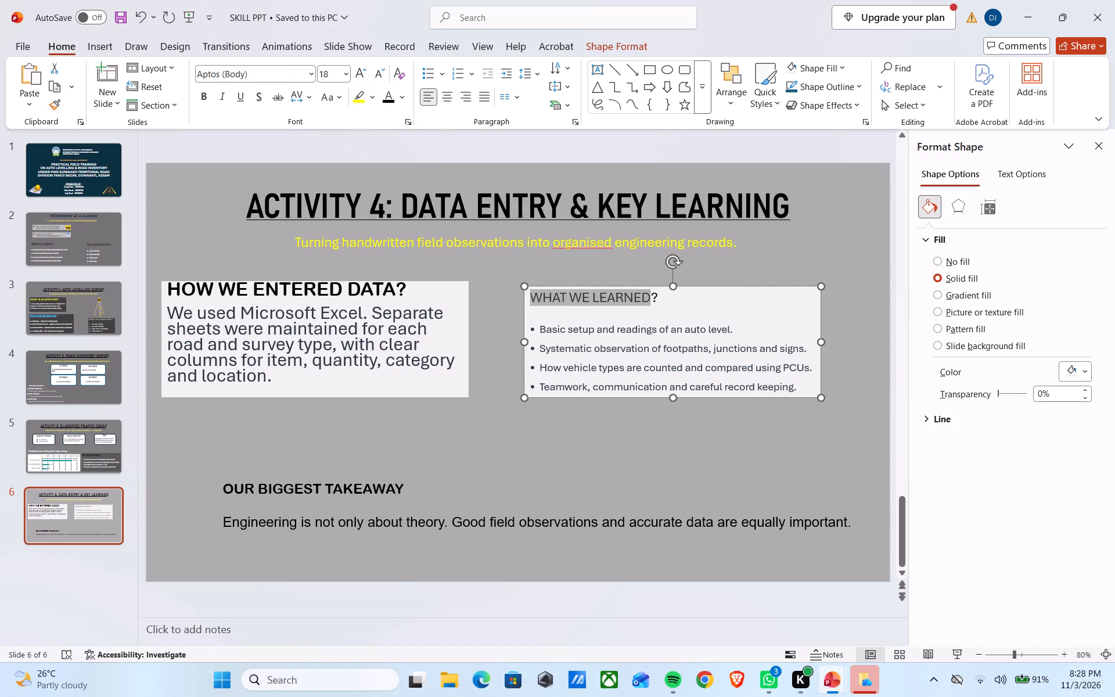
pyautogui.moveTo(550, 296); pyautogui.dragTo(527, 300)
pyautogui.click(643, 296)
pyautogui.moveTo(667, 307); pyautogui.dragTo(540, 301)
pyautogui.click(315, 72)
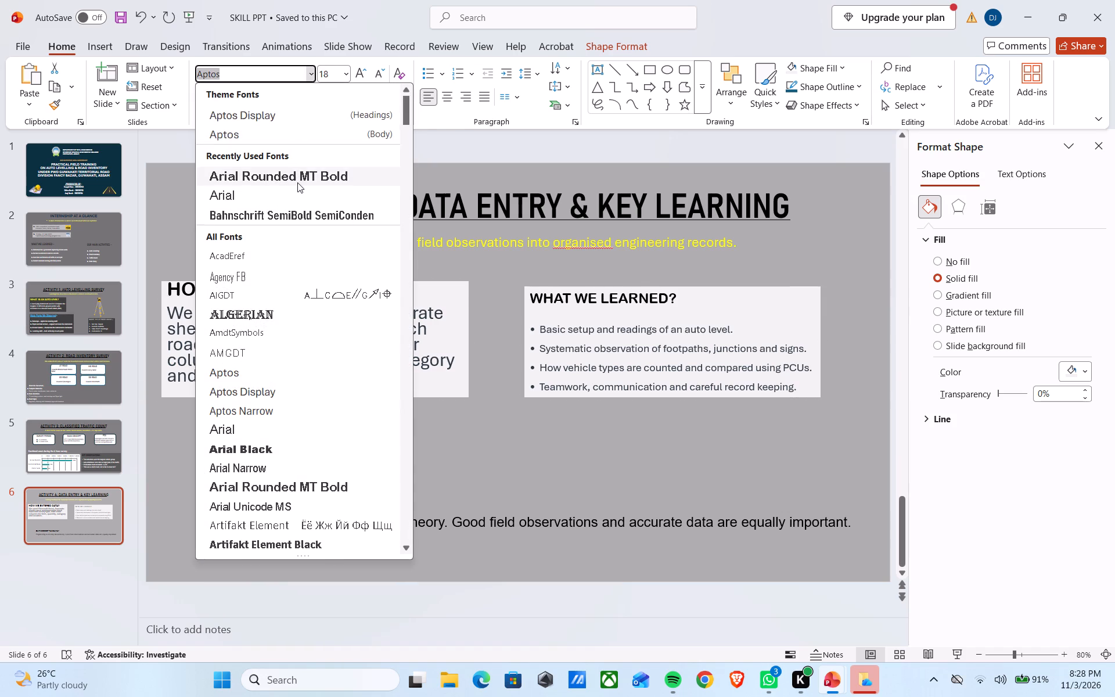
pyautogui.click(297, 182)
# Set the paragraph under "HOW WE ENTERED DATA?" to Arial and reduce its font size to one step below 20.
pyautogui.click(359, 326)
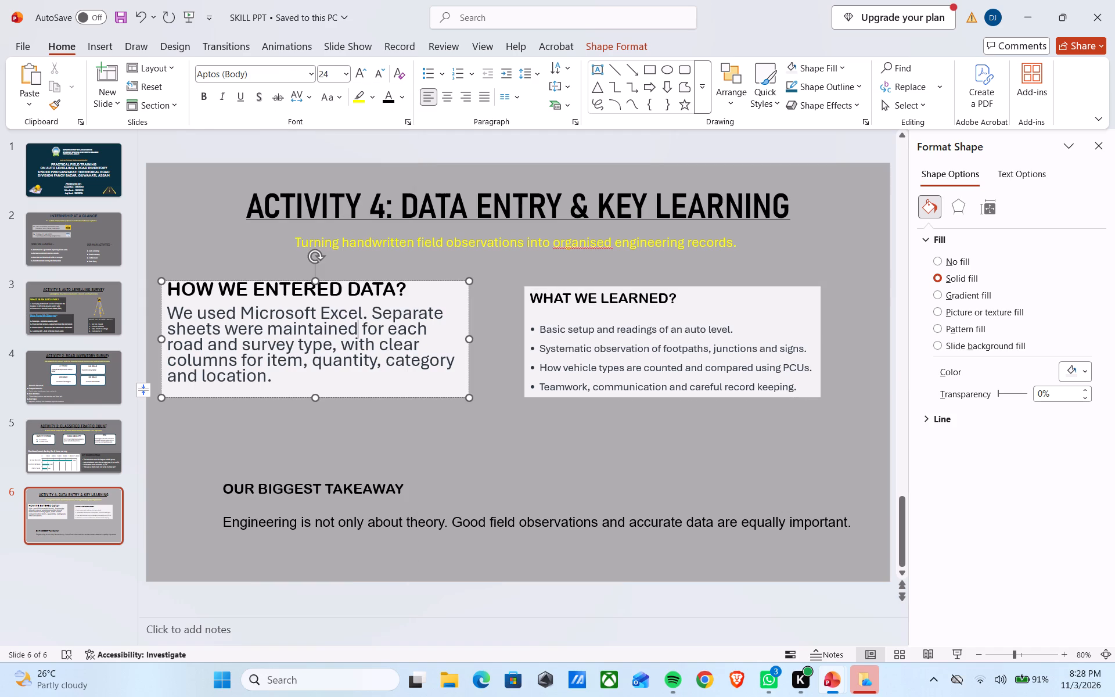
pyautogui.moveTo(179, 308); pyautogui.dragTo(326, 374)
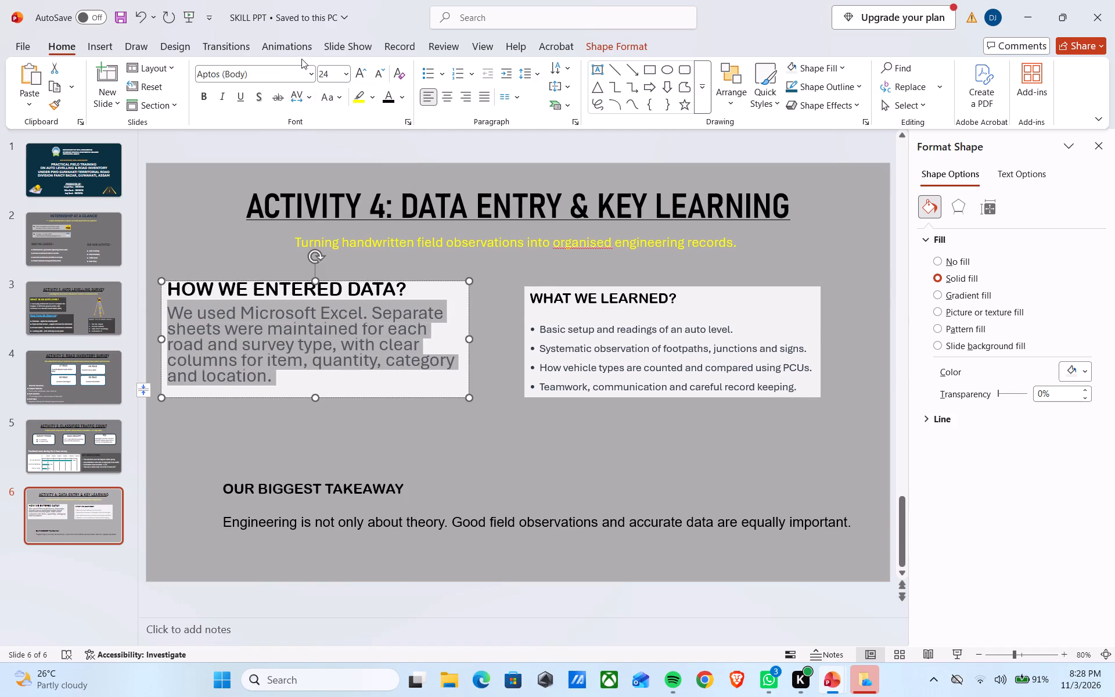
pyautogui.click(311, 69)
pyautogui.click(292, 200)
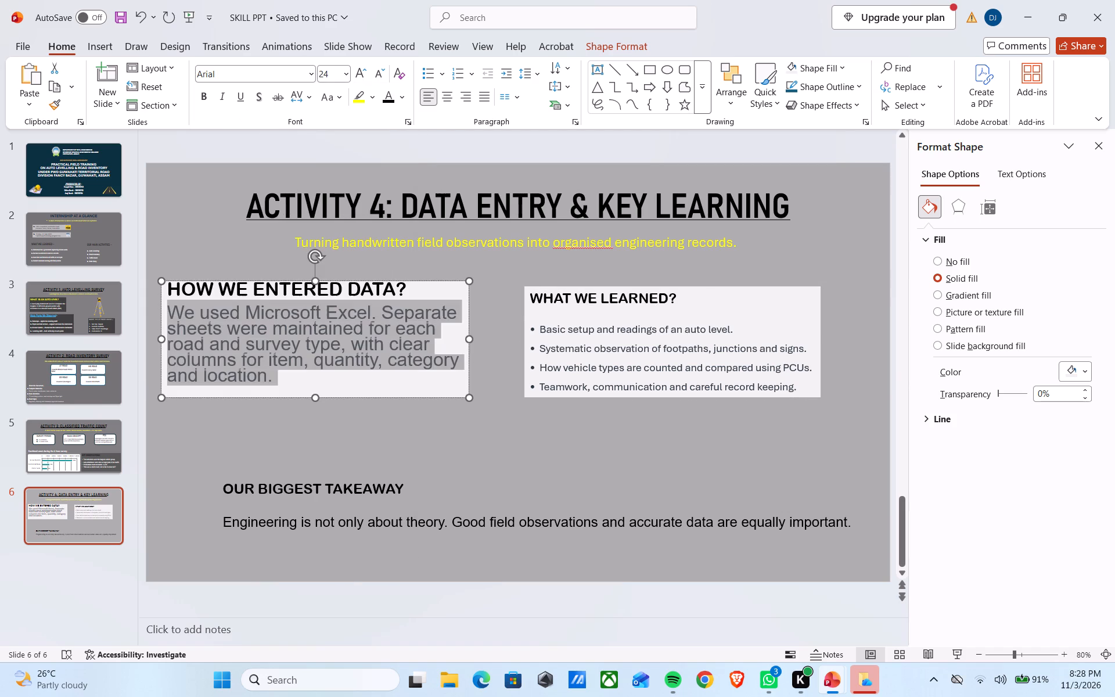
pyautogui.click(374, 78)
pyautogui.click(374, 78)
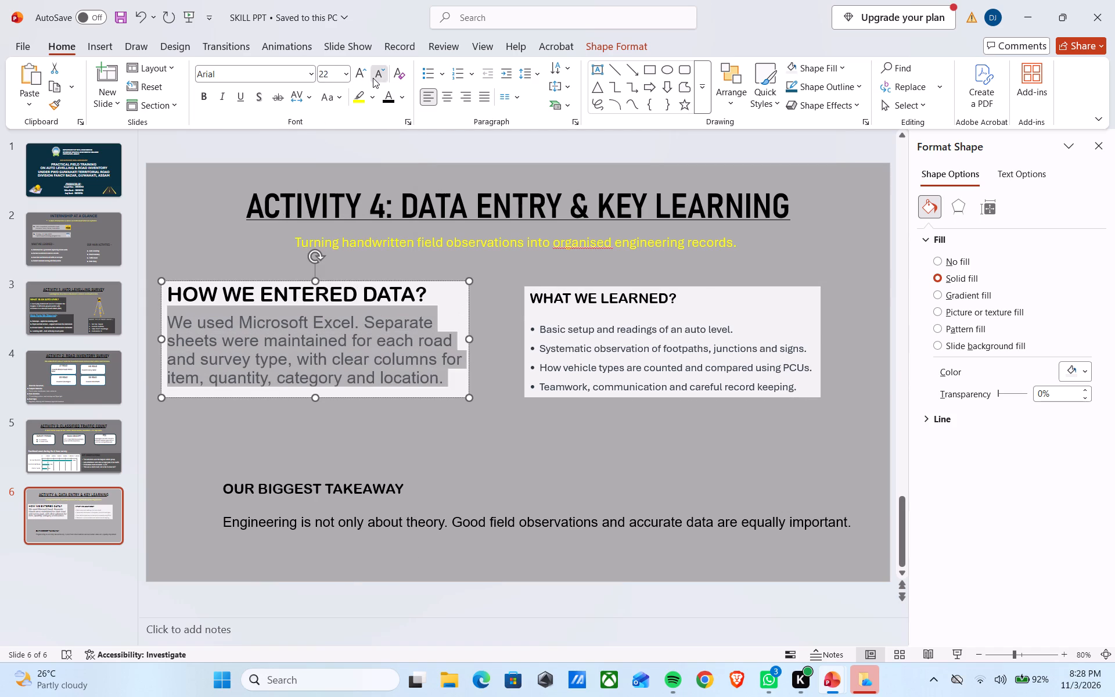
pyautogui.click(375, 76)
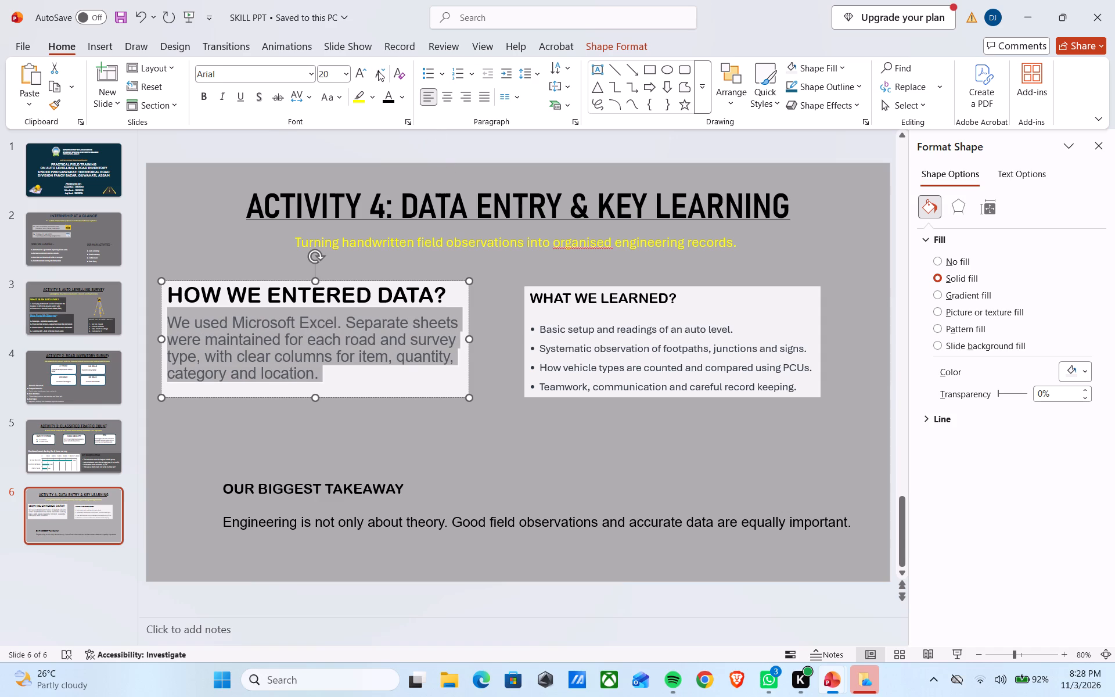
pyautogui.click(378, 71)
# Try font size 18 on the four bullets under "WHAT WE LEARNED?" and set them to Arial.
pyautogui.moveTo(541, 327); pyautogui.dragTo(678, 390)
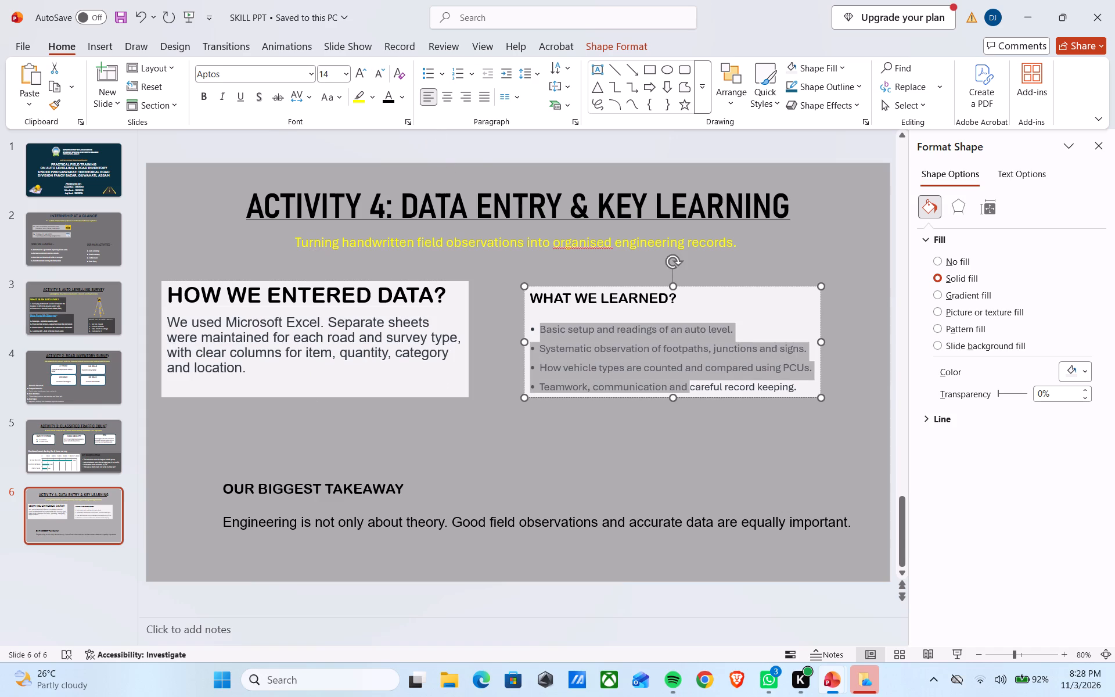
pyautogui.moveTo(678, 390); pyautogui.dragTo(772, 391)
pyautogui.moveTo(639, 343); pyautogui.dragTo(652, 343)
pyautogui.moveTo(735, 329); pyautogui.dragTo(592, 365)
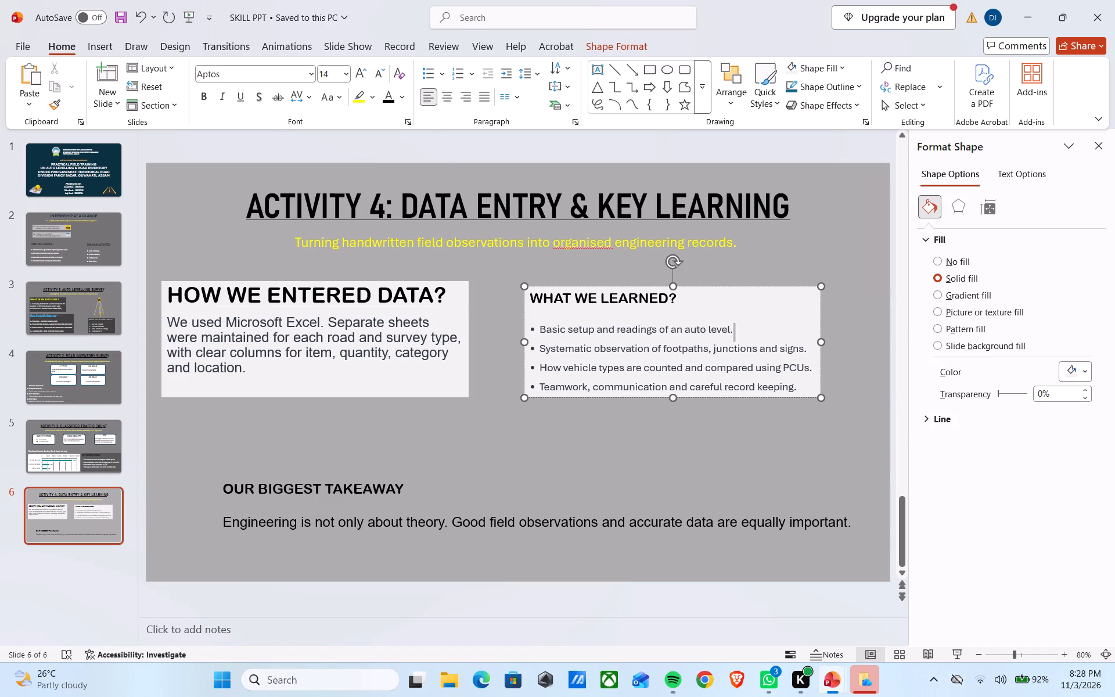
pyautogui.moveTo(592, 365); pyautogui.dragTo(481, 447)
pyautogui.click(540, 324)
pyautogui.moveTo(541, 310); pyautogui.dragTo(840, 417)
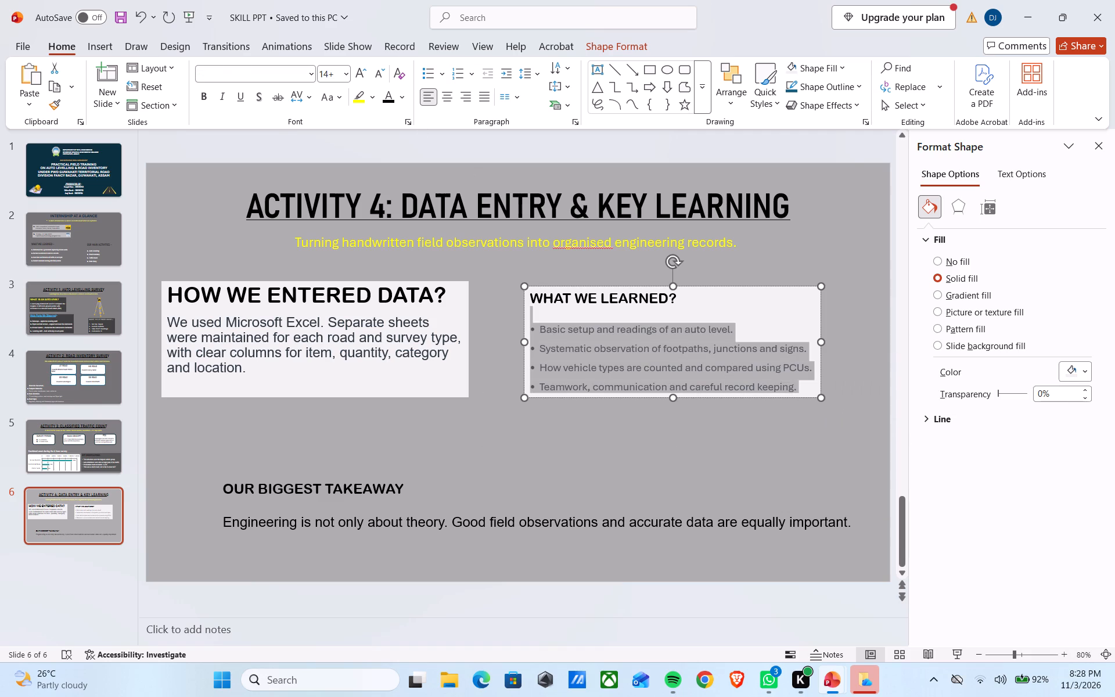
pyautogui.click(346, 70)
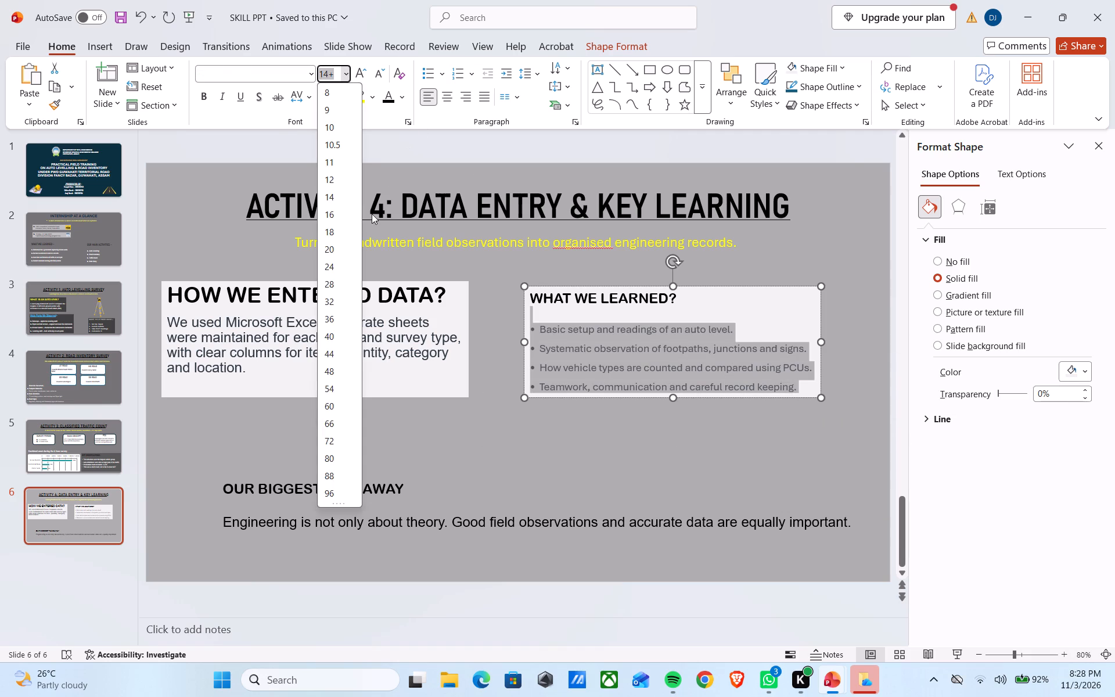
pyautogui.click(348, 231)
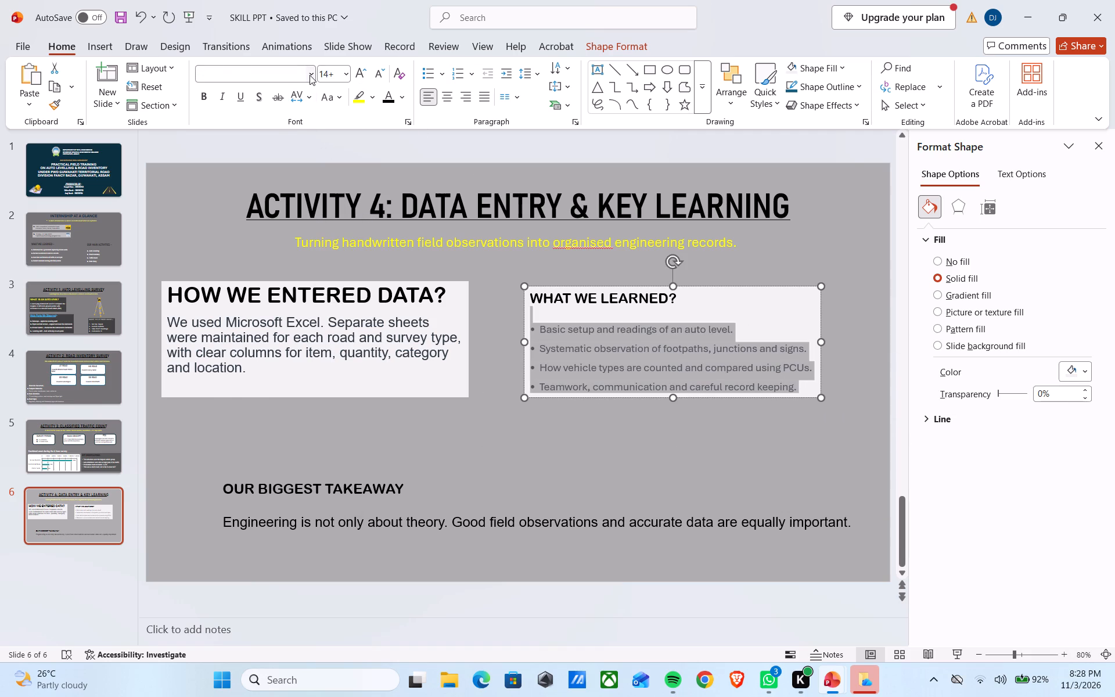
pyautogui.click(310, 75)
pyautogui.click(290, 171)
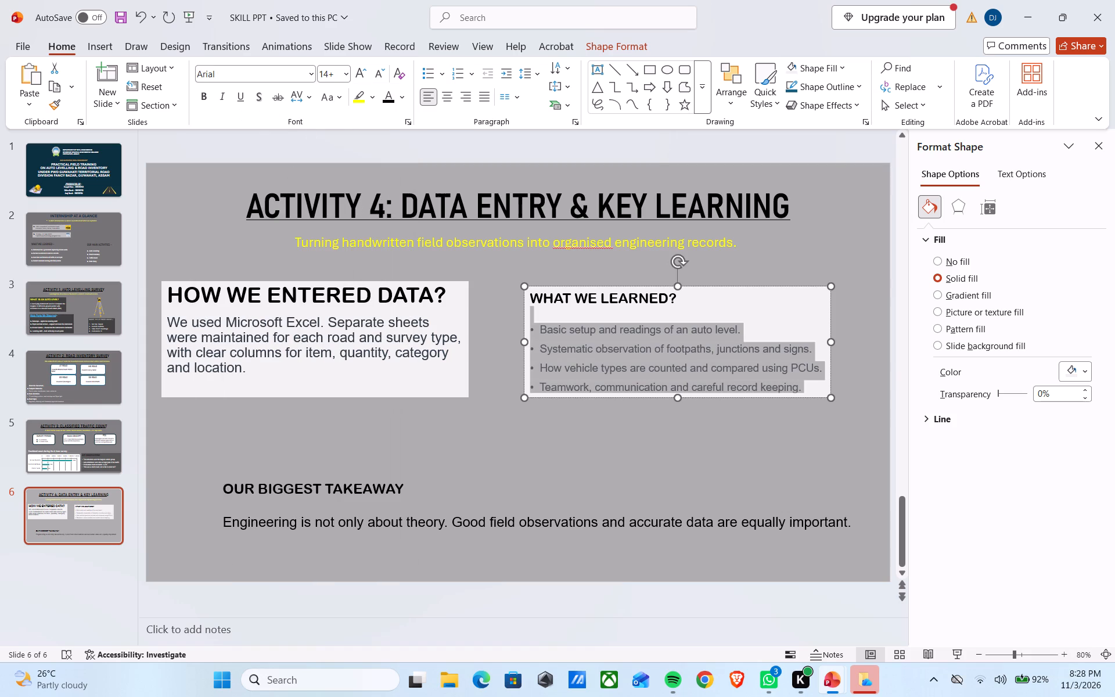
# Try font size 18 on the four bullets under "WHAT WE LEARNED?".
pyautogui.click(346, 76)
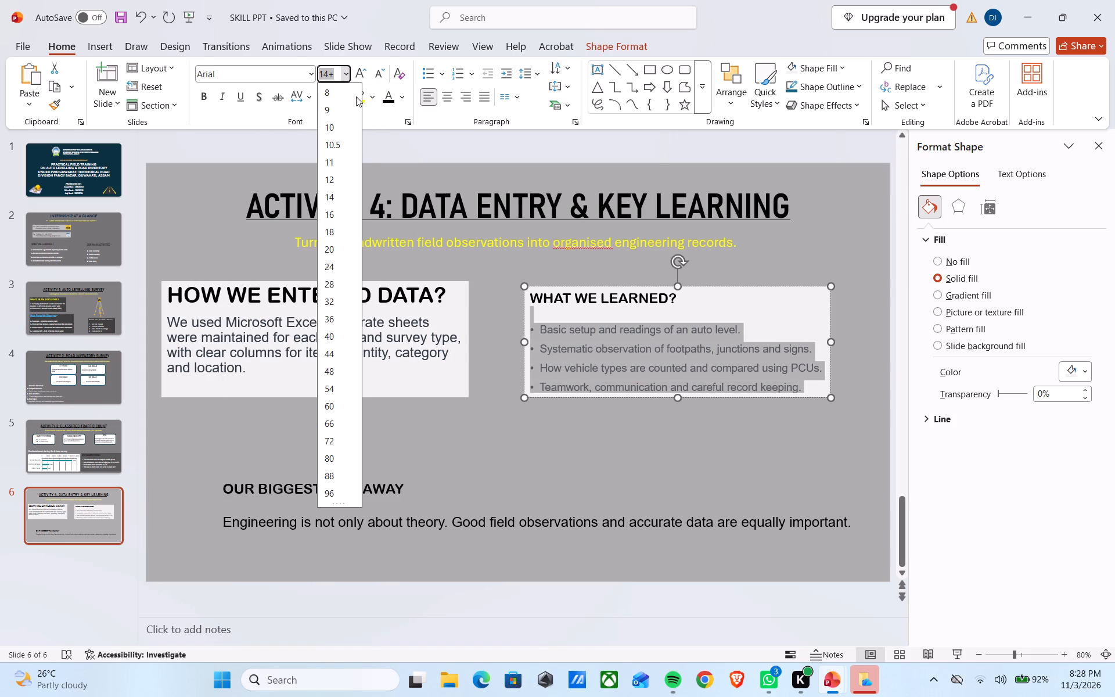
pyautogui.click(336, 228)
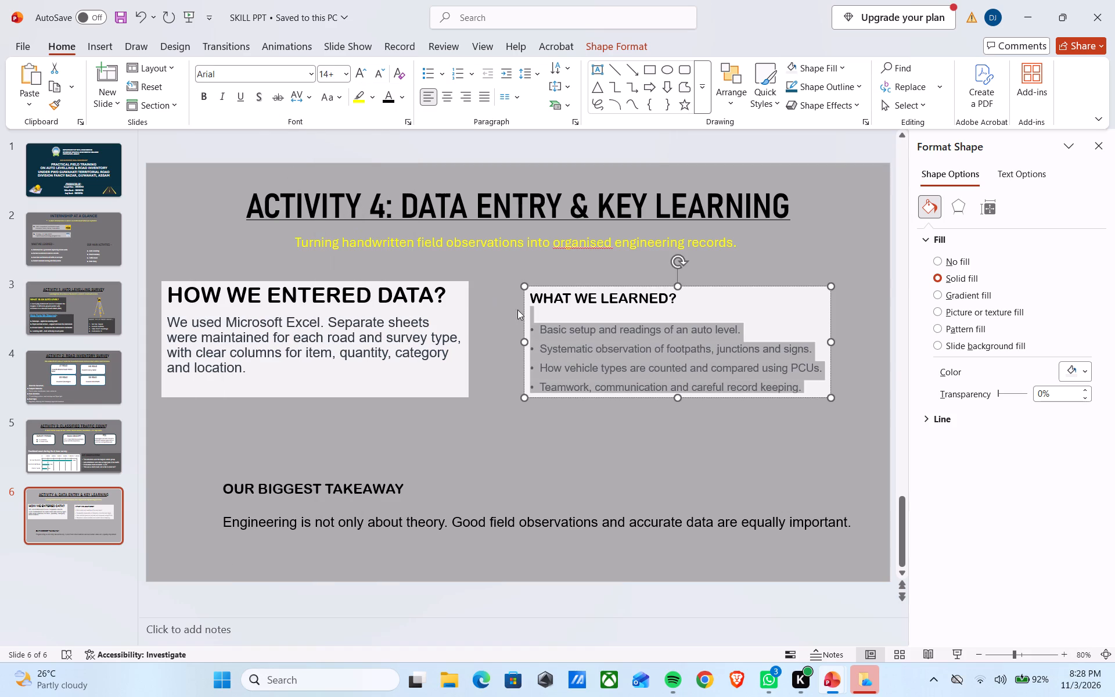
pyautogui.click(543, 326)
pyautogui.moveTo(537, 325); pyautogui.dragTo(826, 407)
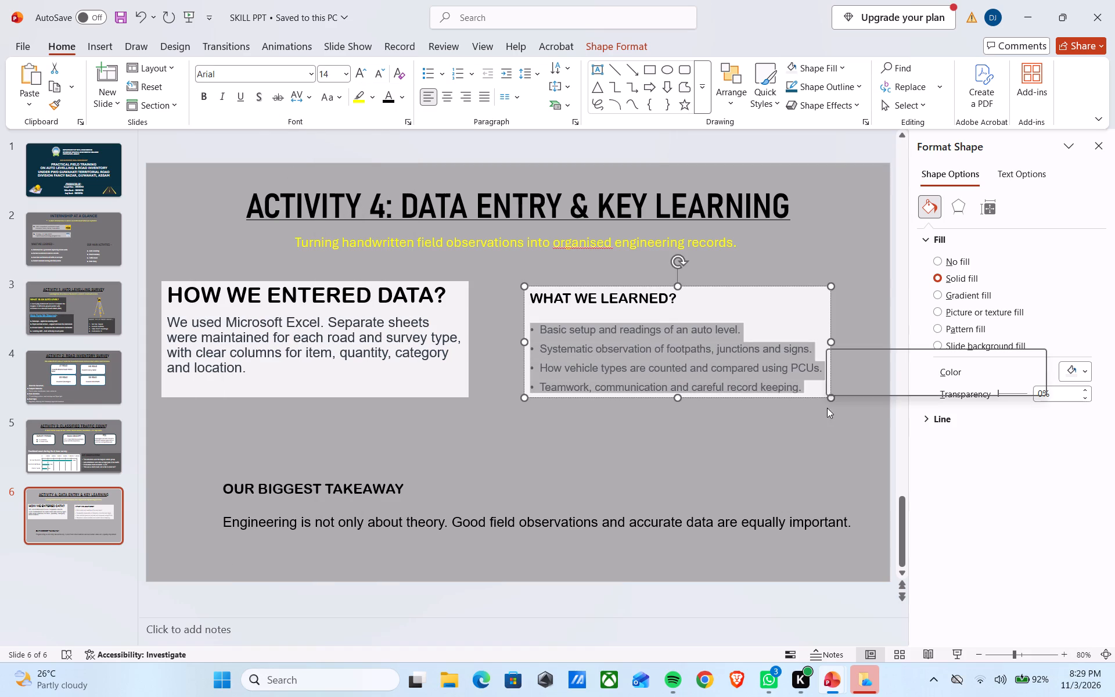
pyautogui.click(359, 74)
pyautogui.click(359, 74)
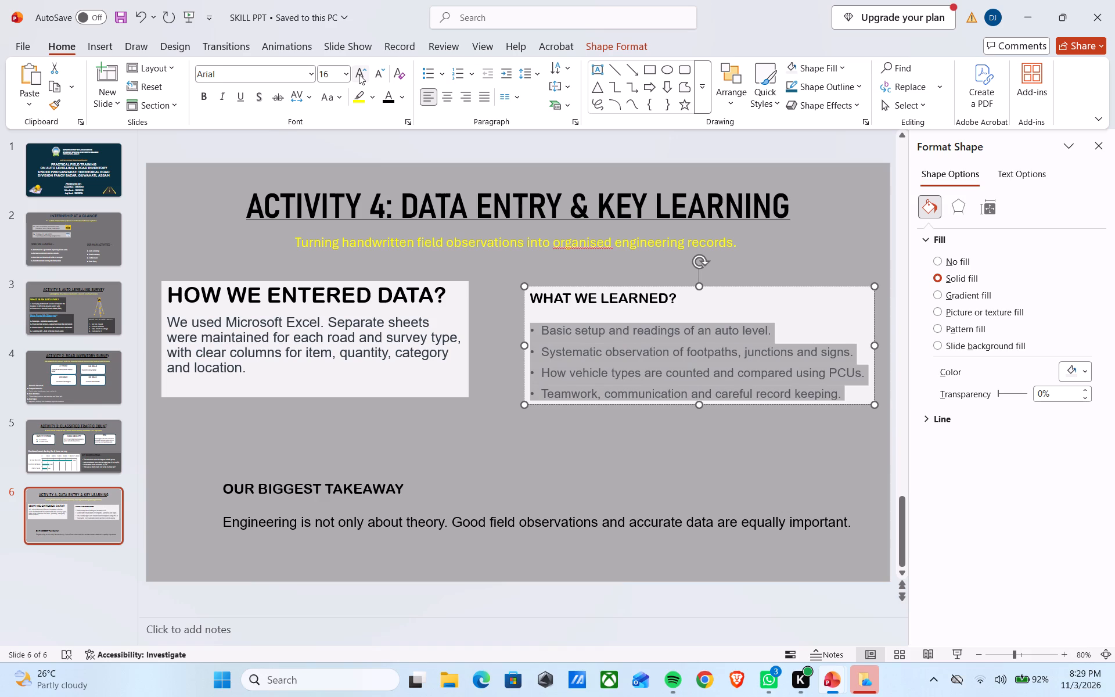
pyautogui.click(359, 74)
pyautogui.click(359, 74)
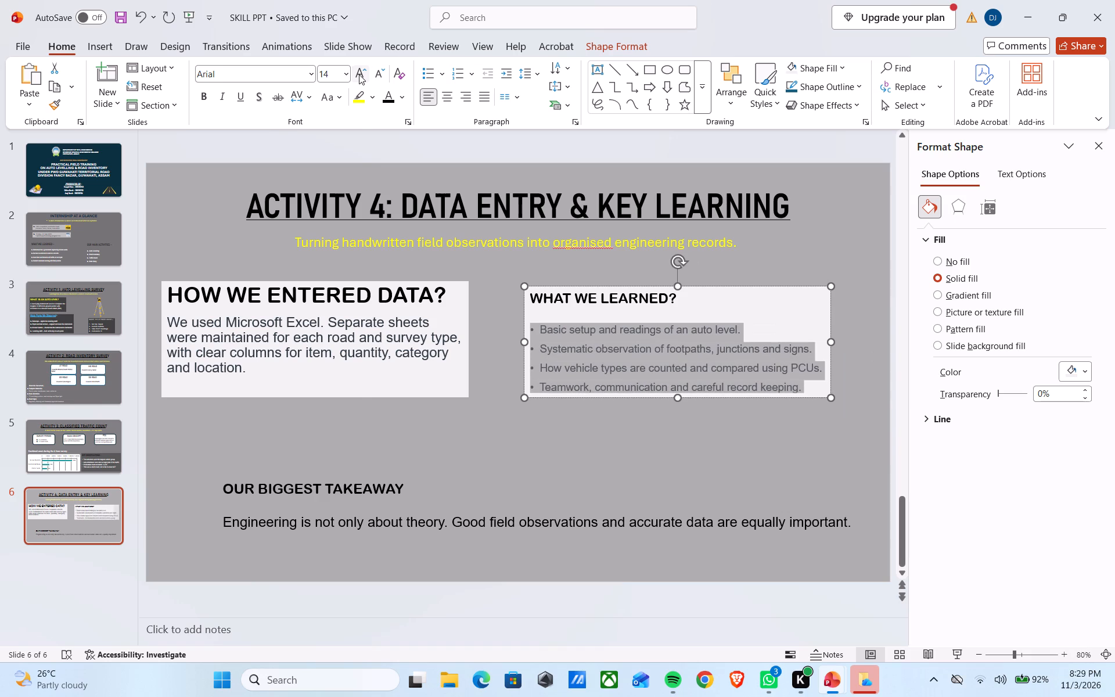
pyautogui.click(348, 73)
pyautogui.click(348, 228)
# Widen the "WHAT WE LEARNED?" text box slightly towards the slide's right edge.
pyautogui.moveTo(833, 396); pyautogui.dragTo(871, 448)
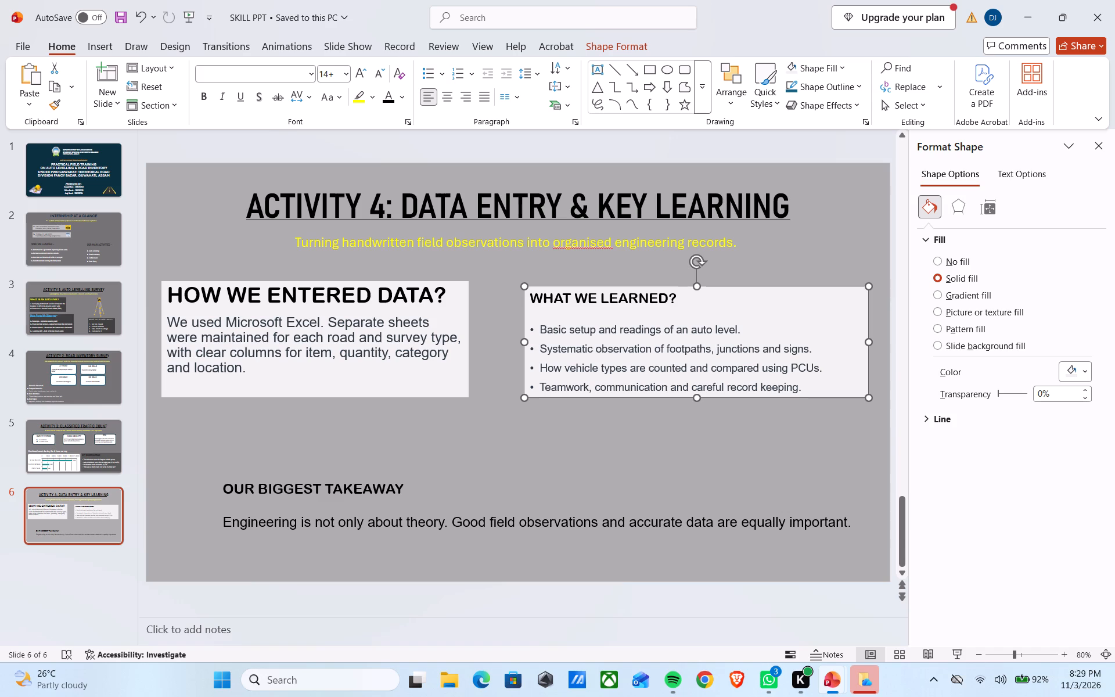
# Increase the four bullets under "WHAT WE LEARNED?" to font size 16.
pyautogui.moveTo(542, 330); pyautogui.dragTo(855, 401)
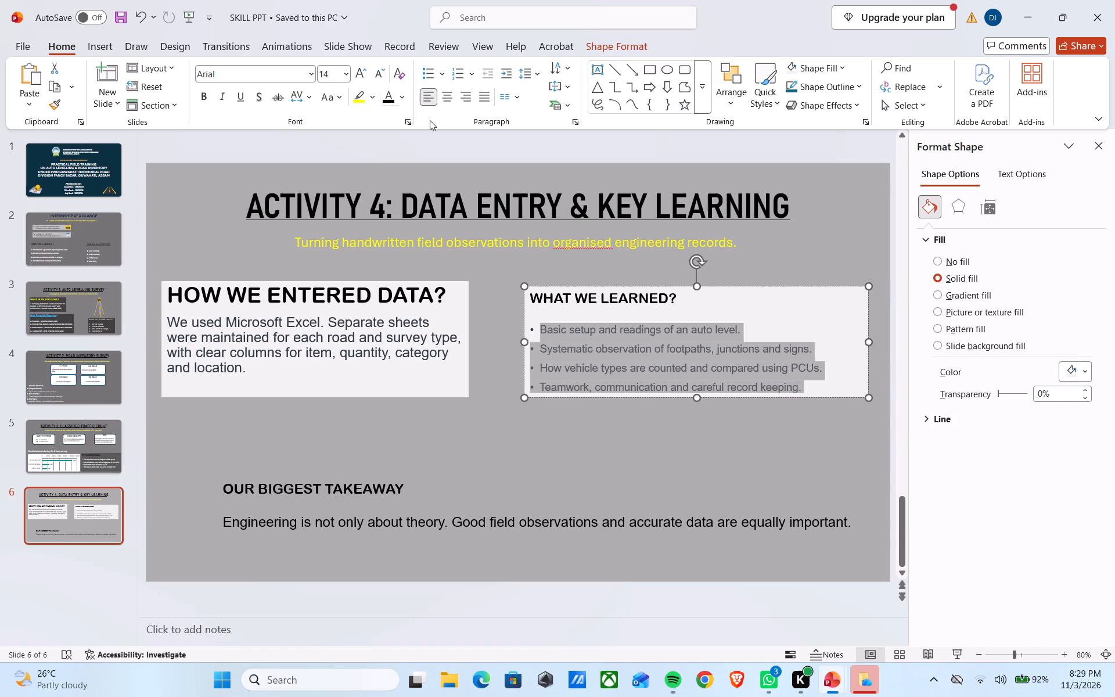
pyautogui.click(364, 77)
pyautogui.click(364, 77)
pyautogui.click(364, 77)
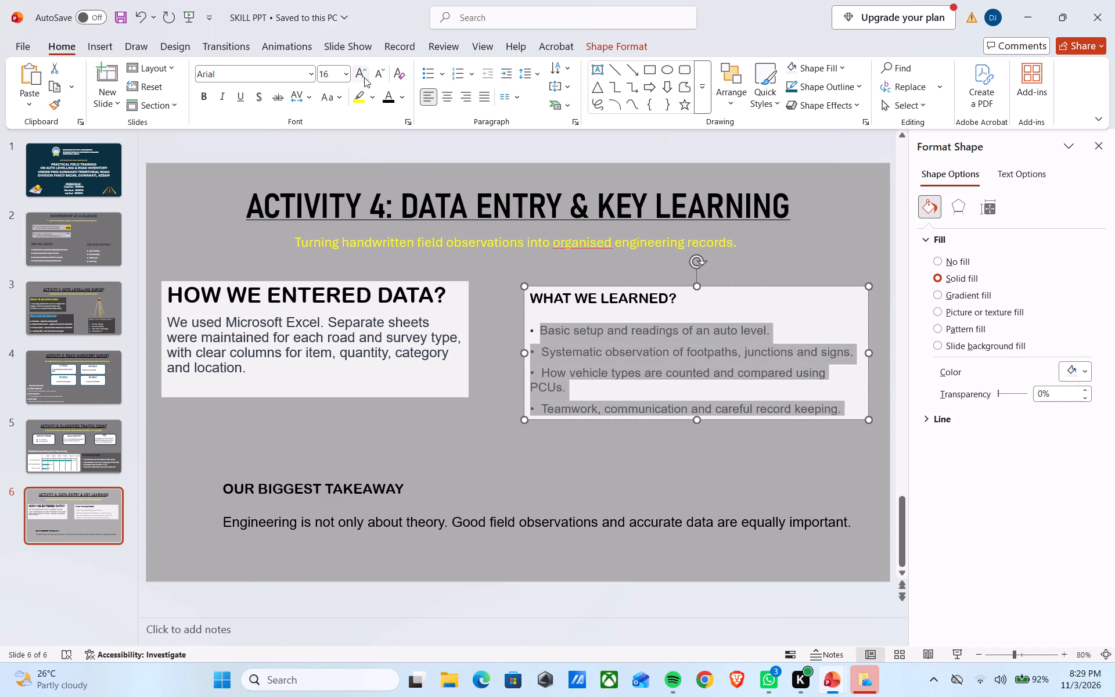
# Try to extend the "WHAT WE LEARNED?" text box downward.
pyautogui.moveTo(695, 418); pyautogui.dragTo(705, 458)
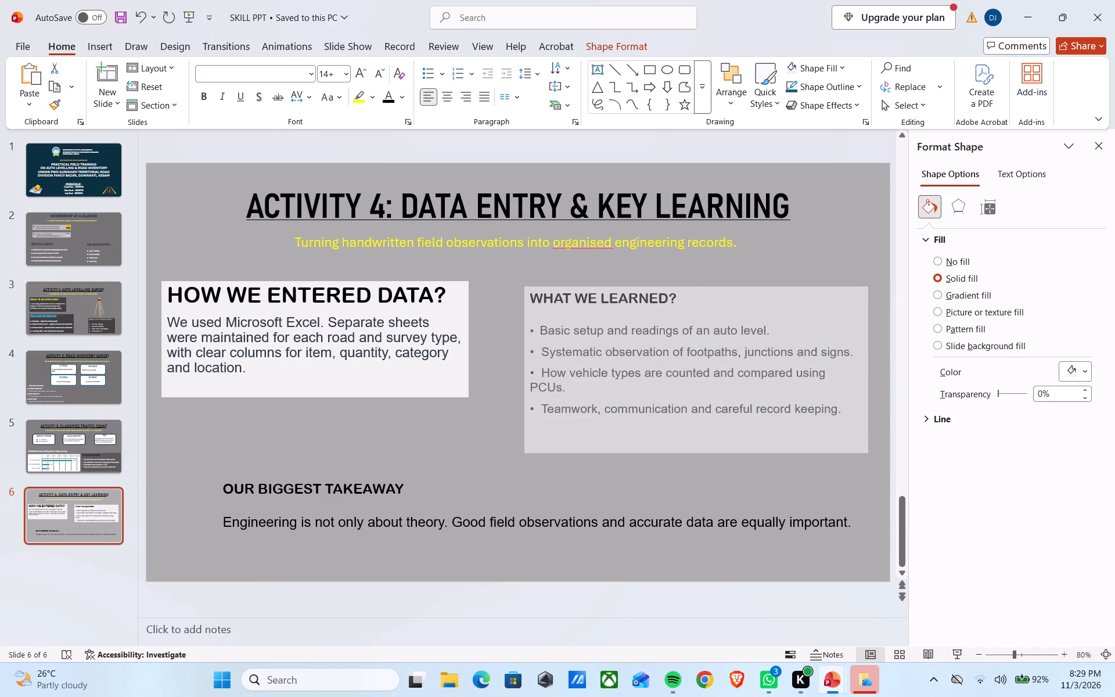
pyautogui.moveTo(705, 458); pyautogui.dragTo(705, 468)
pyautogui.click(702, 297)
# Reduce the "HOW WE ENTERED DATA?" heading to font size 24.
pyautogui.click(408, 318)
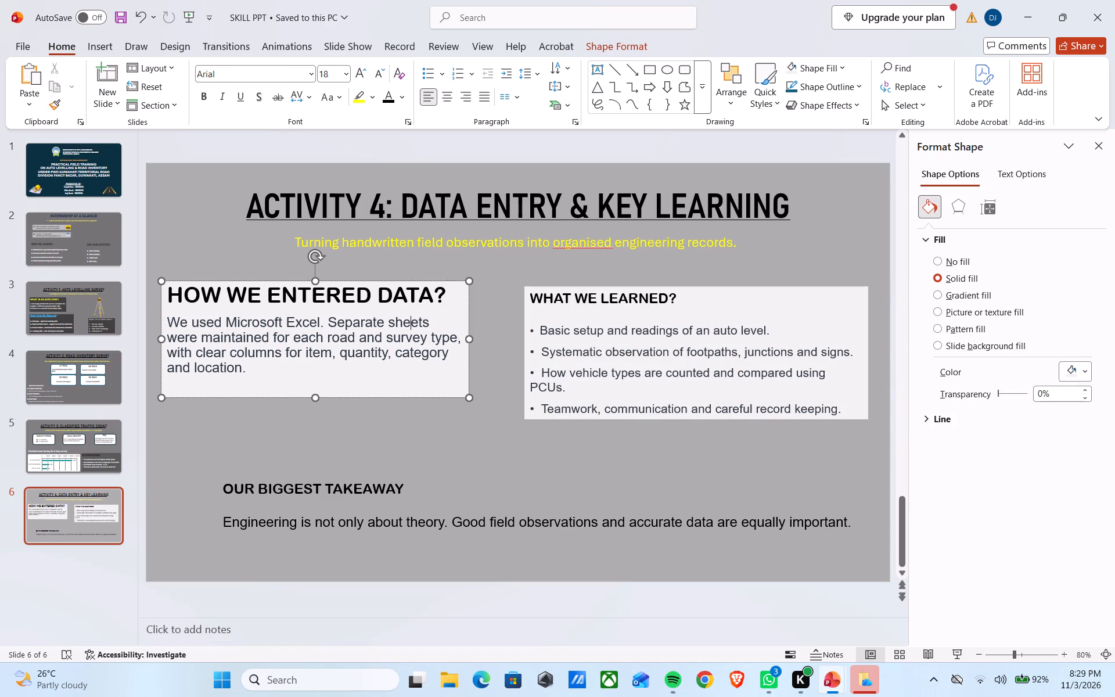
pyautogui.moveTo(451, 297); pyautogui.dragTo(134, 315)
pyautogui.click(282, 343)
pyautogui.moveTo(448, 290); pyautogui.dragTo(139, 304)
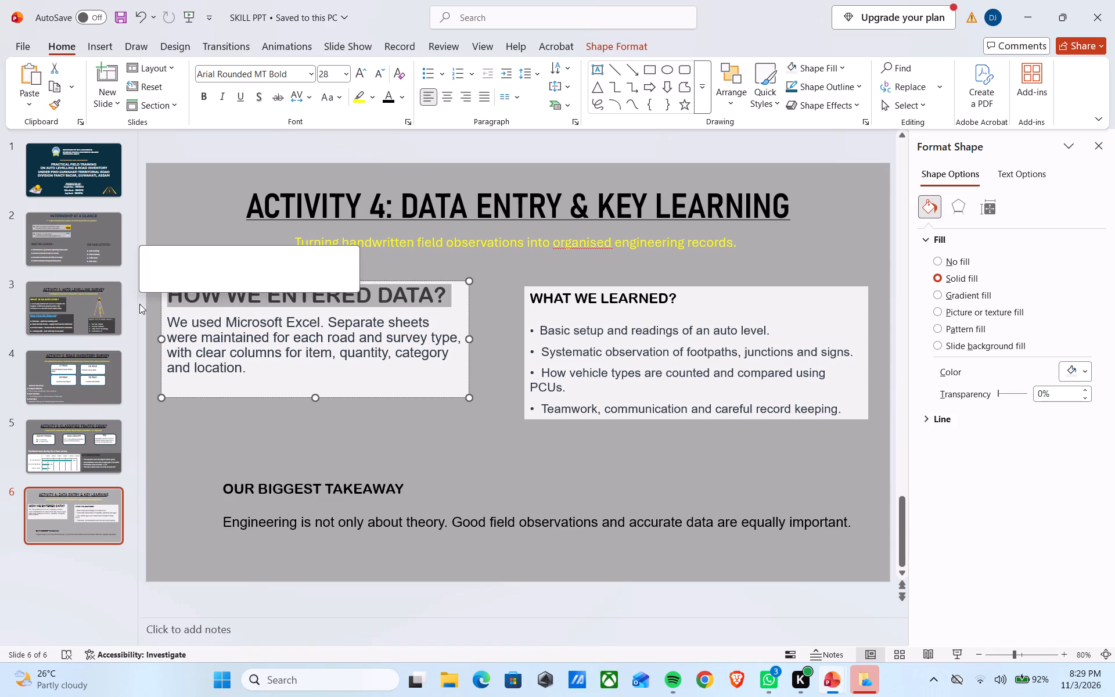
pyautogui.click(379, 64)
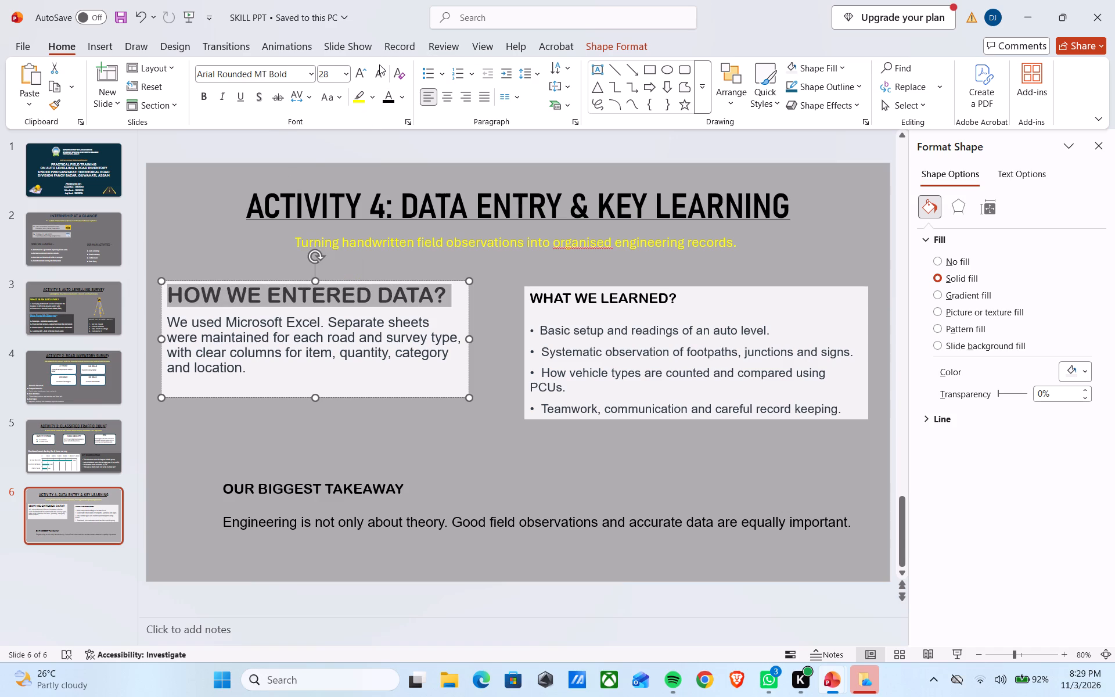
pyautogui.click(381, 71)
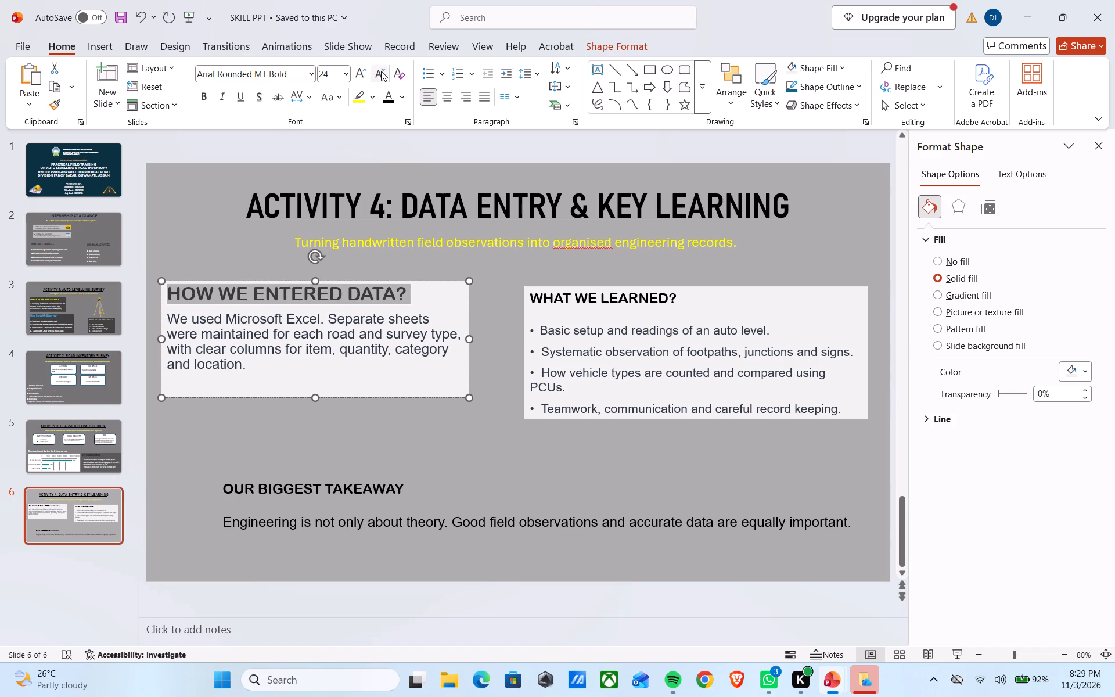
pyautogui.click(394, 318)
# Delete the empty line after the paragraph under "HOW WE ENTERED DATA?".
pyautogui.click(291, 384)
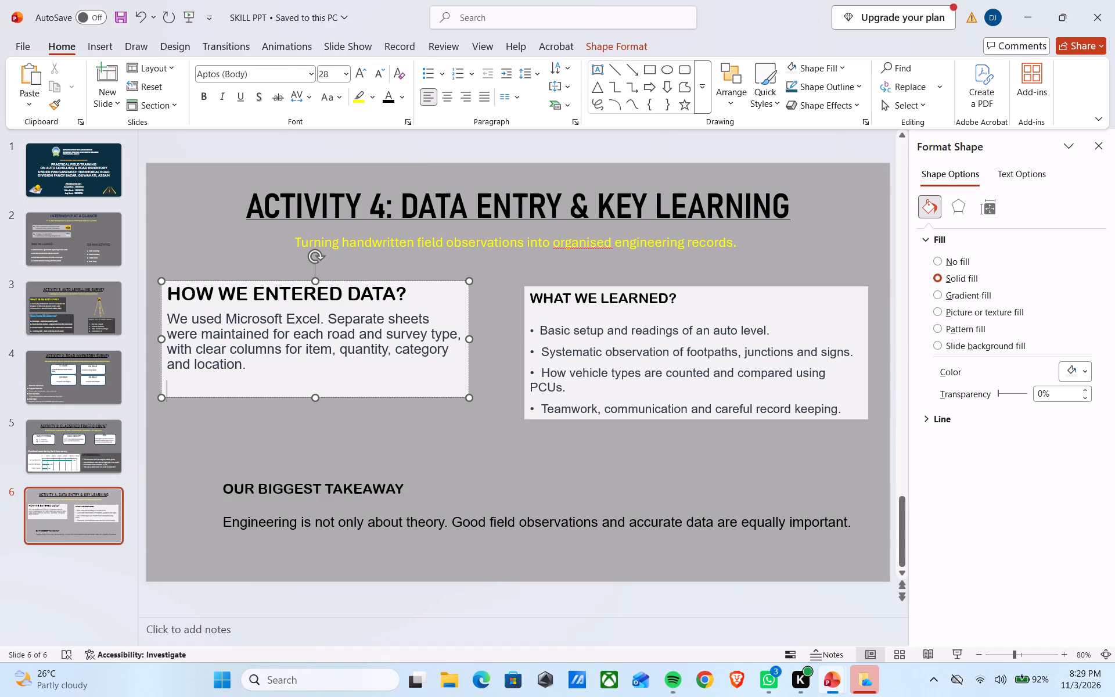
pyautogui.press('BackSpace')
pyautogui.click(344, 387)
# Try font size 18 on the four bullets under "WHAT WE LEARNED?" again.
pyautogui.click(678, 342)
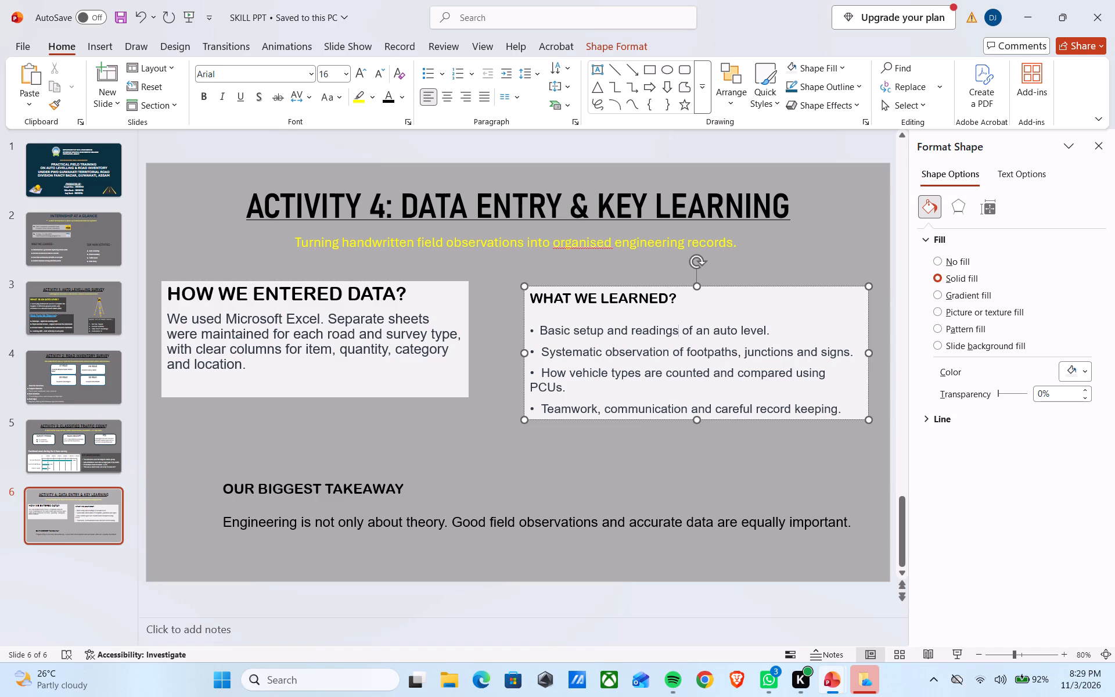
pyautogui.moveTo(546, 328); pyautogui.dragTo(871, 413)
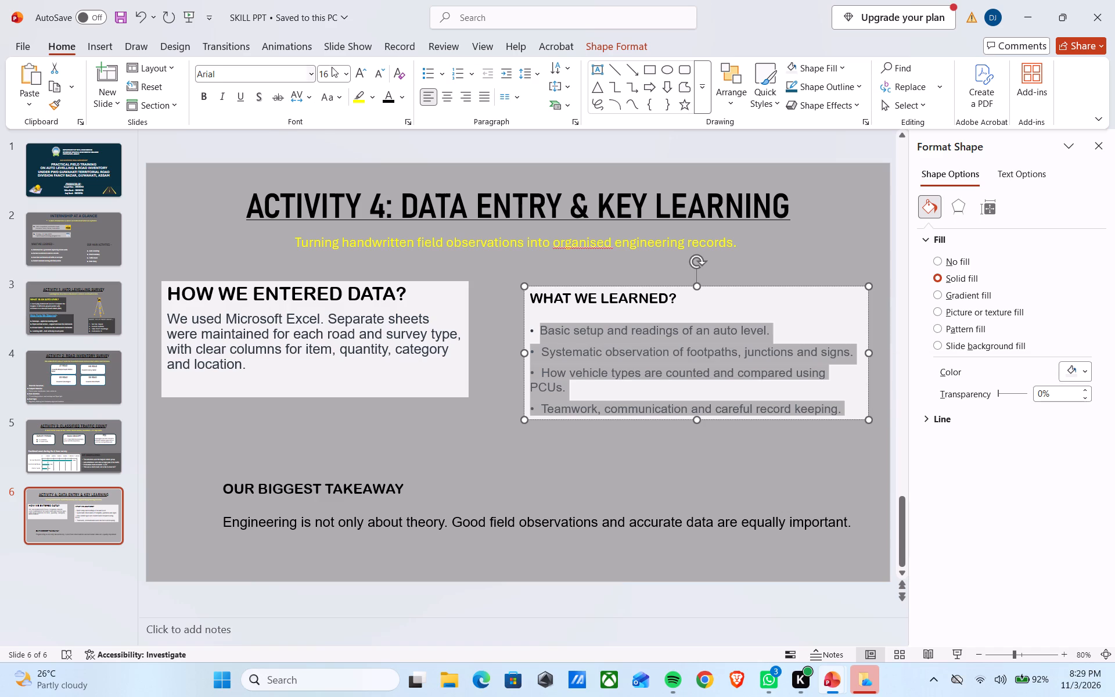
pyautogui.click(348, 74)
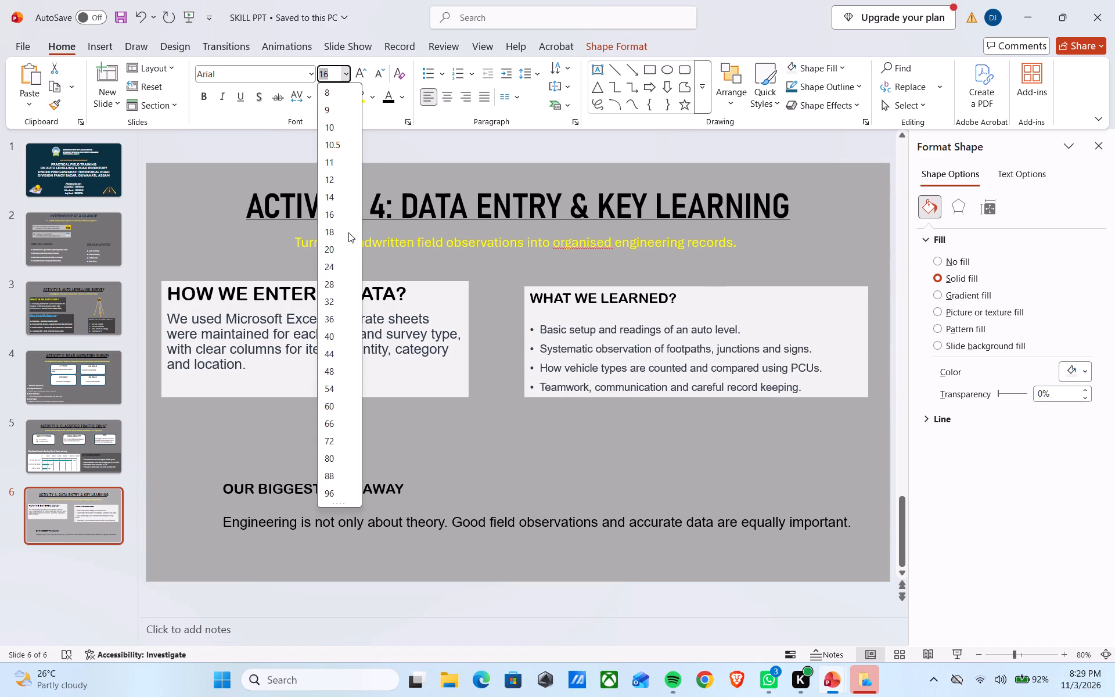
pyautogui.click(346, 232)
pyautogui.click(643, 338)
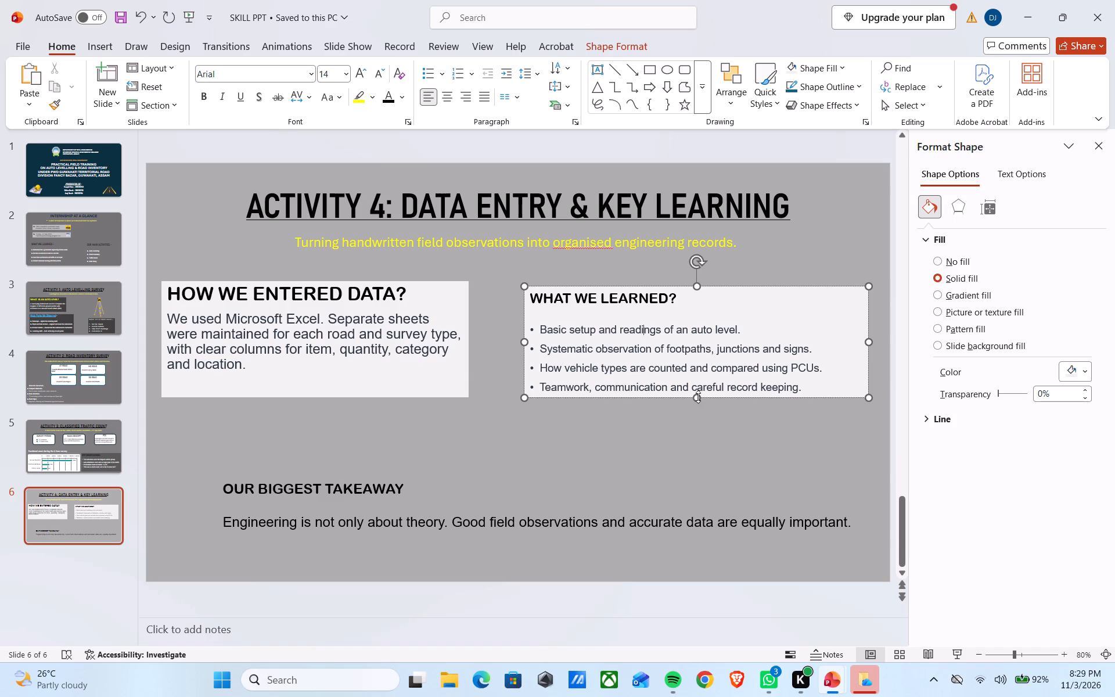
# Try to extend the "WHAT WE LEARNED?" text box downward while making it slightly narrower.
pyautogui.moveTo(698, 397); pyautogui.dragTo(697, 420)
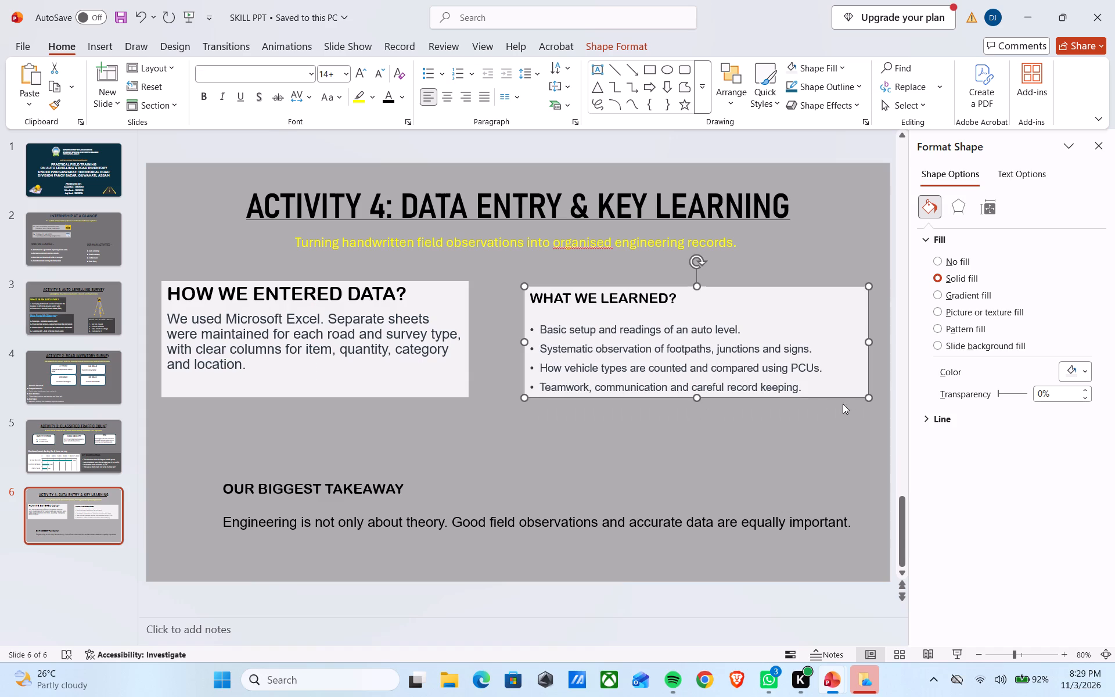
pyautogui.moveTo(869, 395); pyautogui.dragTo(866, 422)
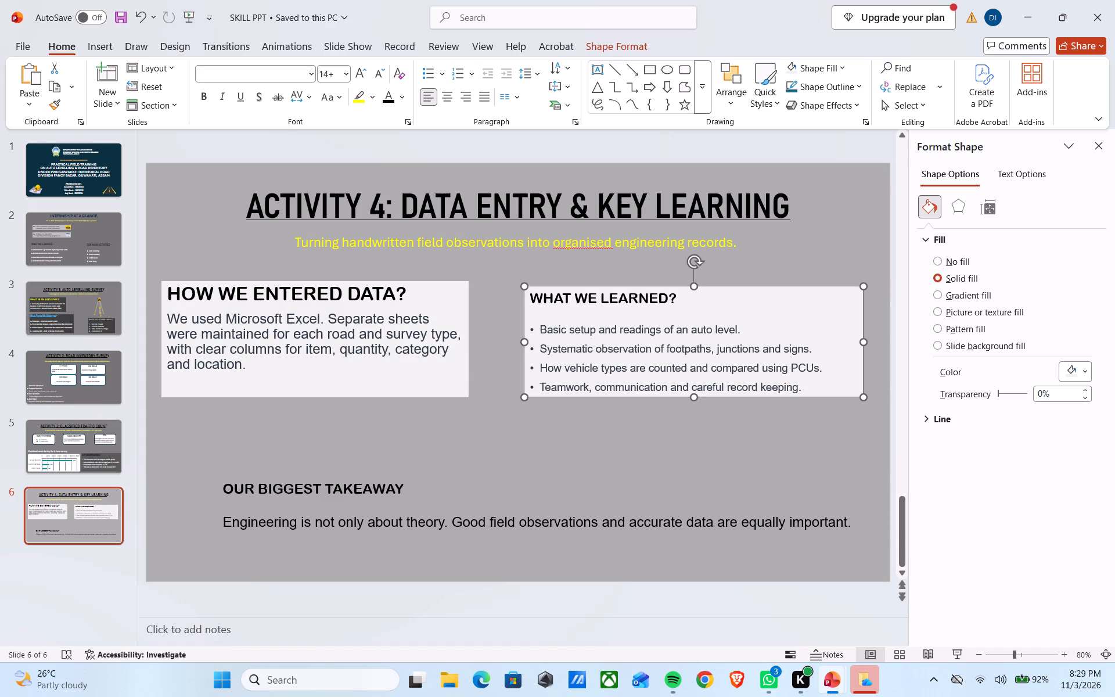
# Increase the "WHAT WE LEARNED?" heading to font size 20.
pyautogui.click(599, 297)
pyautogui.moveTo(706, 293); pyautogui.dragTo(554, 281)
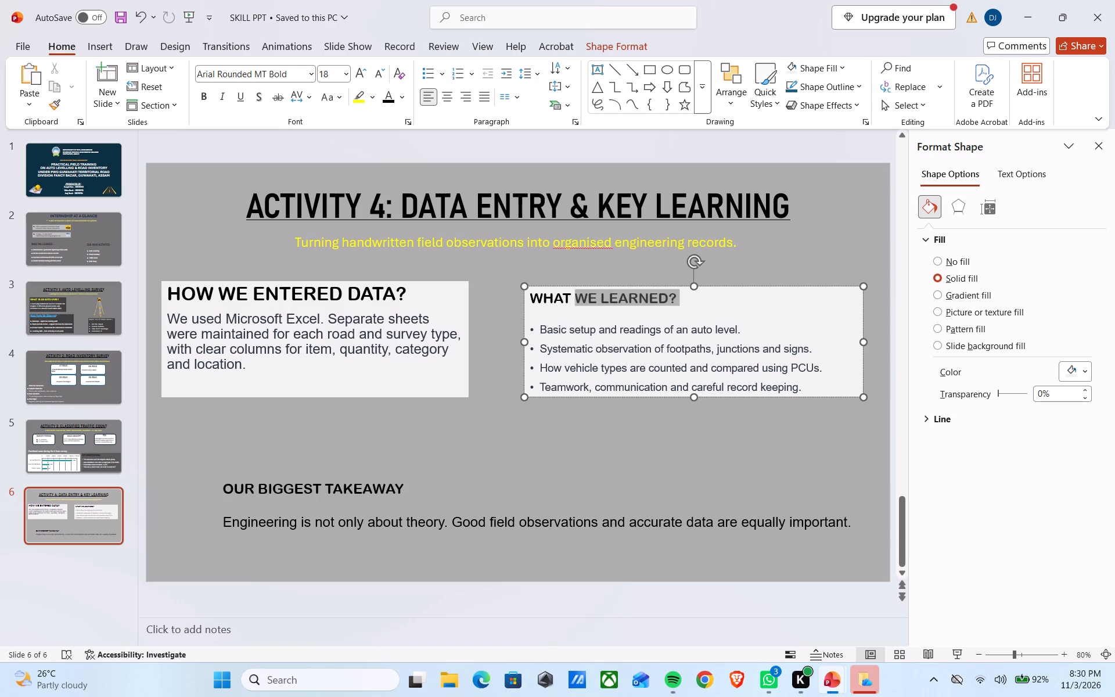
pyautogui.moveTo(554, 281); pyautogui.dragTo(517, 273)
pyautogui.click(359, 70)
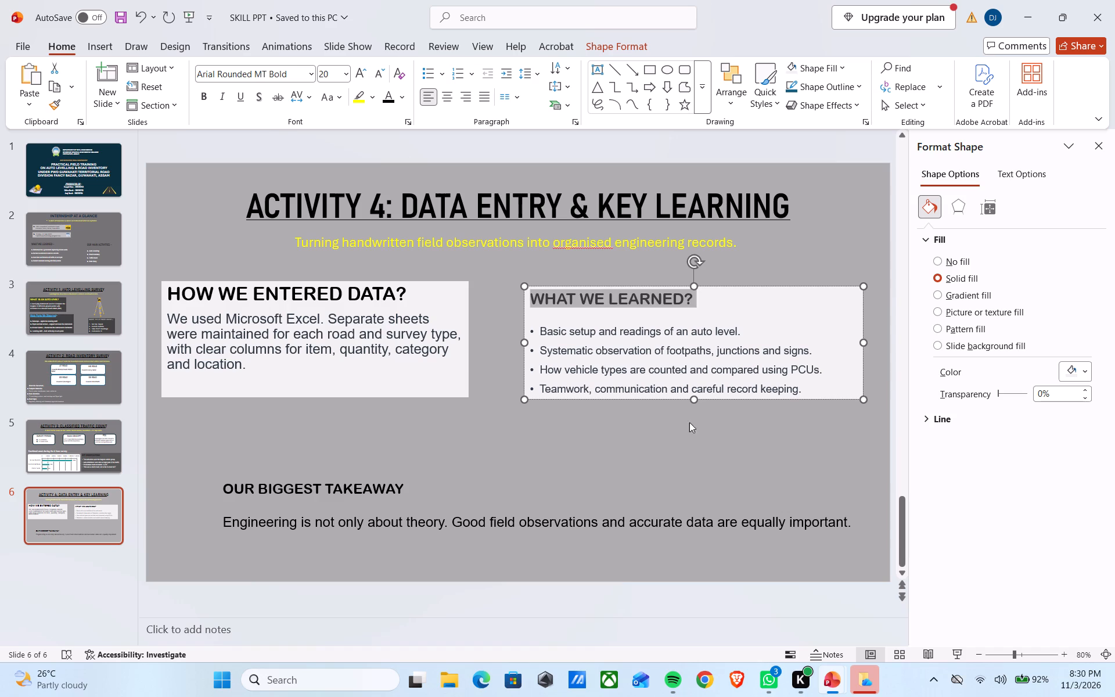
# Set the four bullets under "WHAT WE LEARNED?" to font size 16.
pyautogui.click(641, 335)
pyautogui.moveTo(542, 330); pyautogui.dragTo(861, 396)
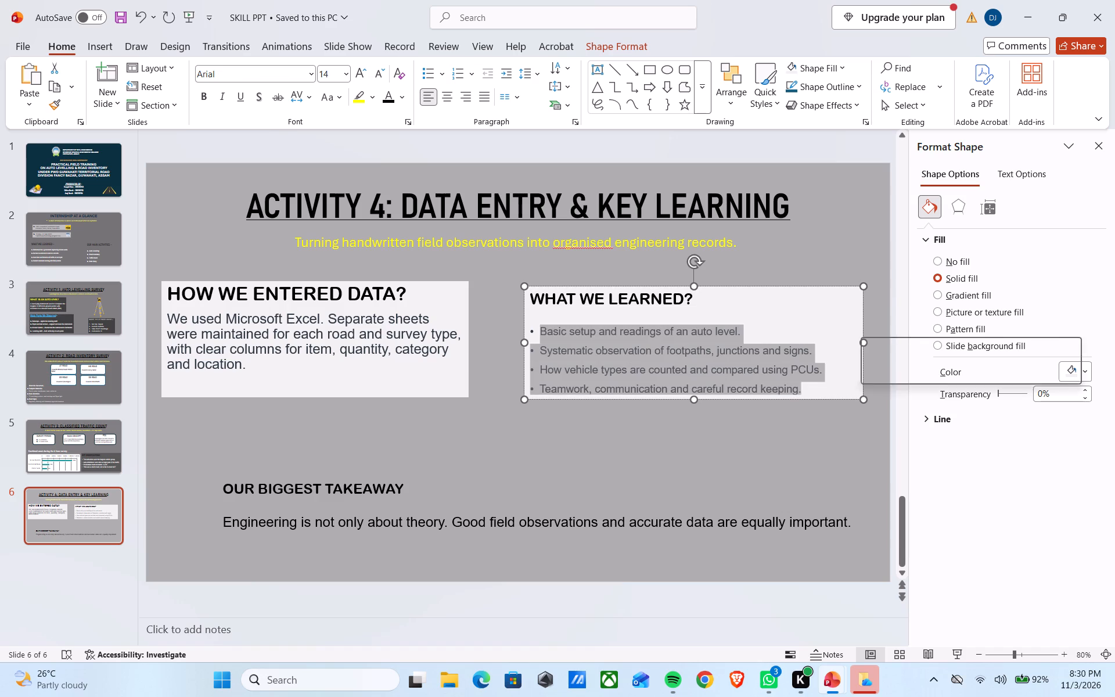
pyautogui.click(655, 347)
pyautogui.moveTo(533, 332); pyautogui.dragTo(630, 343)
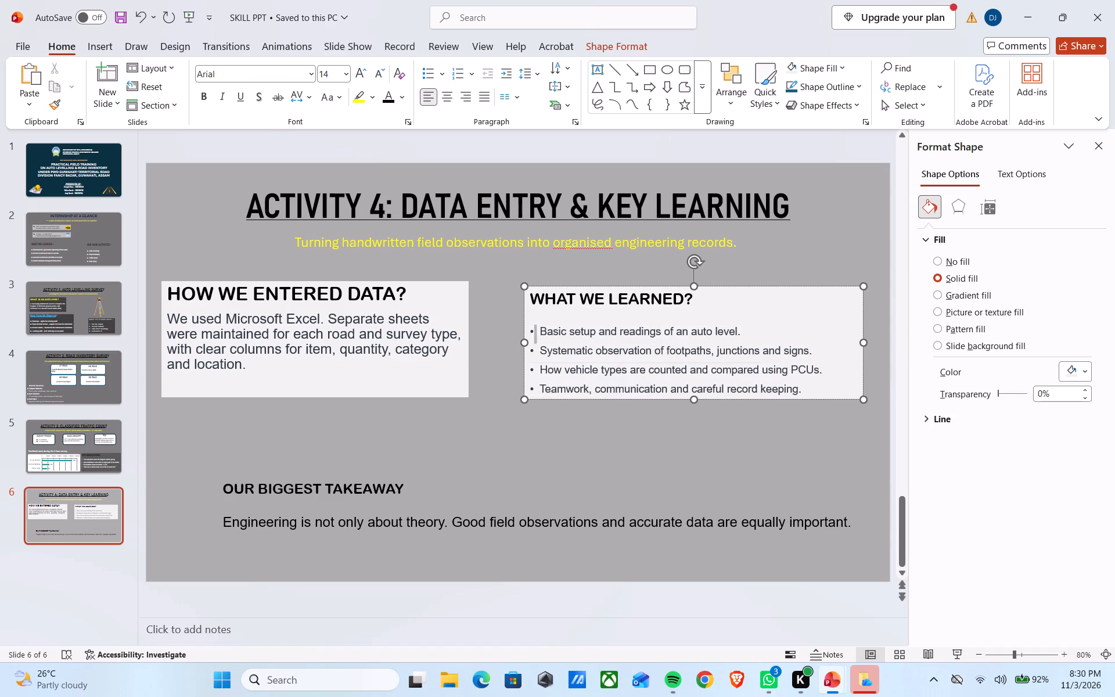
pyautogui.moveTo(630, 343); pyautogui.dragTo(1047, 416)
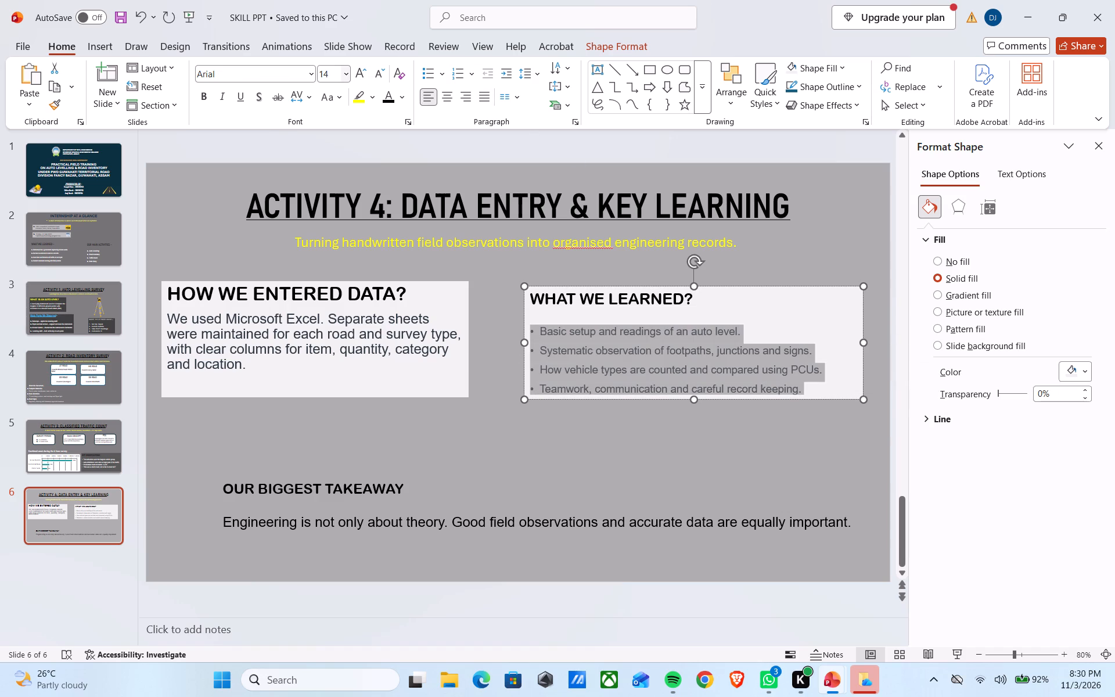
pyautogui.click(365, 71)
pyautogui.click(365, 71)
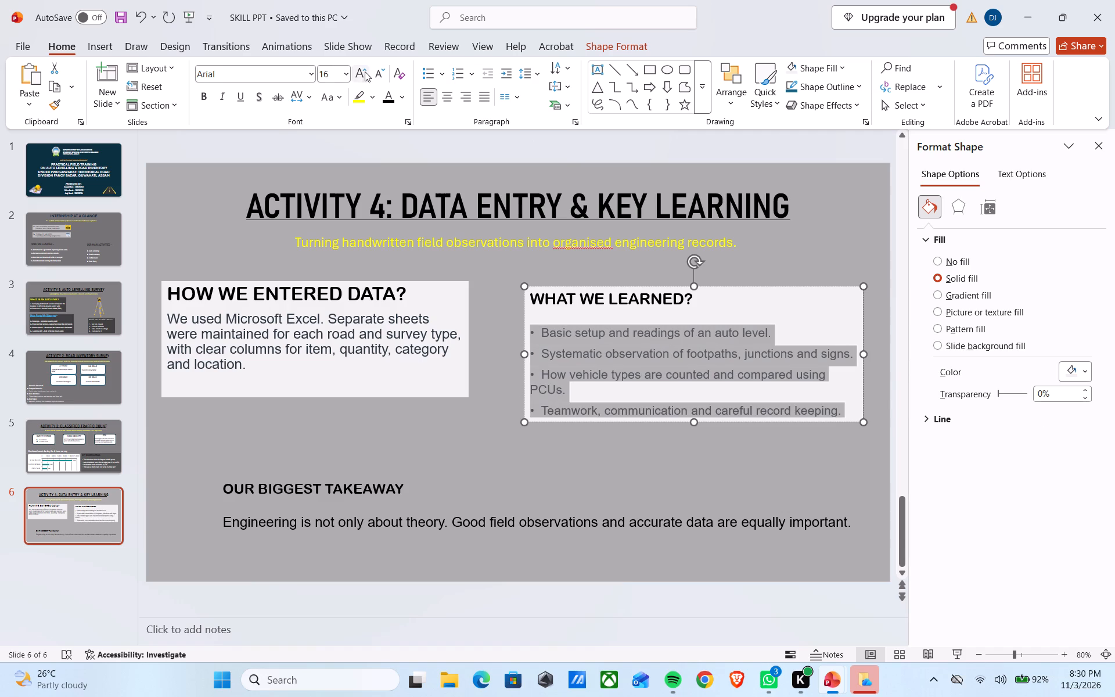
pyautogui.click(365, 71)
pyautogui.click(660, 330)
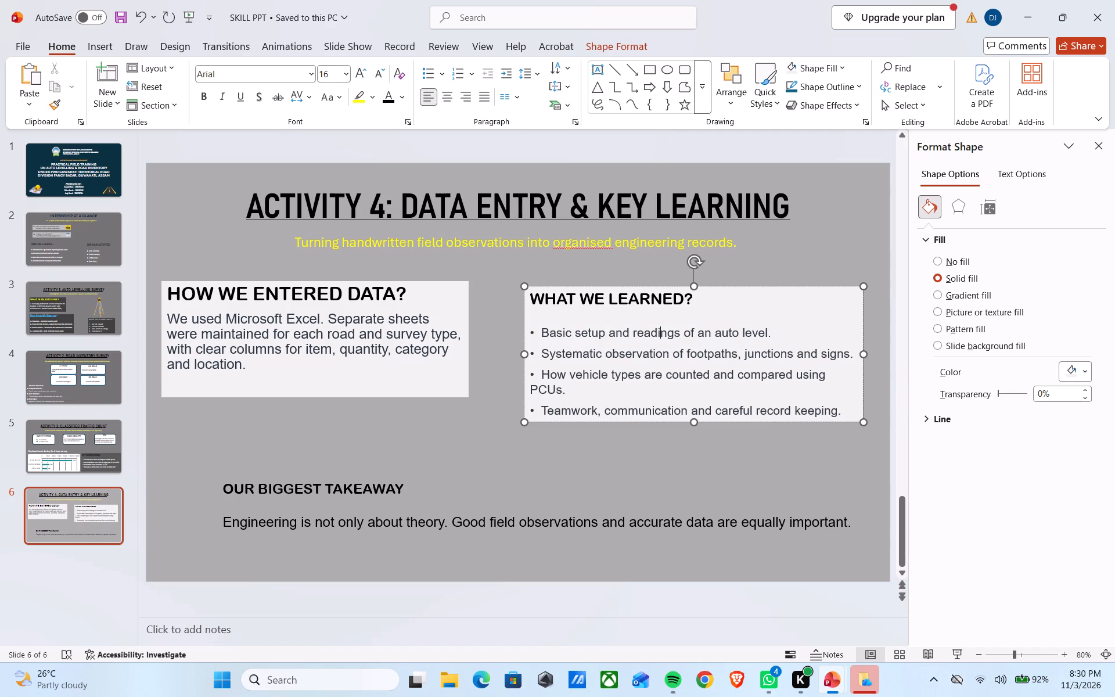
# Move the "WHAT WE LEARNED?" box so its left edge meets the slide's vertical centre and its top nearly lines up with the "HOW WE ENTERED DATA?" box.
pyautogui.click(656, 290)
pyautogui.moveTo(658, 283); pyautogui.dragTo(654, 273)
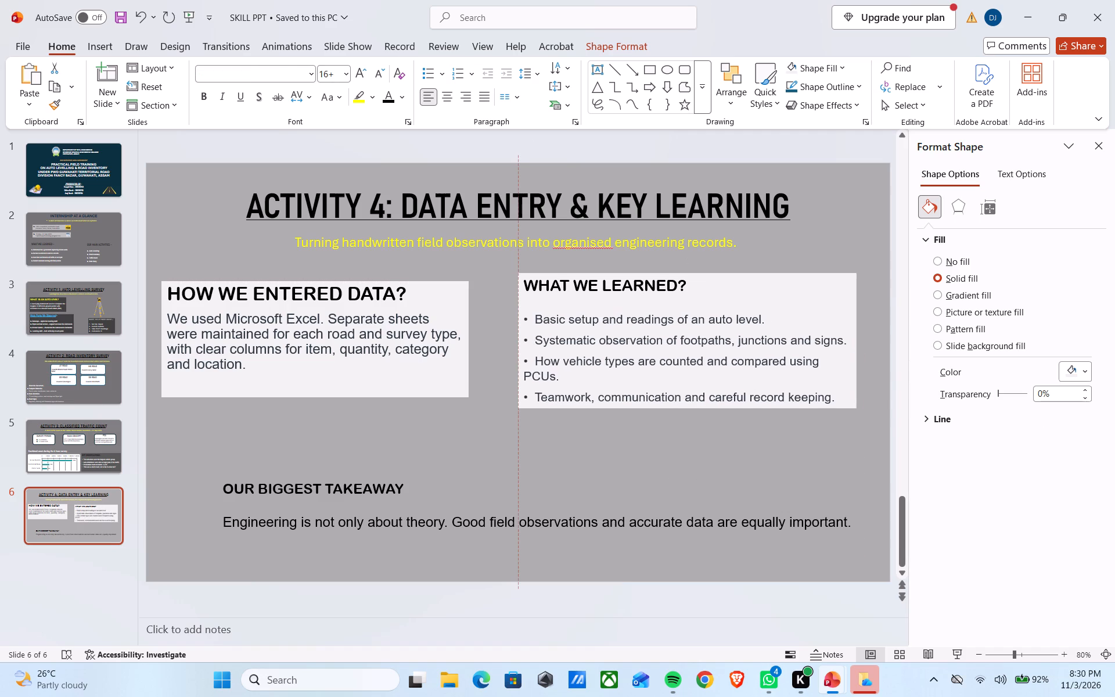
pyautogui.moveTo(654, 273); pyautogui.dragTo(653, 276)
# Reduce the "HOW WE ENTERED DATA?" heading's font size to one step below 24.
pyautogui.click(375, 328)
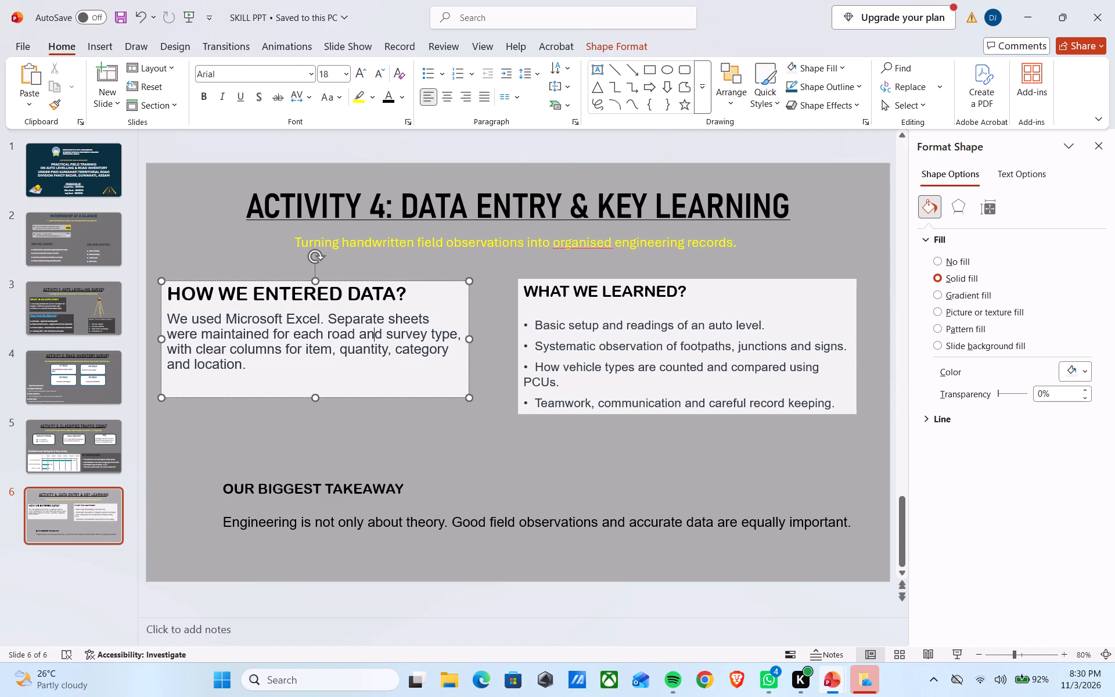
pyautogui.moveTo(411, 299); pyautogui.dragTo(12, 306)
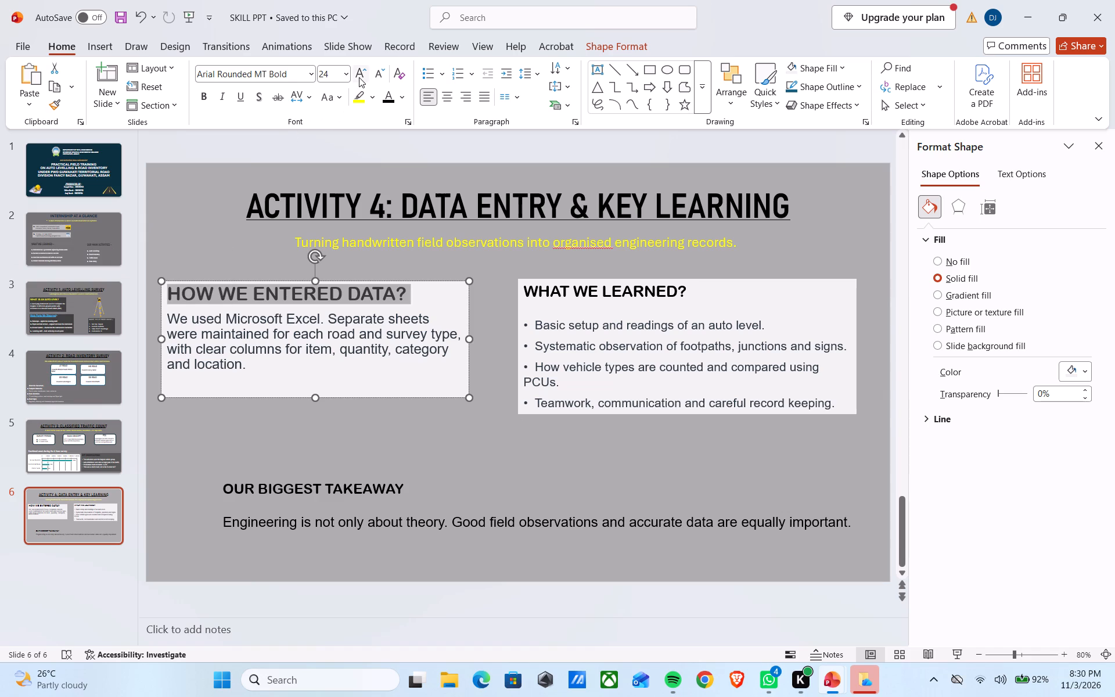
pyautogui.click(383, 71)
pyautogui.click(310, 322)
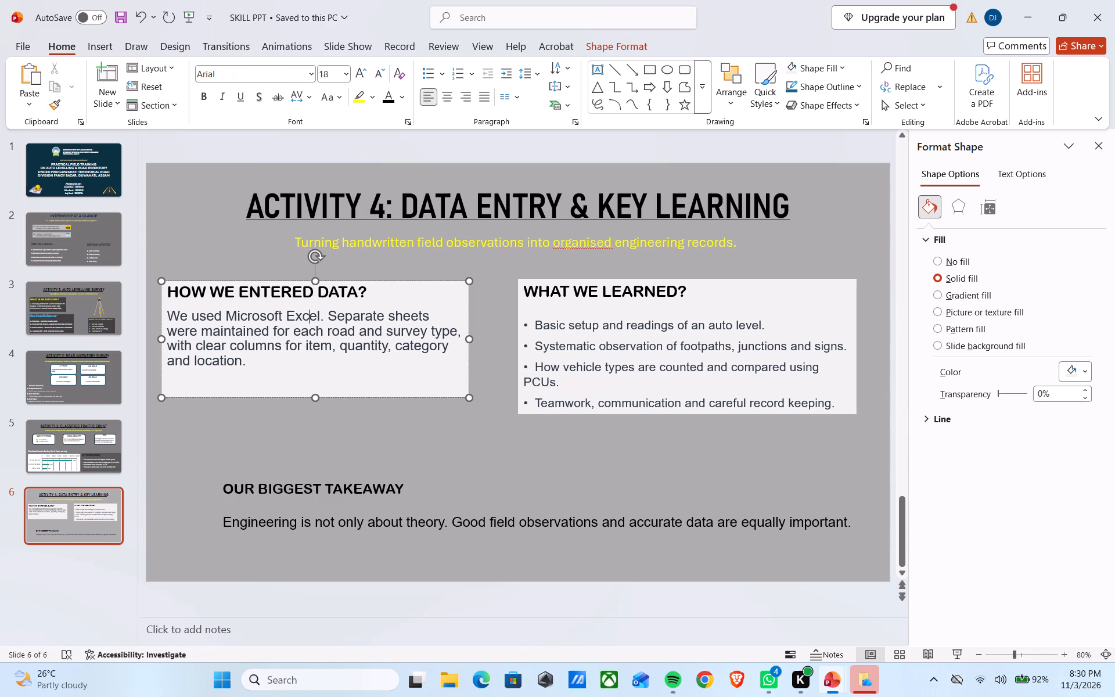
# Add a blank line below the "HOW WE ENTERED DATA?" heading and give the Microsoft Excel paragraph an arrow bullet.
pyautogui.click(379, 297)
pyautogui.press('Return')
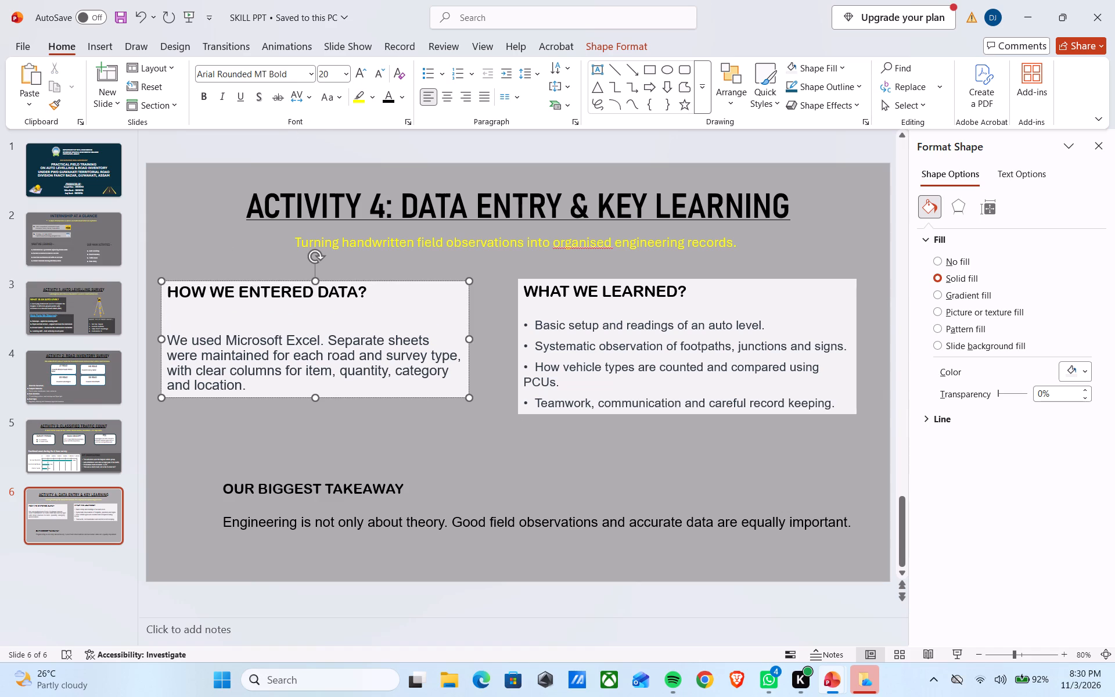
pyautogui.moveTo(177, 335); pyautogui.dragTo(280, 408)
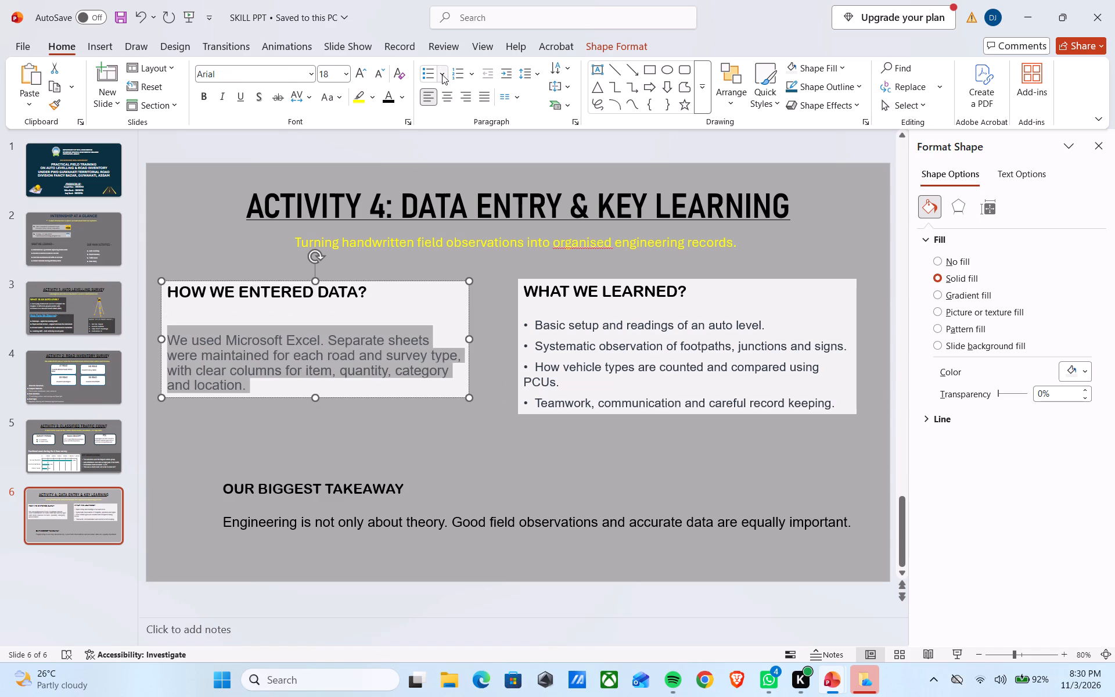
pyautogui.click(440, 73)
pyautogui.click(454, 243)
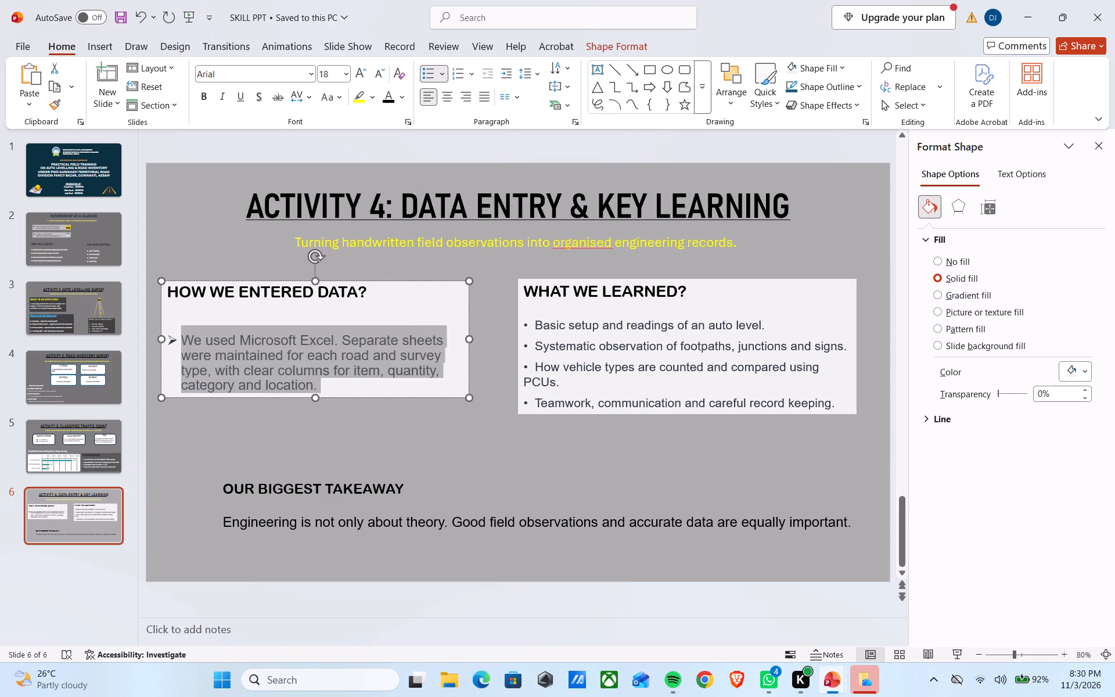
# Apply arrow bullets to the four lines under "WHAT WE LEARNED?".
pyautogui.moveTo(537, 321); pyautogui.dragTo(886, 417)
pyautogui.click(444, 78)
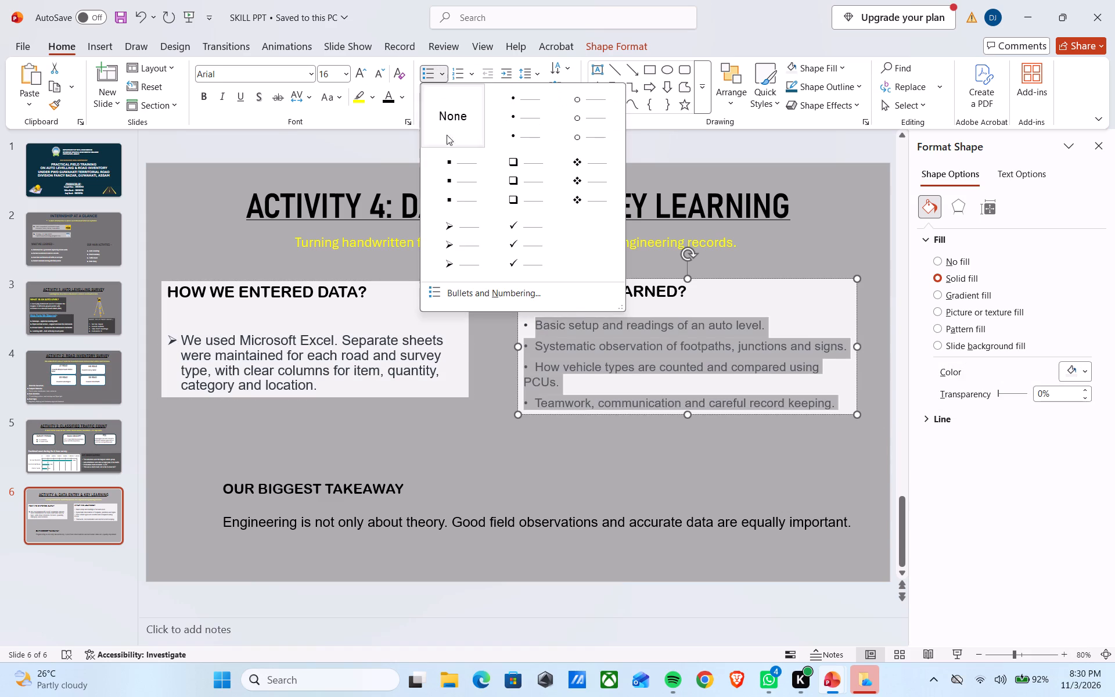
pyautogui.click(458, 237)
# Delete the leftover typed dots and extra spaces at the start of the four arrow-bulleted lines under "WHAT WE LEARNED?".
pyautogui.click(549, 322)
pyautogui.moveTo(549, 322); pyautogui.dragTo(539, 321)
pyautogui.press('BackSpace')
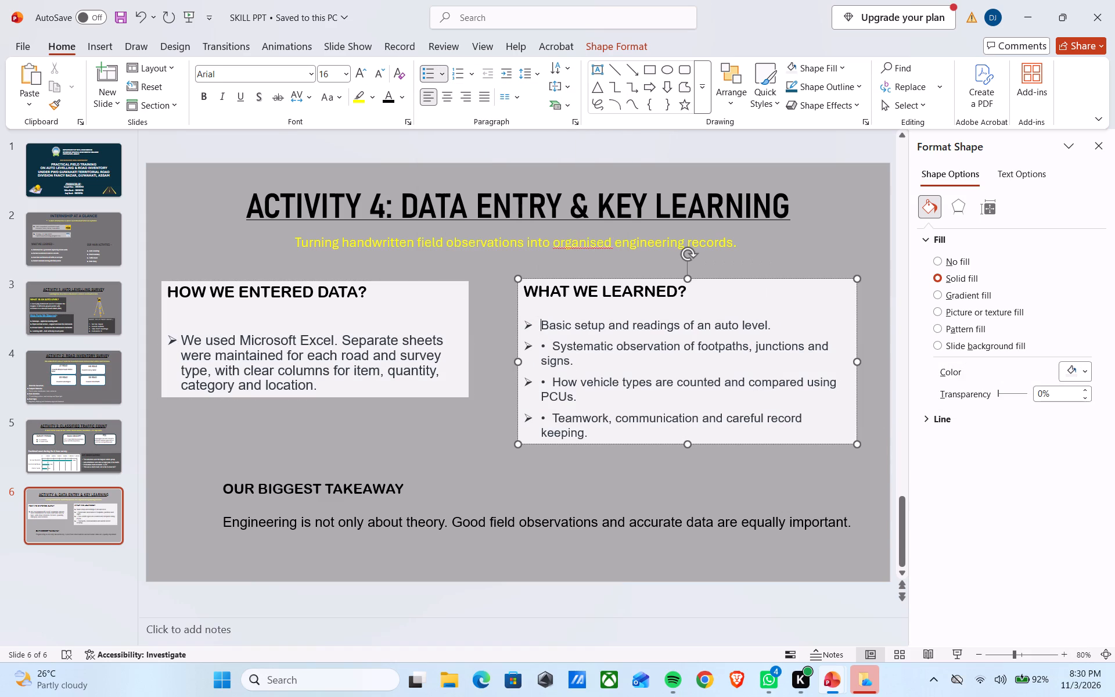
pyautogui.click(551, 339)
pyautogui.press('BackSpace')
pyautogui.press('BackSpace')
pyautogui.press('BackSpace')
pyautogui.click(551, 381)
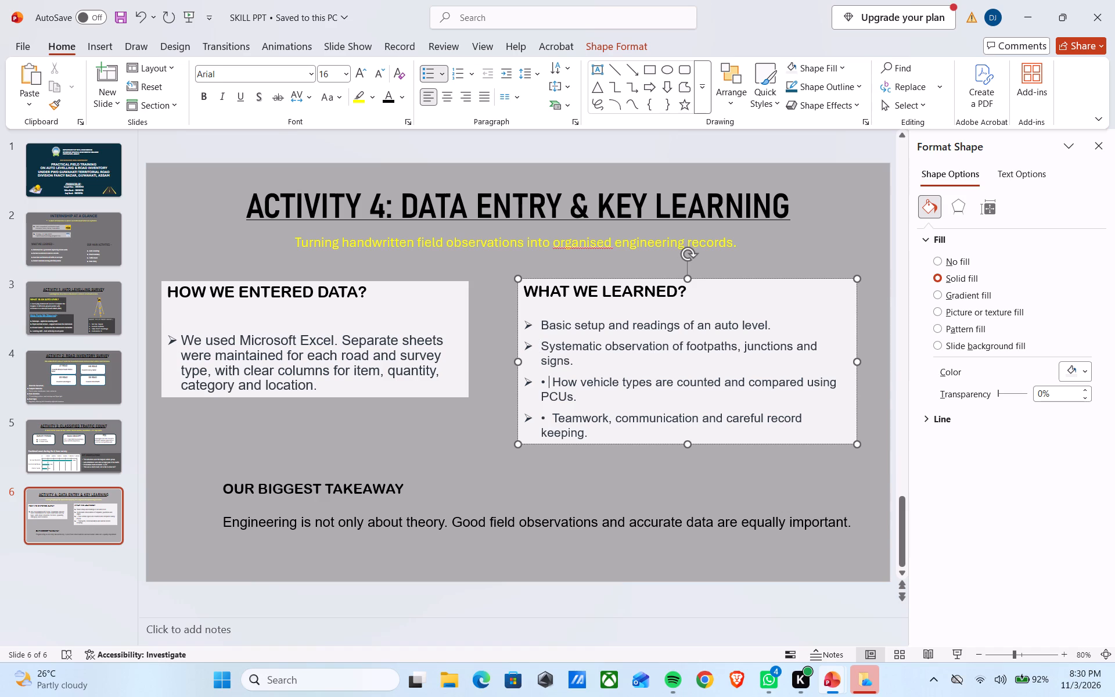
pyautogui.press('BackSpace')
pyautogui.press('BackSpace')
pyautogui.press('BackSpace')
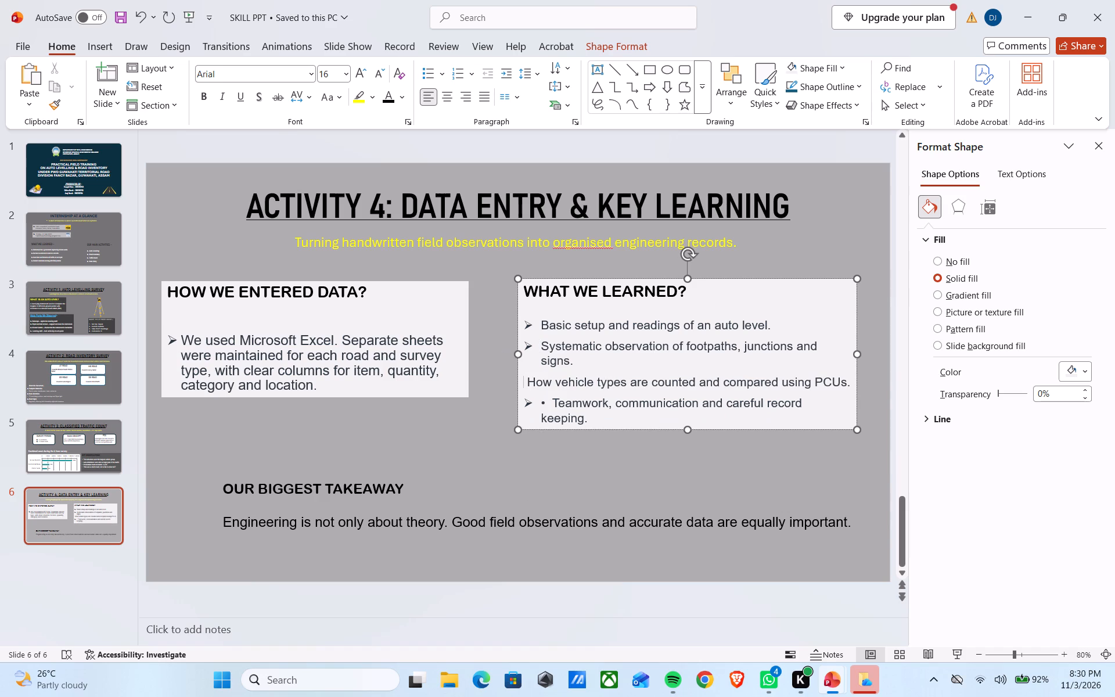
pyautogui.click(140, 23)
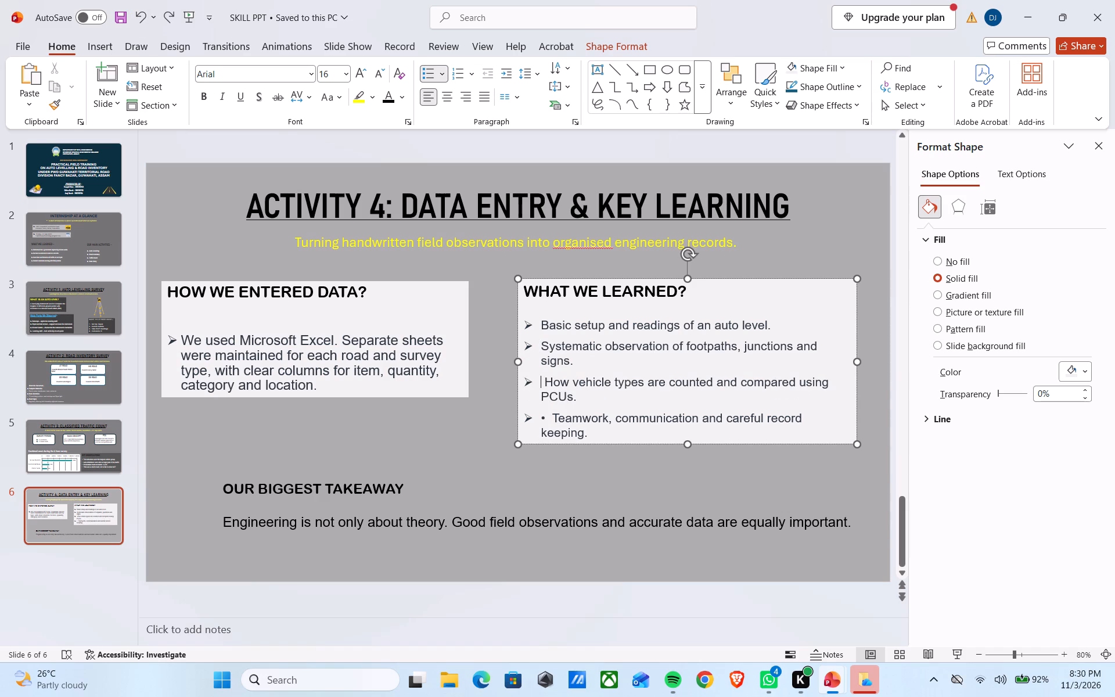
pyautogui.press('Right')
pyautogui.press('BackSpace')
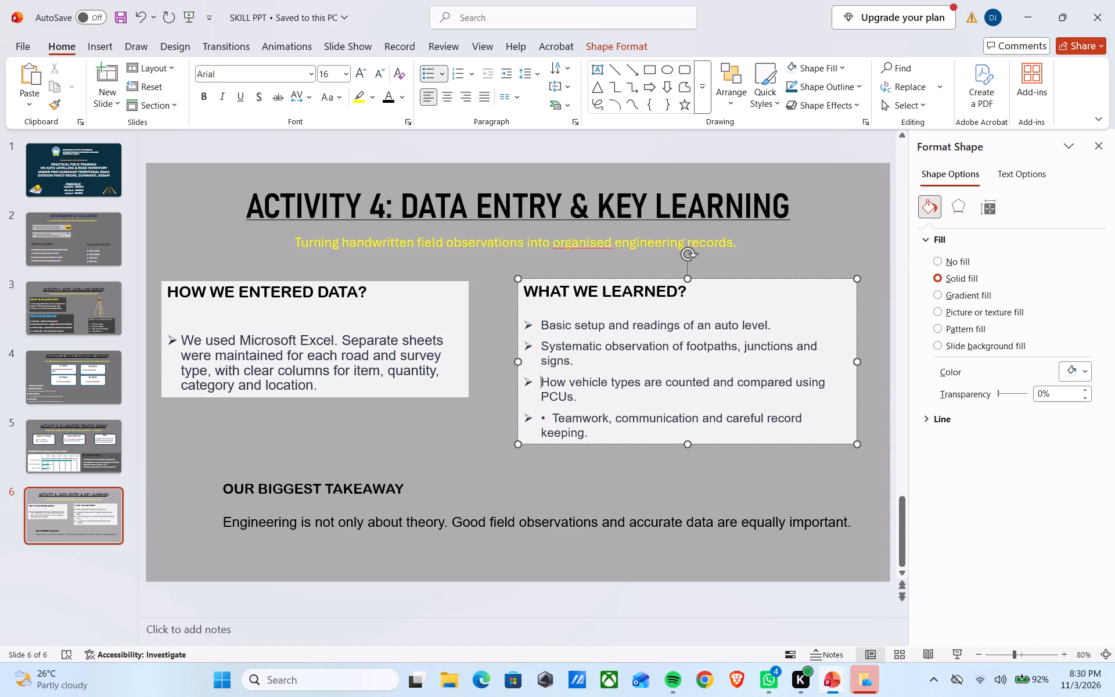
pyautogui.click(553, 416)
pyautogui.press('BackSpace')
pyautogui.press('BackSpace')
pyautogui.press('BackSpace')
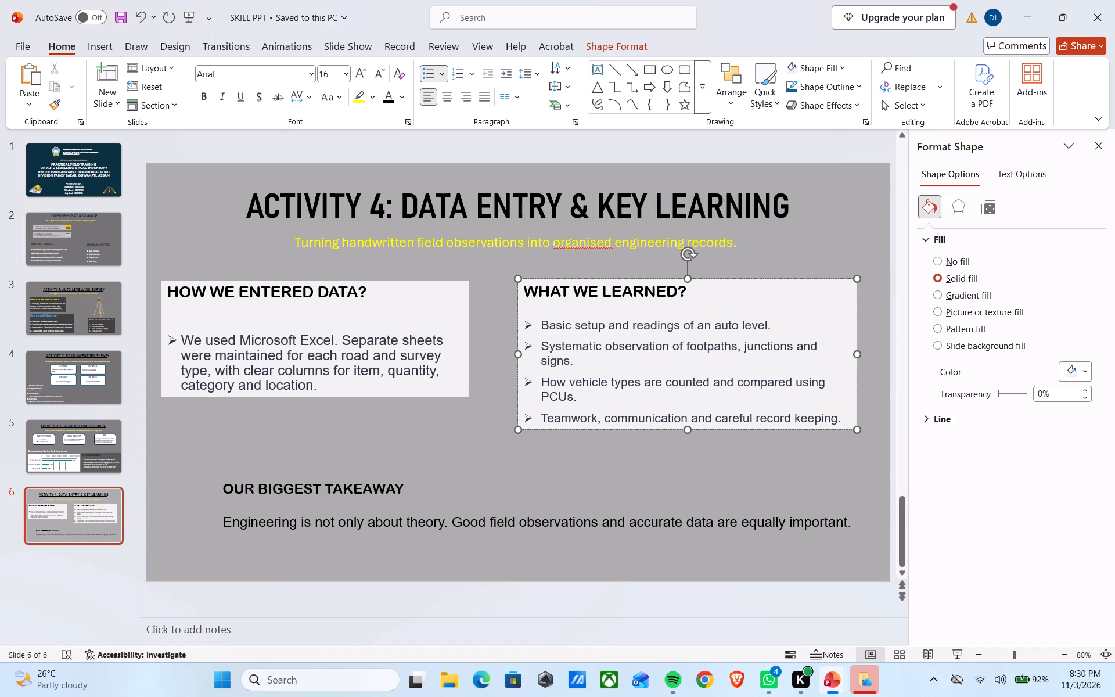
# Move the "WHAT WE LEARNED?" box slightly up and the "HOW WE ENTERED DATA?" box slightly down so their vertical middles align.
pyautogui.moveTo(641, 279); pyautogui.dragTo(642, 269)
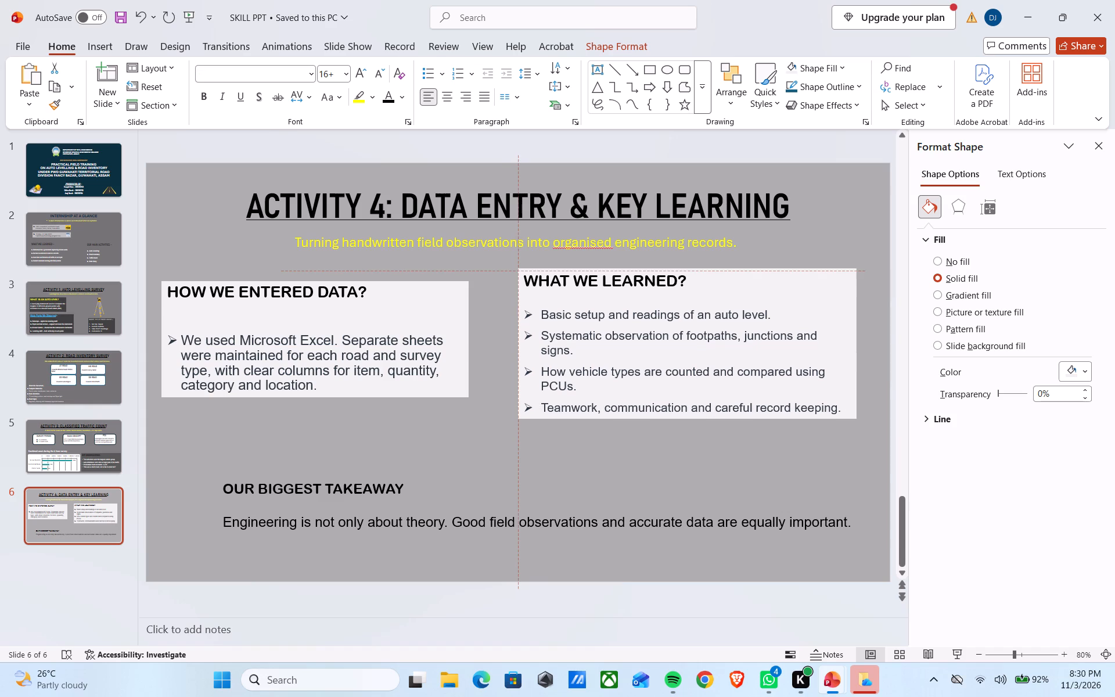
pyautogui.moveTo(642, 269); pyautogui.dragTo(641, 272)
pyautogui.click(336, 320)
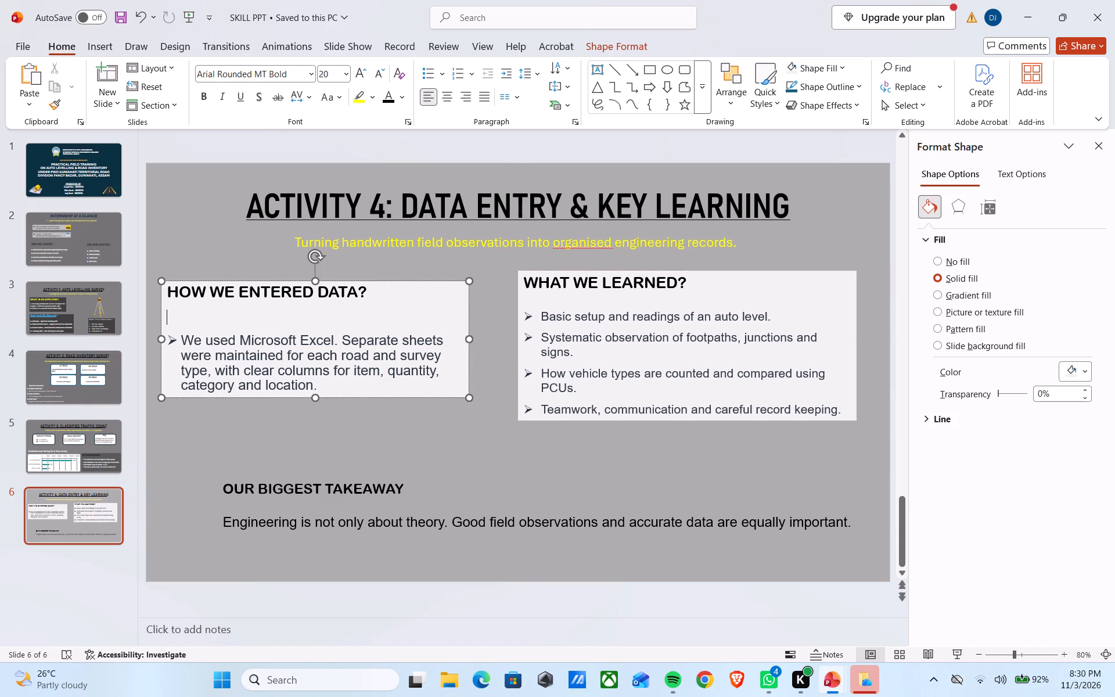
pyautogui.moveTo(388, 282); pyautogui.dragTo(381, 292)
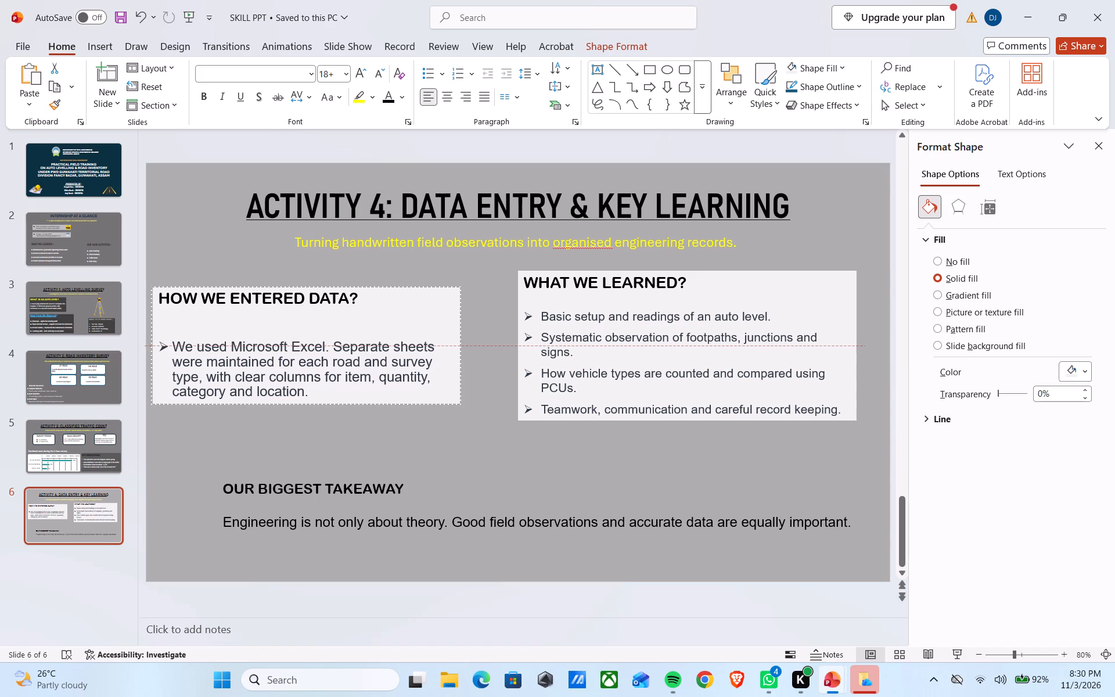
pyautogui.moveTo(381, 292); pyautogui.dragTo(390, 290)
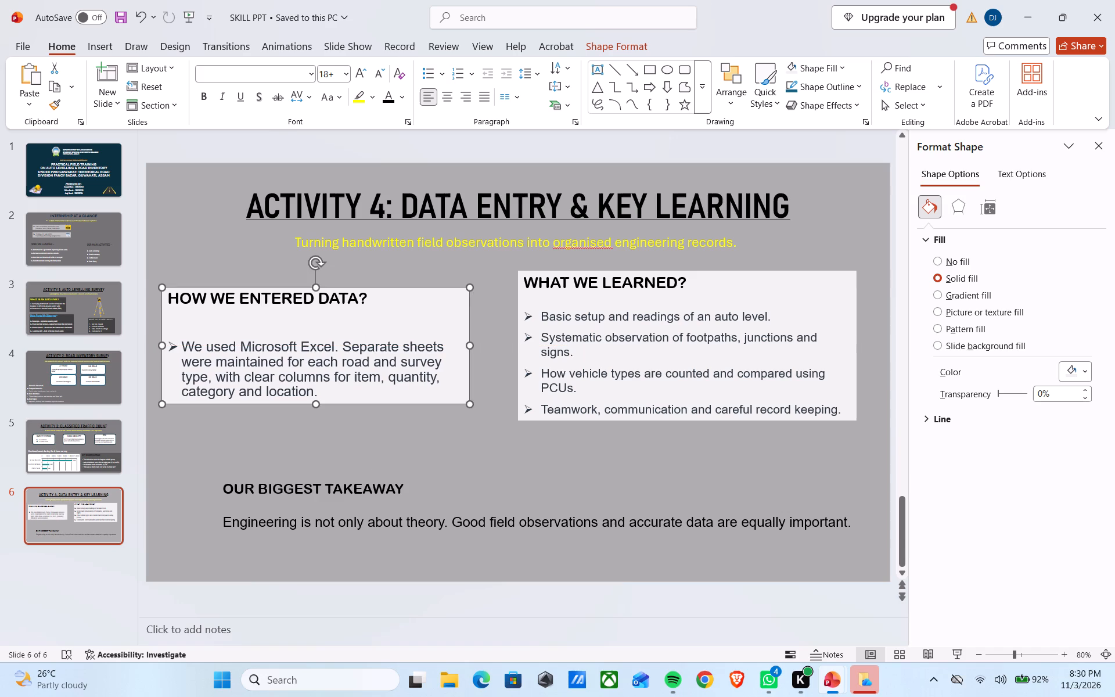
# Narrow the "OUR BIGGEST TAKEAWAY" box from both sides so its sentence wraps onto two lines.
pyautogui.click(363, 487)
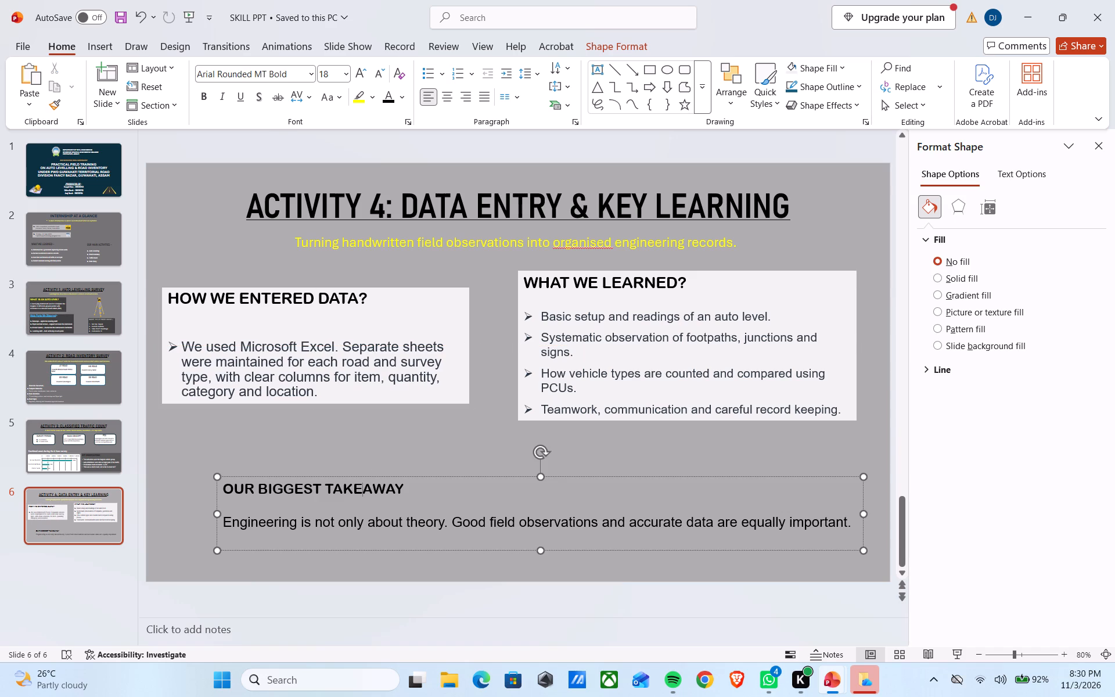
pyautogui.moveTo(862, 515); pyautogui.dragTo(713, 525)
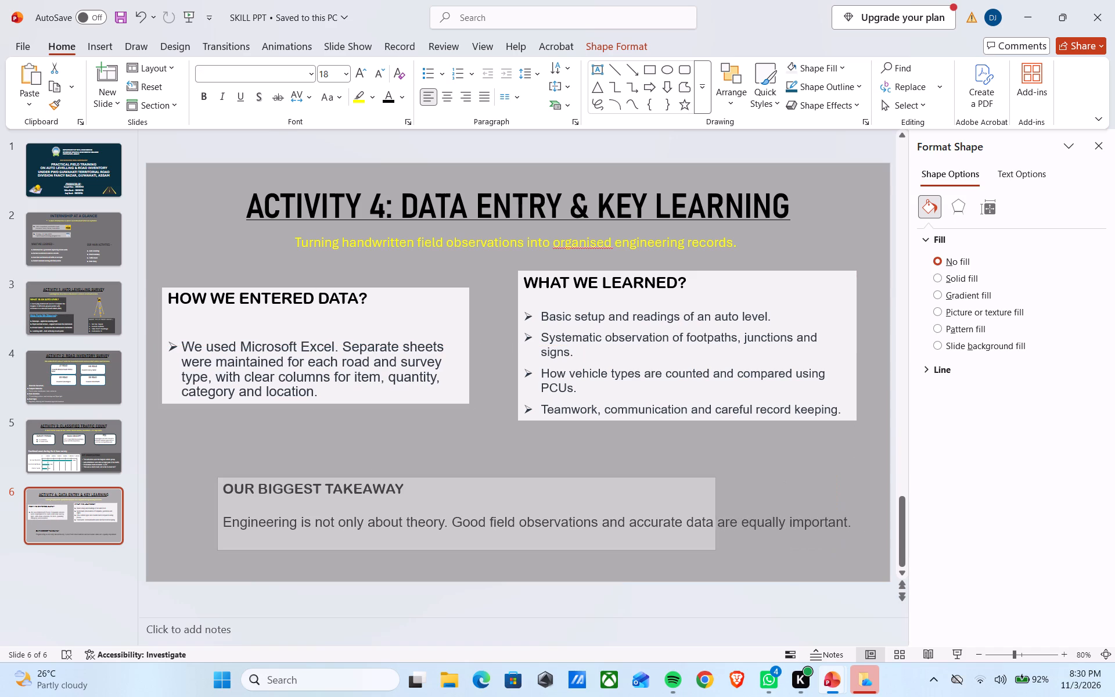
pyautogui.moveTo(713, 525); pyautogui.dragTo(703, 526)
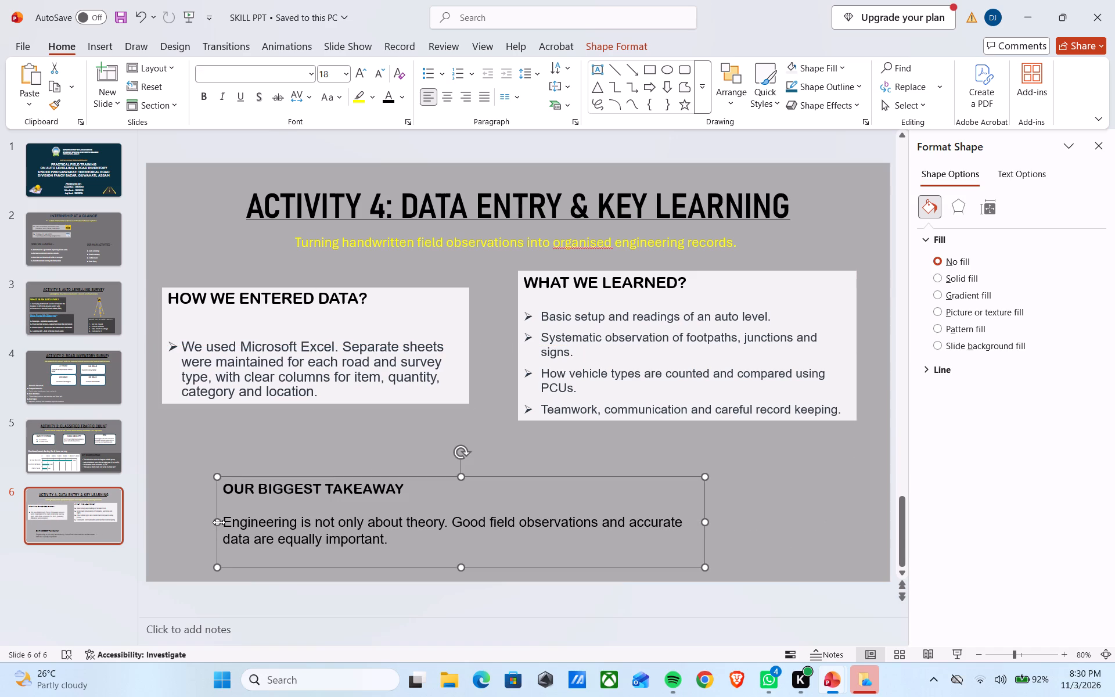
pyautogui.moveTo(217, 522); pyautogui.dragTo(308, 518)
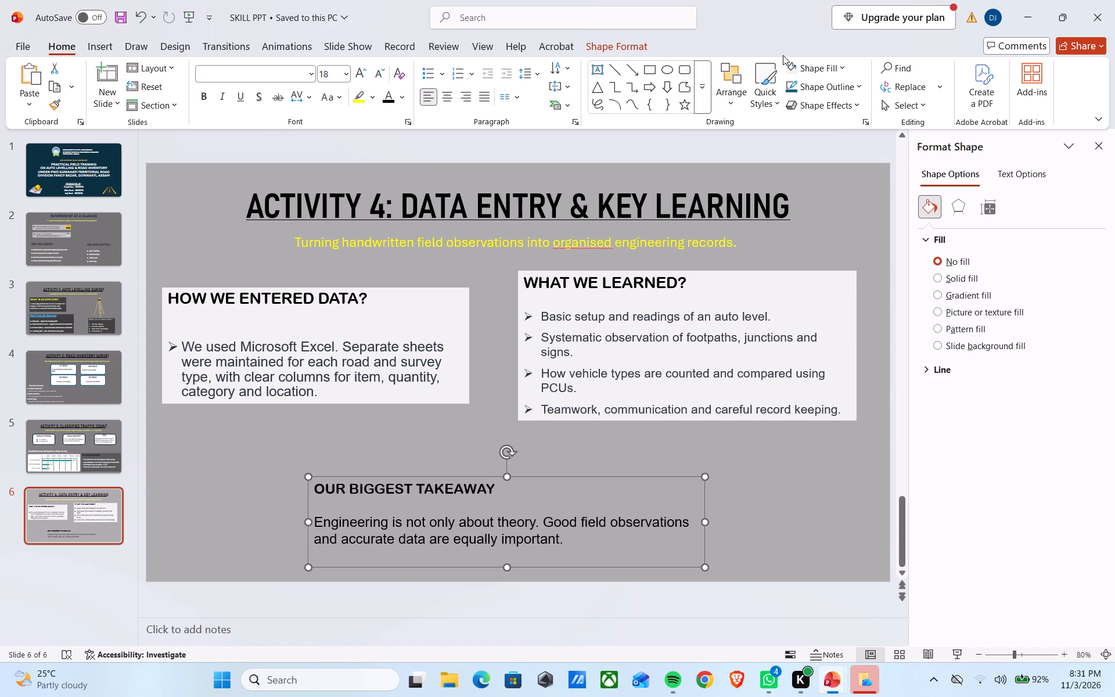
# Fill the "OUR BIGGEST TAKEAWAY" box with the lightest blue tint of the theme's dark teal-blue colour.
pyautogui.click(830, 65)
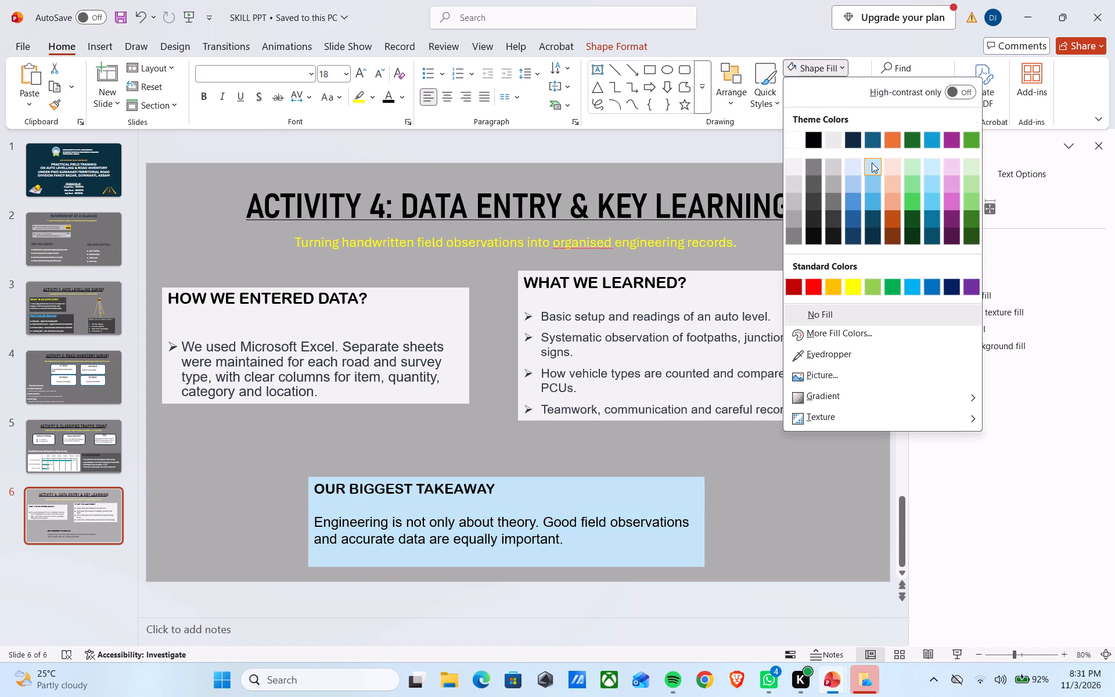
pyautogui.click(872, 163)
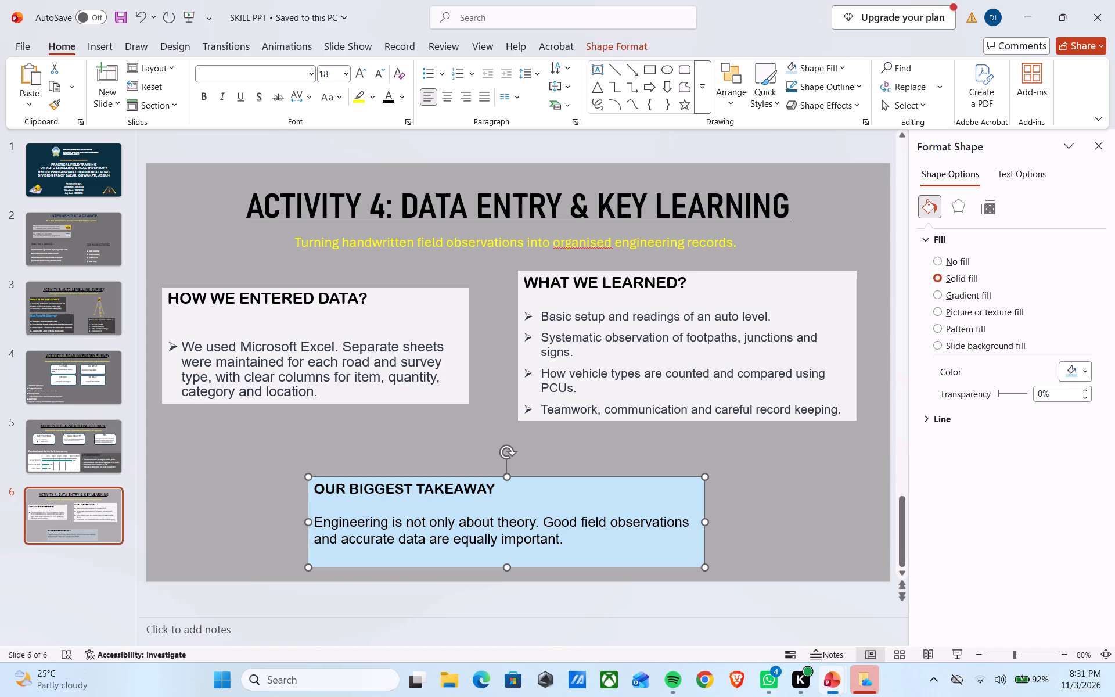
# Centre-align the "OUR BIGGEST TAKEAWAY" heading and the sentence below it.
pyautogui.moveTo(547, 491); pyautogui.dragTo(250, 484)
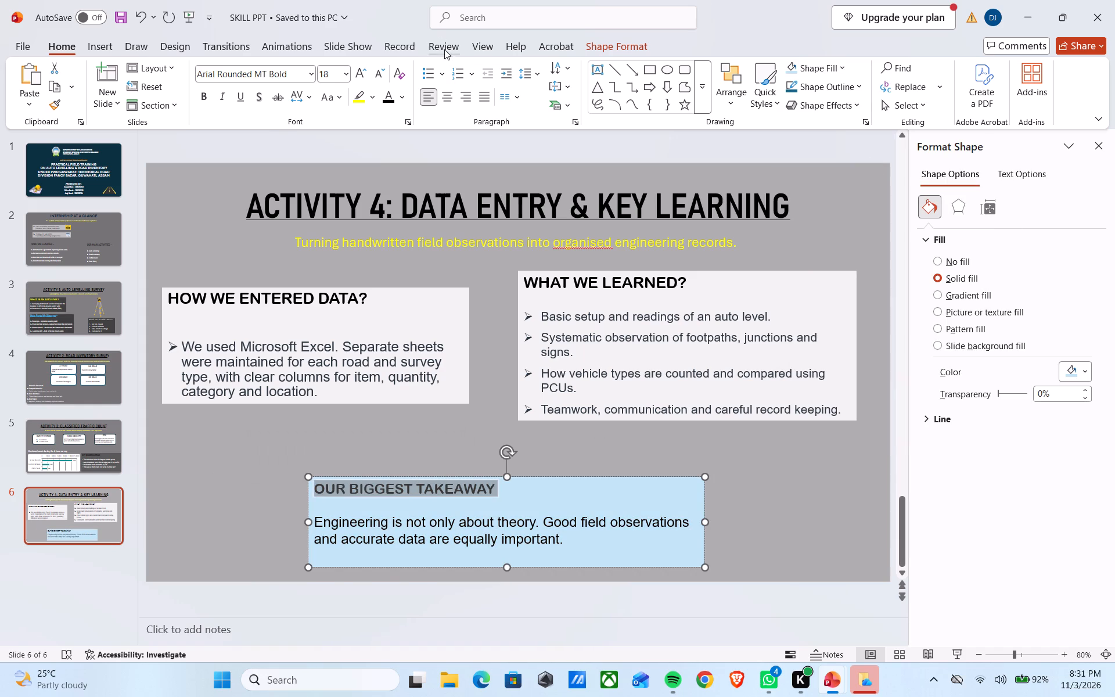
pyautogui.click(444, 101)
pyautogui.click(398, 530)
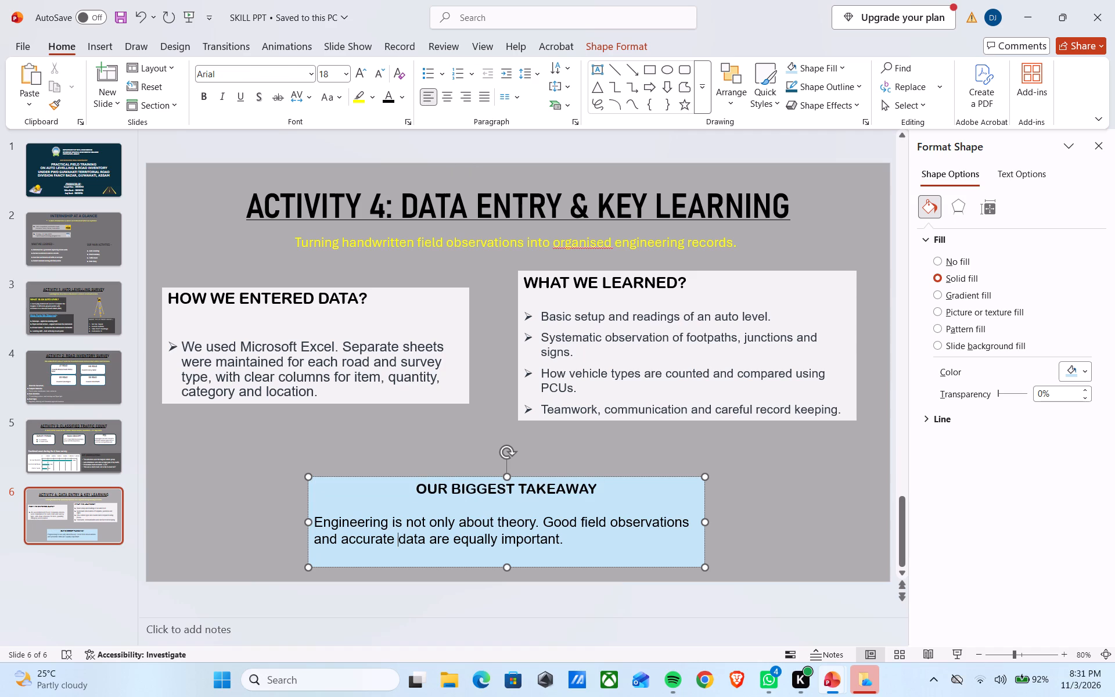
pyautogui.click(360, 520)
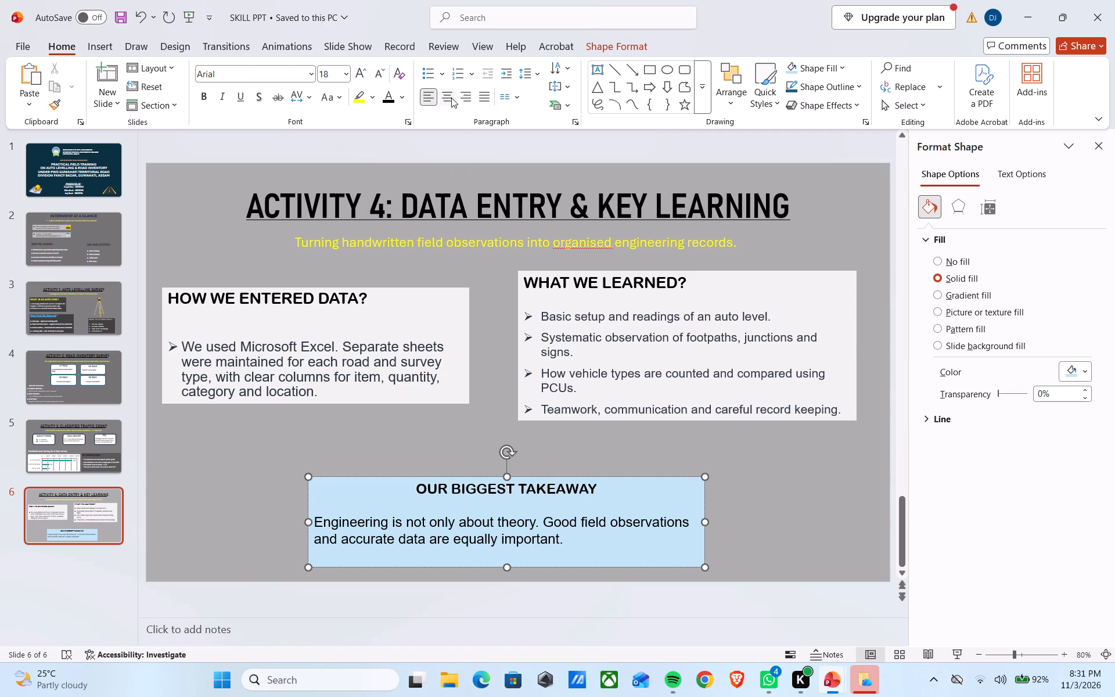
pyautogui.click(451, 98)
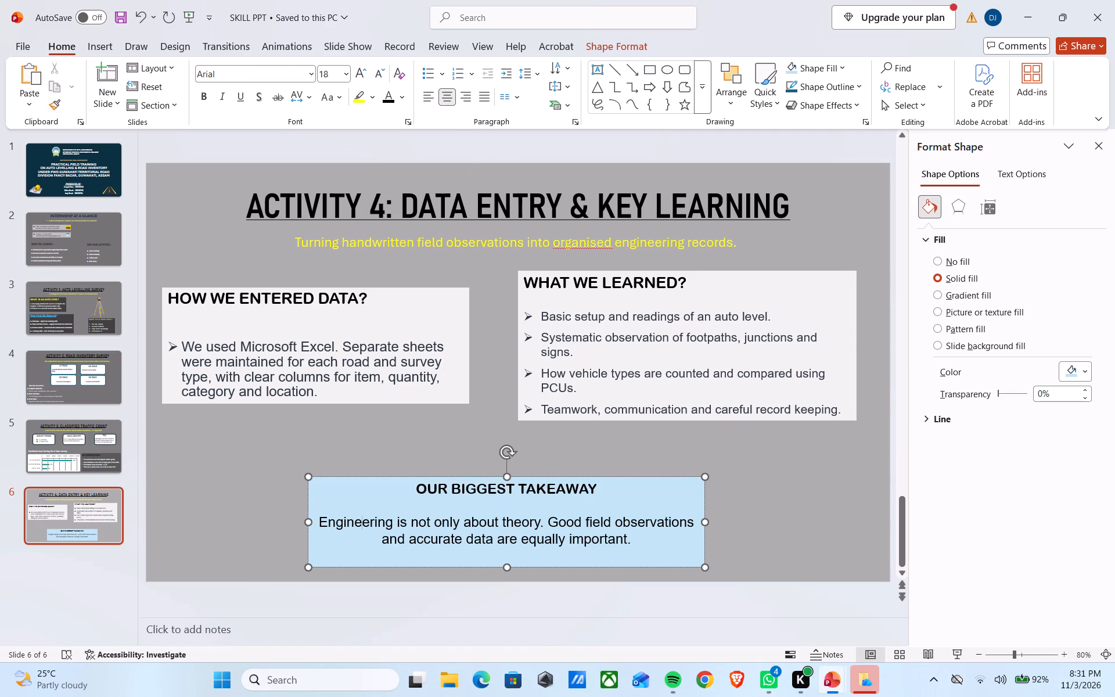
# Narrow the "OUR BIGGEST TAKEAWAY" box until its sentence wraps onto three lines, and centre it horizontally on the slide just below the other boxes.
pyautogui.moveTo(310, 519); pyautogui.dragTo(460, 526)
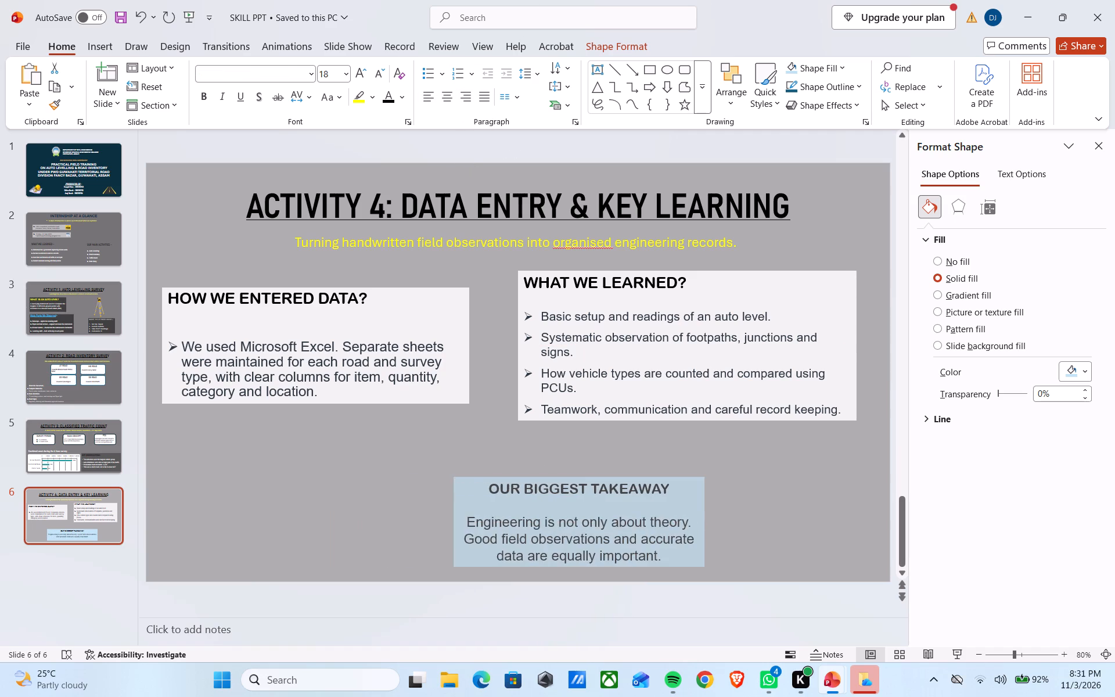
pyautogui.moveTo(460, 526); pyautogui.dragTo(454, 527)
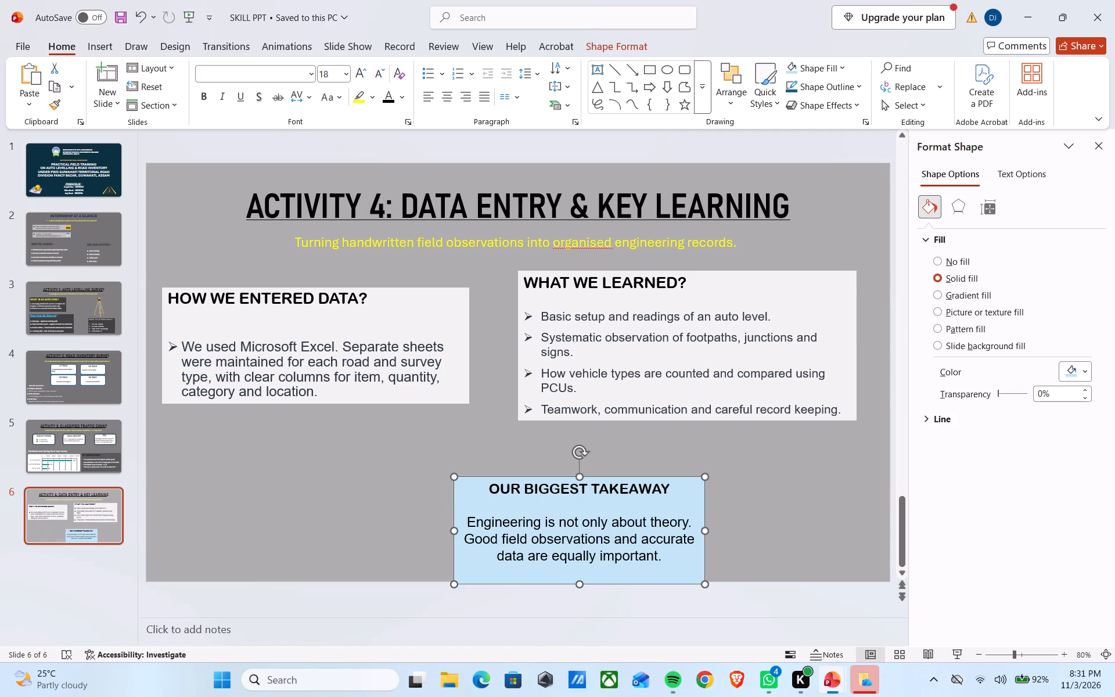
pyautogui.moveTo(525, 477); pyautogui.dragTo(462, 450)
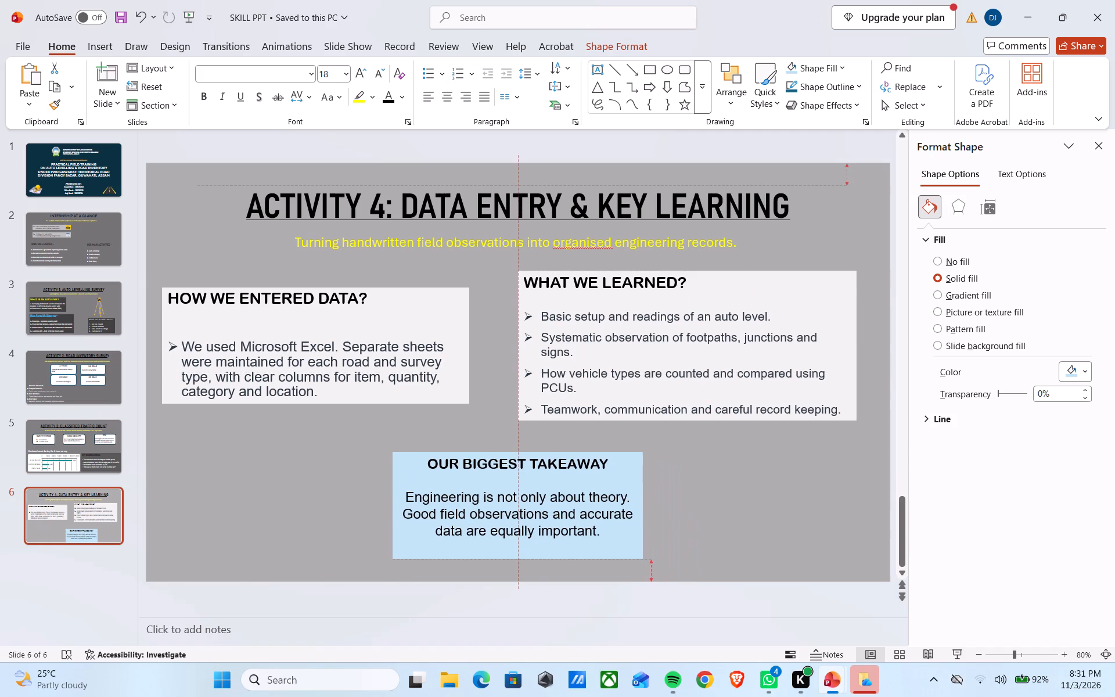
pyautogui.moveTo(462, 450); pyautogui.dragTo(464, 450)
# Give the takeaway sentence an arrow bullet and widen its box slightly so the sentence fits on three lines.
pyautogui.click(509, 472)
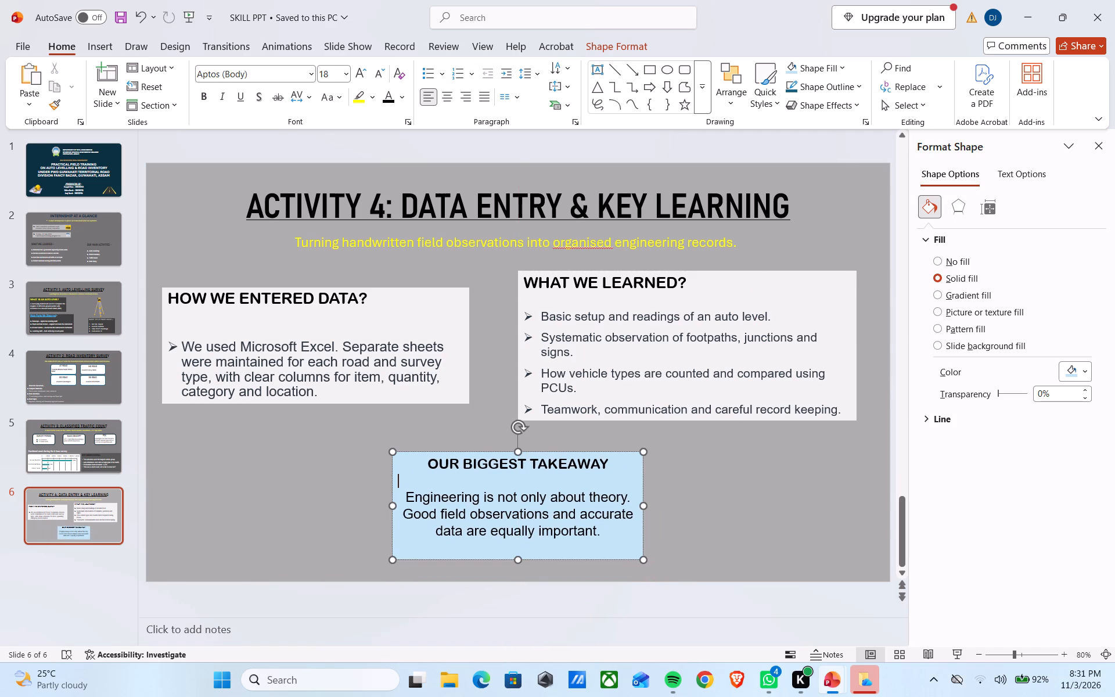
pyautogui.click(406, 488)
pyautogui.click(445, 75)
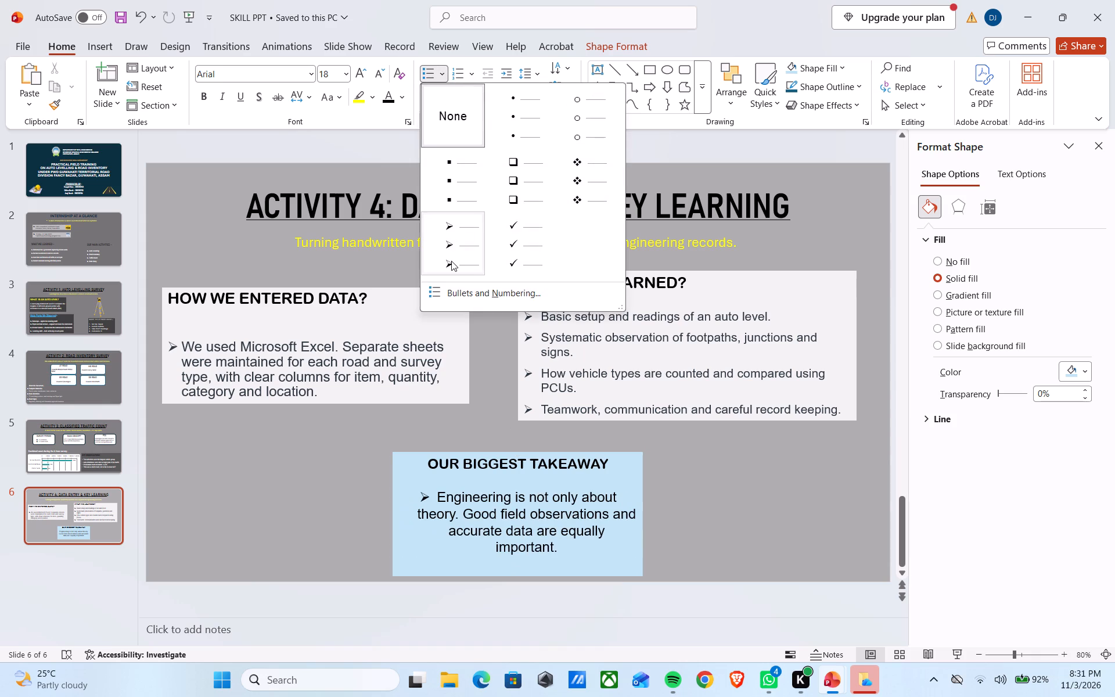
pyautogui.click(451, 261)
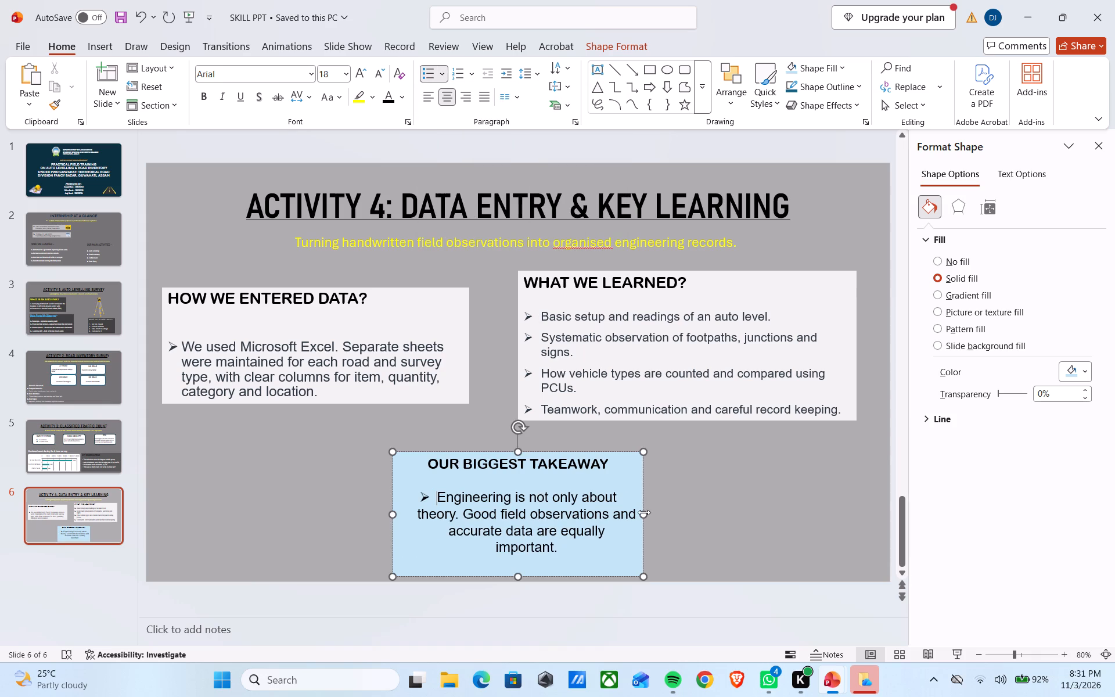
pyautogui.moveTo(644, 512); pyautogui.dragTo(659, 515)
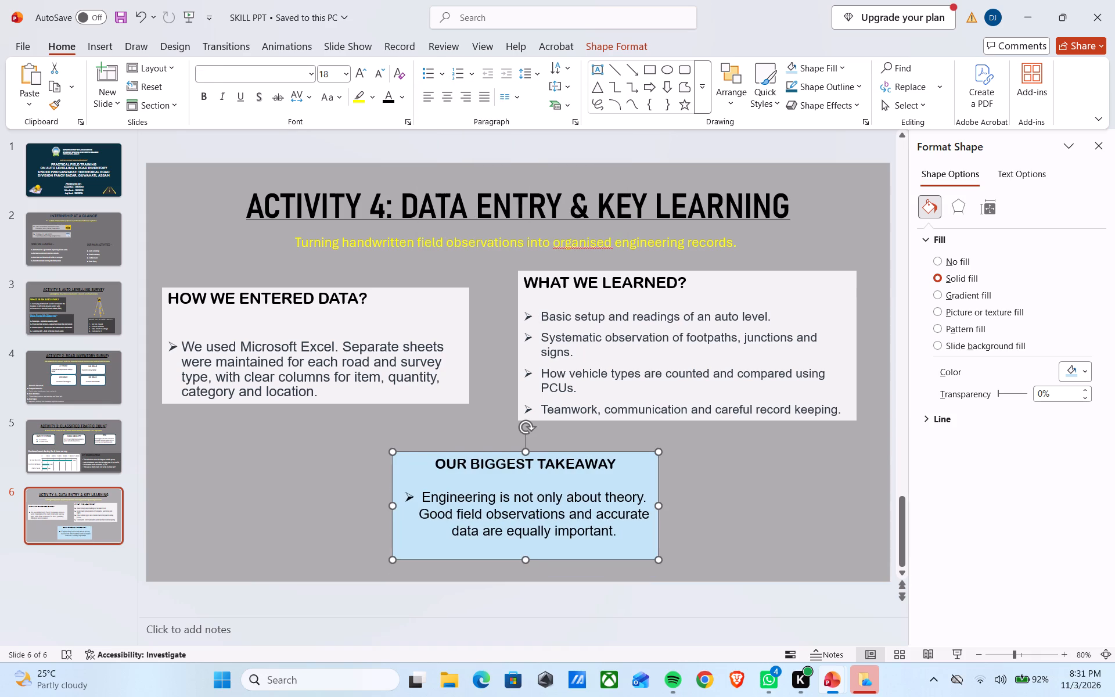
# Underline the "OUR BIGGEST TAKEAWAY" heading.
pyautogui.click(634, 514)
pyautogui.moveTo(634, 473); pyautogui.dragTo(438, 459)
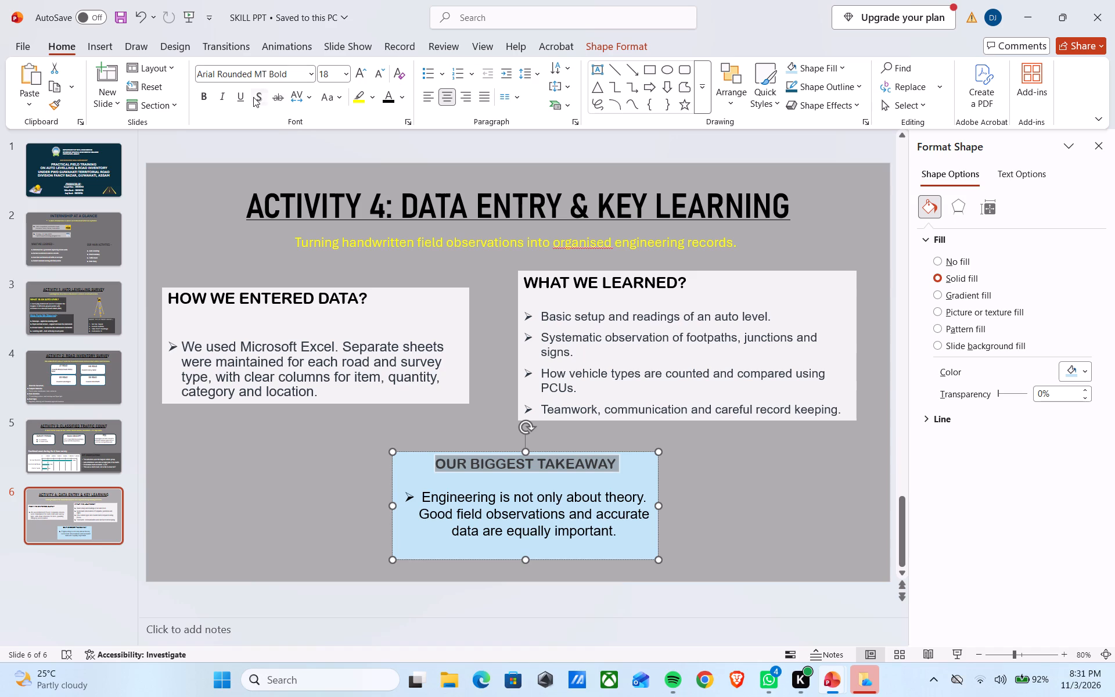
pyautogui.click(243, 99)
pyautogui.click(402, 99)
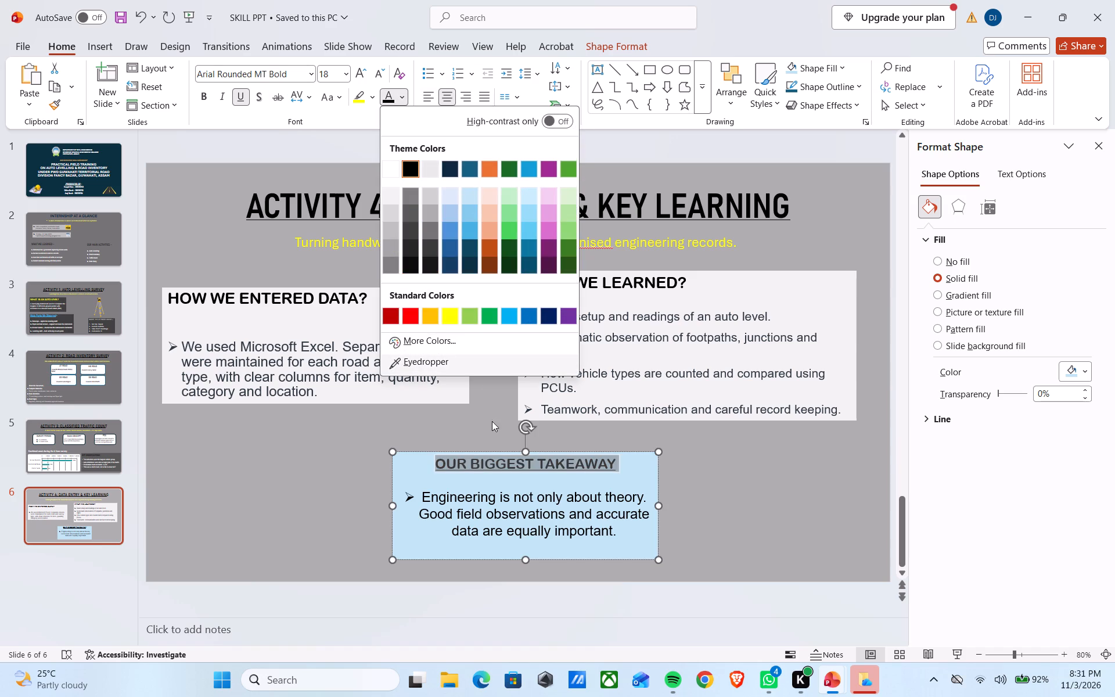
pyautogui.click(778, 438)
# Colour the "HOW WE ENTERED DATA?" and "WHAT WE LEARNED?" headings on the Activity 4 slide standard red.
pyautogui.click(369, 318)
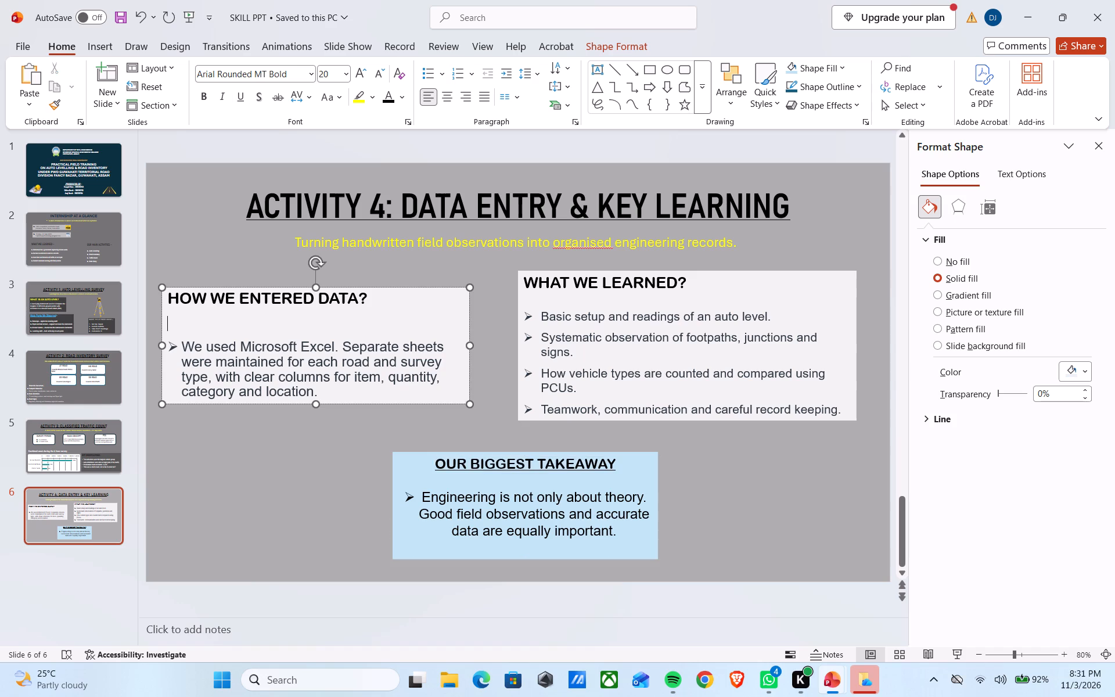
pyautogui.moveTo(375, 297); pyautogui.dragTo(192, 281)
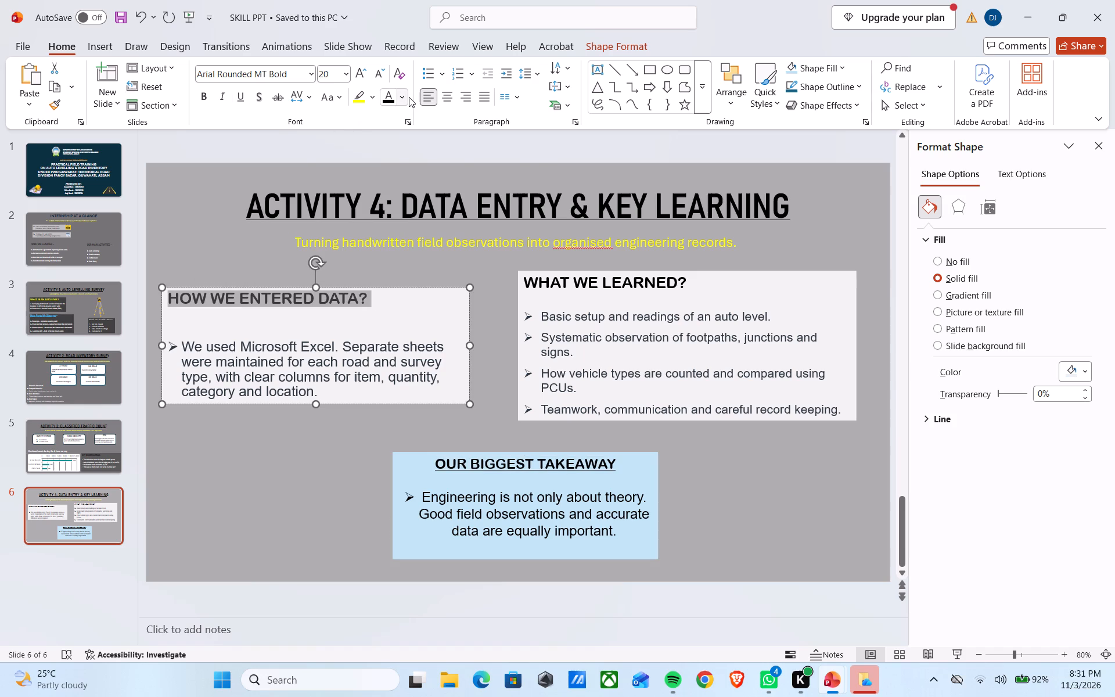
pyautogui.click(407, 96)
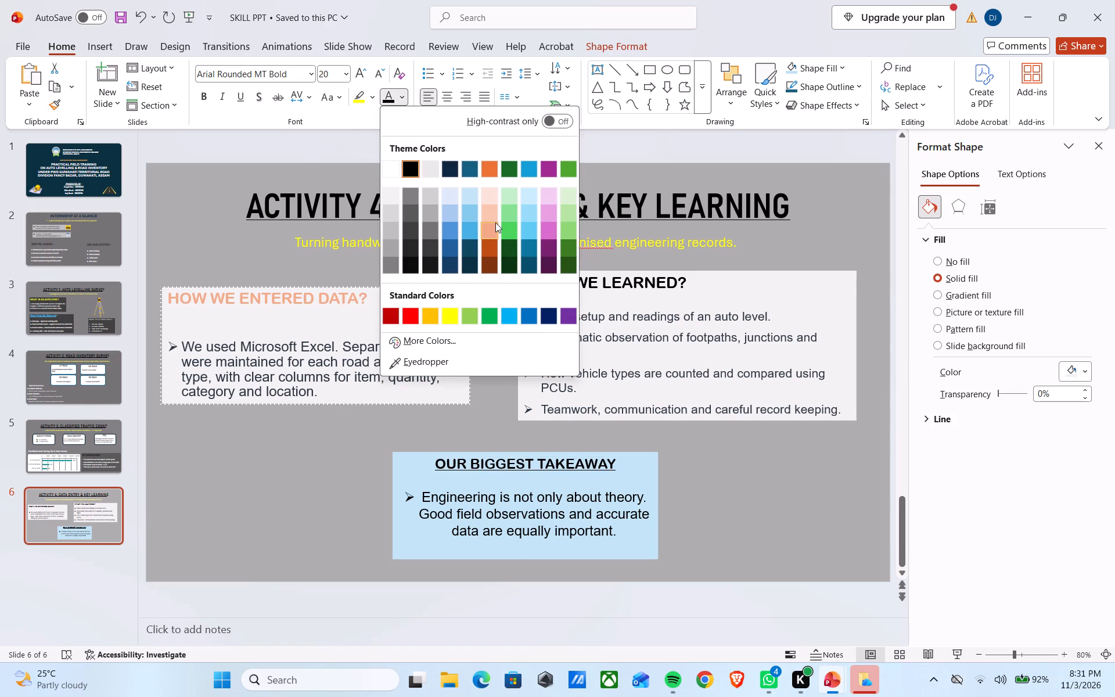
pyautogui.click(412, 314)
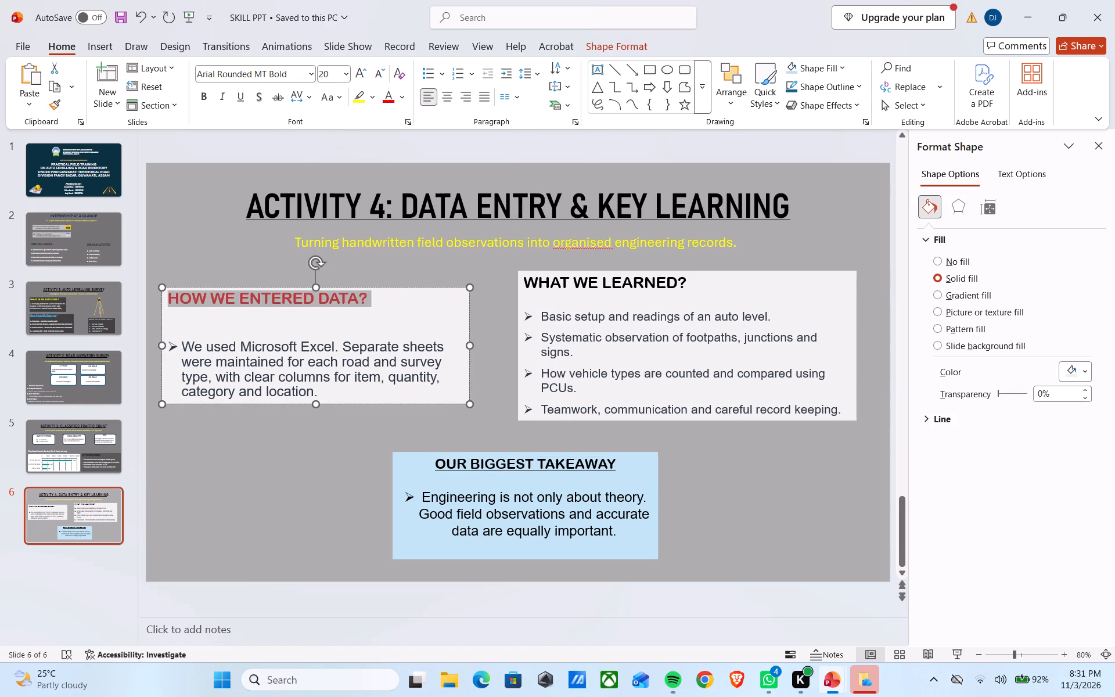
pyautogui.click(625, 275)
pyautogui.moveTo(706, 284); pyautogui.dragTo(542, 280)
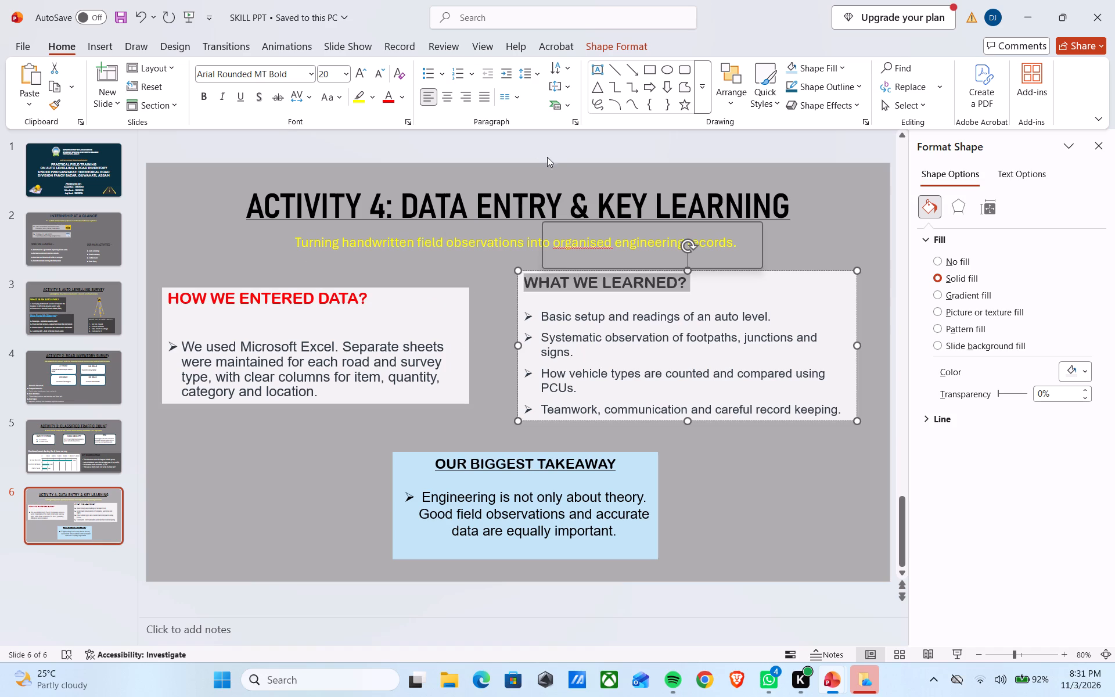
pyautogui.click(393, 99)
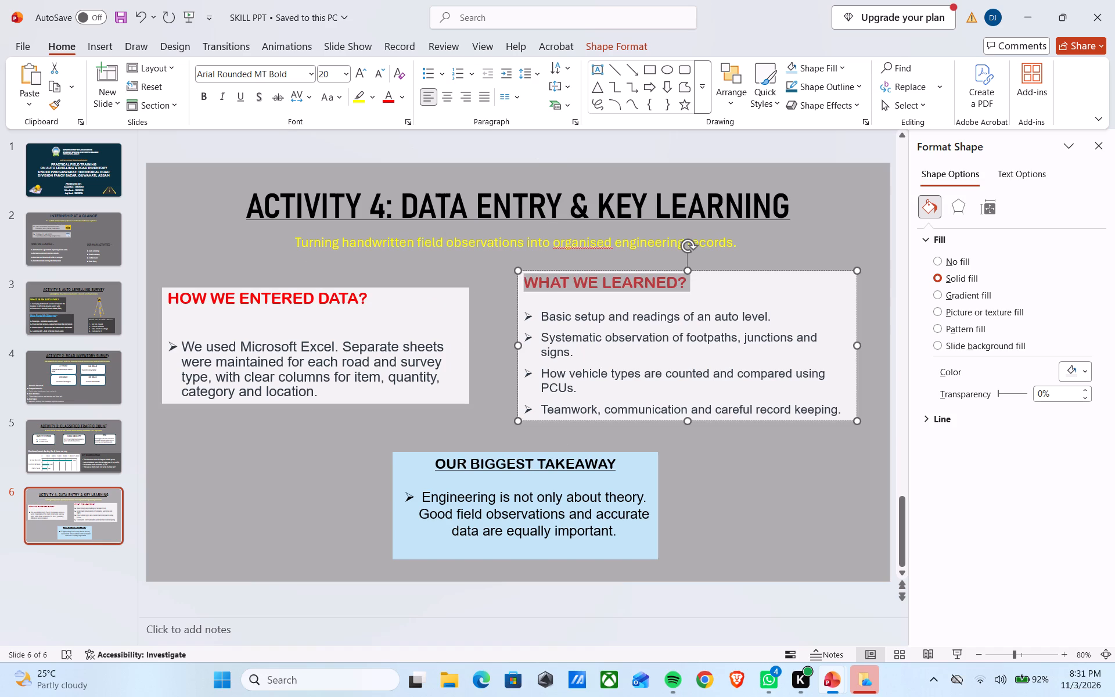
# Colour the "OUR BIGGEST TAKEAWAY" heading standard orange.
pyautogui.moveTo(627, 474); pyautogui.dragTo(427, 456)
pyautogui.click(401, 103)
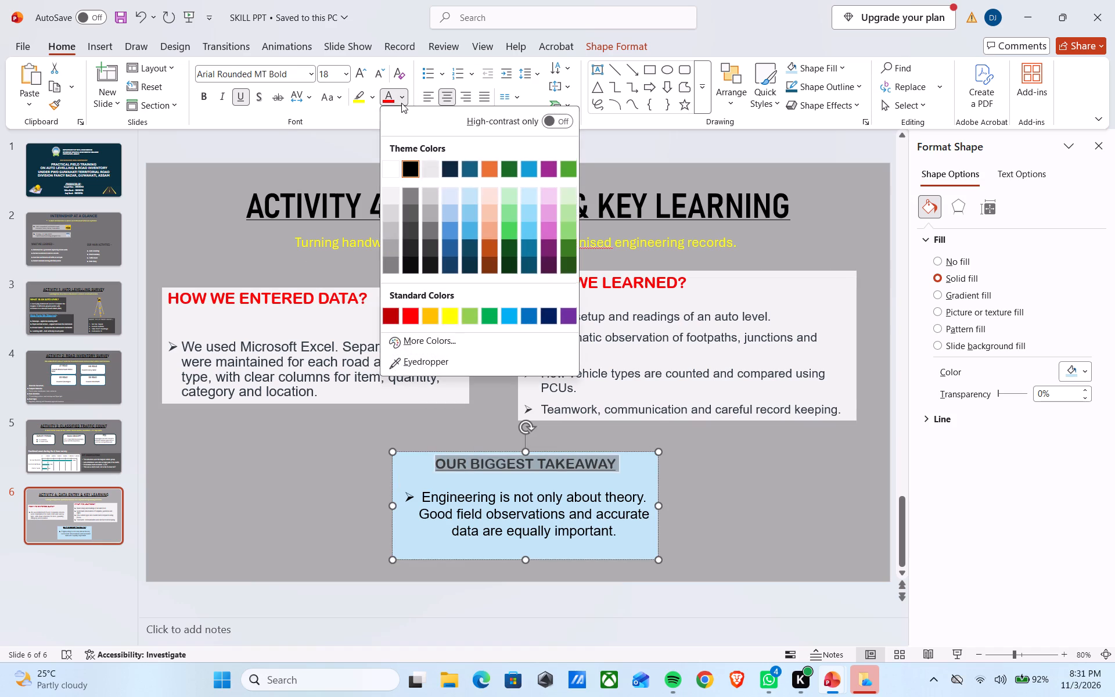
pyautogui.click(434, 316)
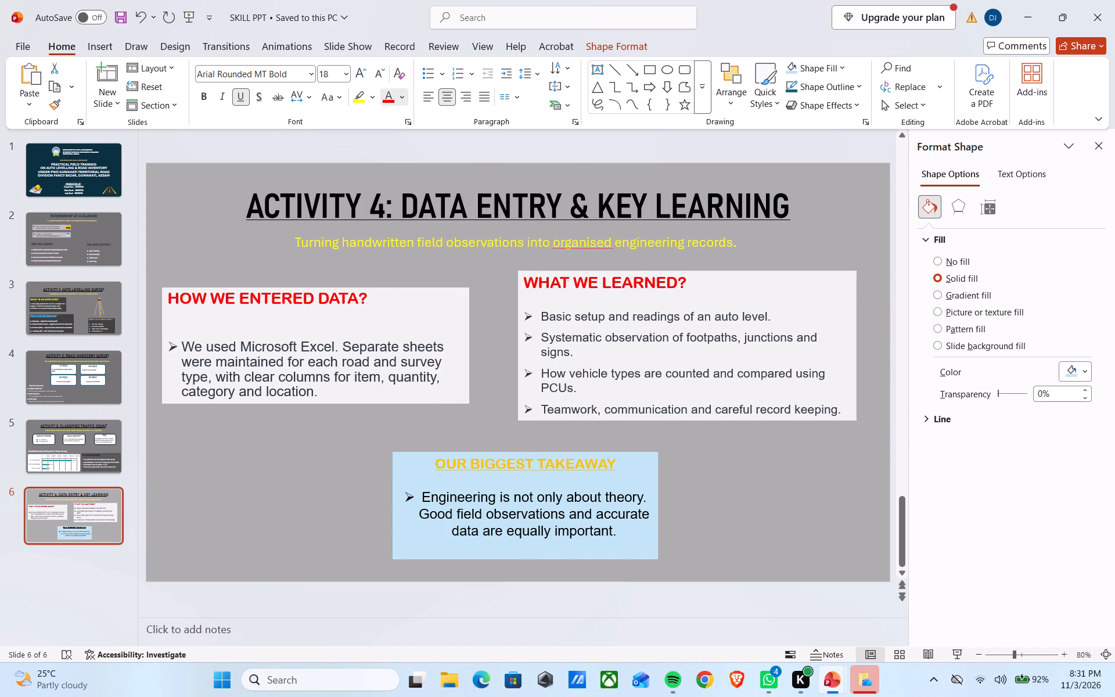
pyautogui.click(504, 367)
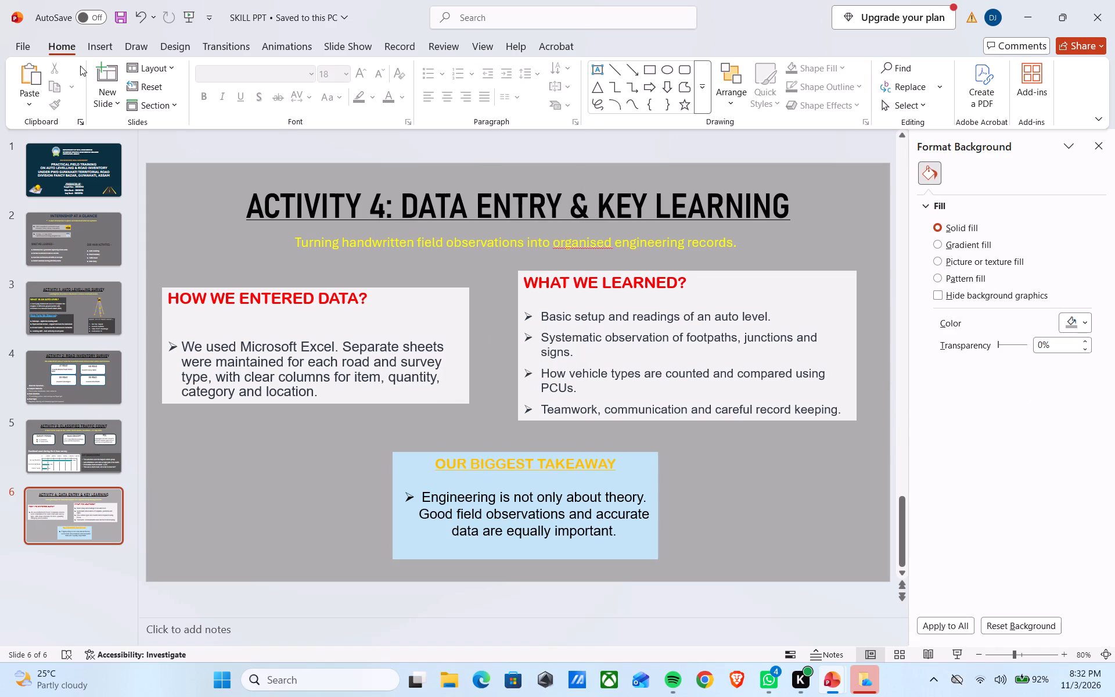
# Add a new title-and-content slide after the Activity 4 slide.
pyautogui.click(116, 74)
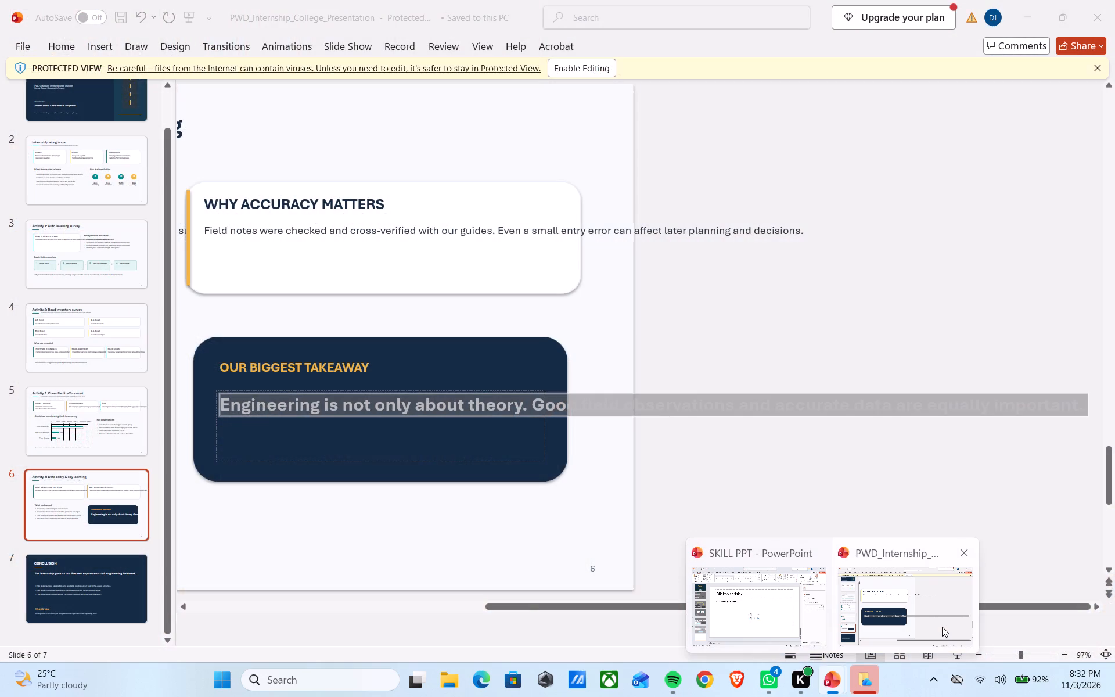
# Switch to PWD_Internship_College_Presentation and copy the sentence beginning "The internship gave us our first real exposure" from its CONCLUSION slide.
pyautogui.click(941, 627)
pyautogui.click(85, 603)
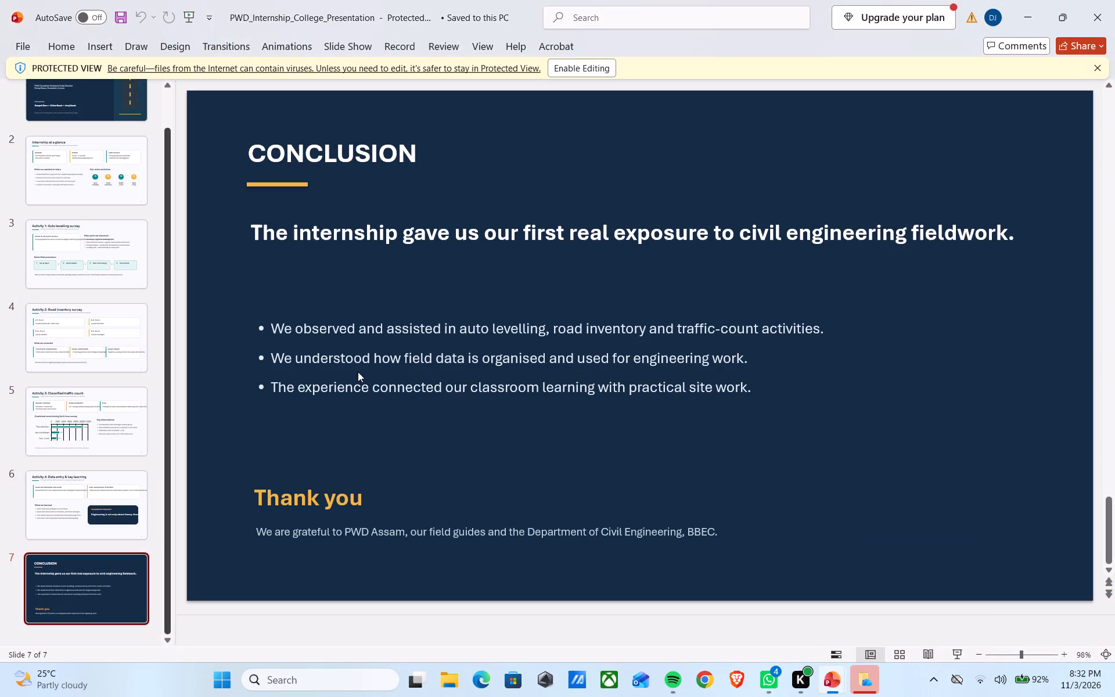
pyautogui.click(408, 206)
pyautogui.click(445, 238)
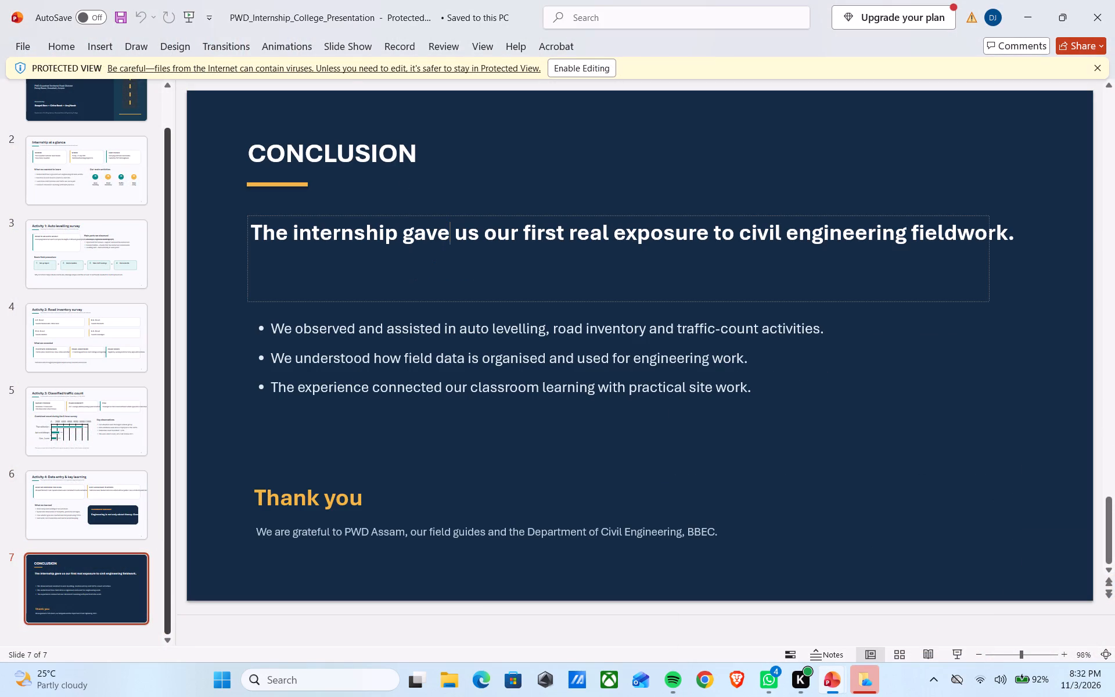
pyautogui.hotkey('ctrl', 'a')
pyautogui.hotkey('ctrl', 'c')
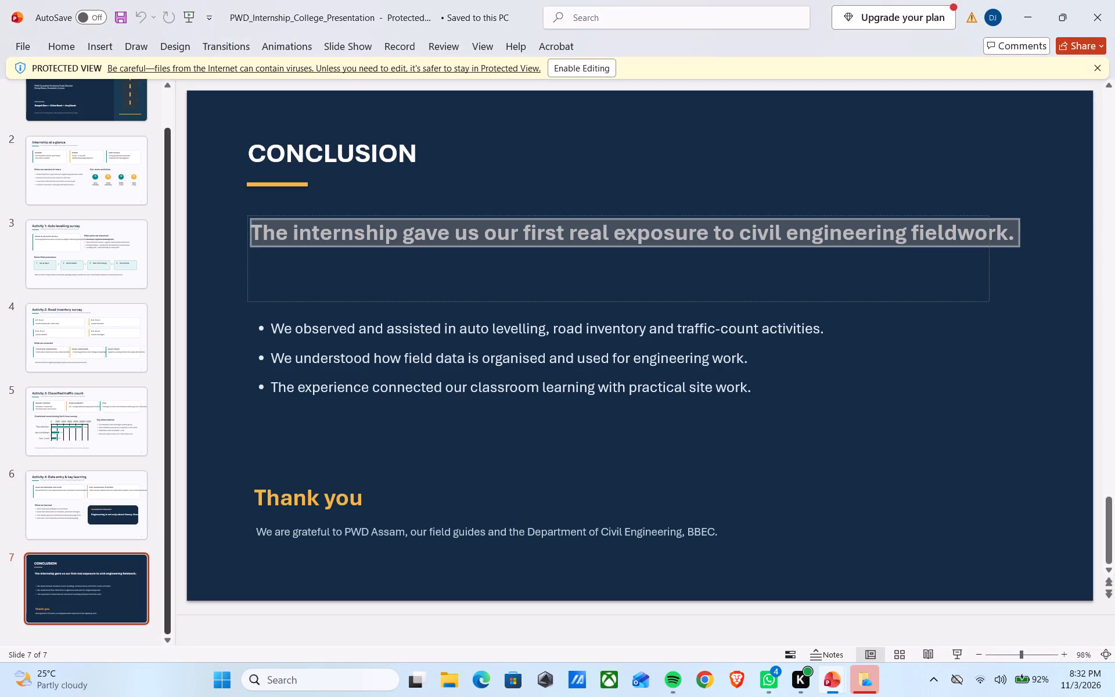
pyautogui.hotkey('ctrl', 'c')
pyautogui.hotkey('ctrl', 'x')
pyautogui.hotkey('ctrl', 'c')
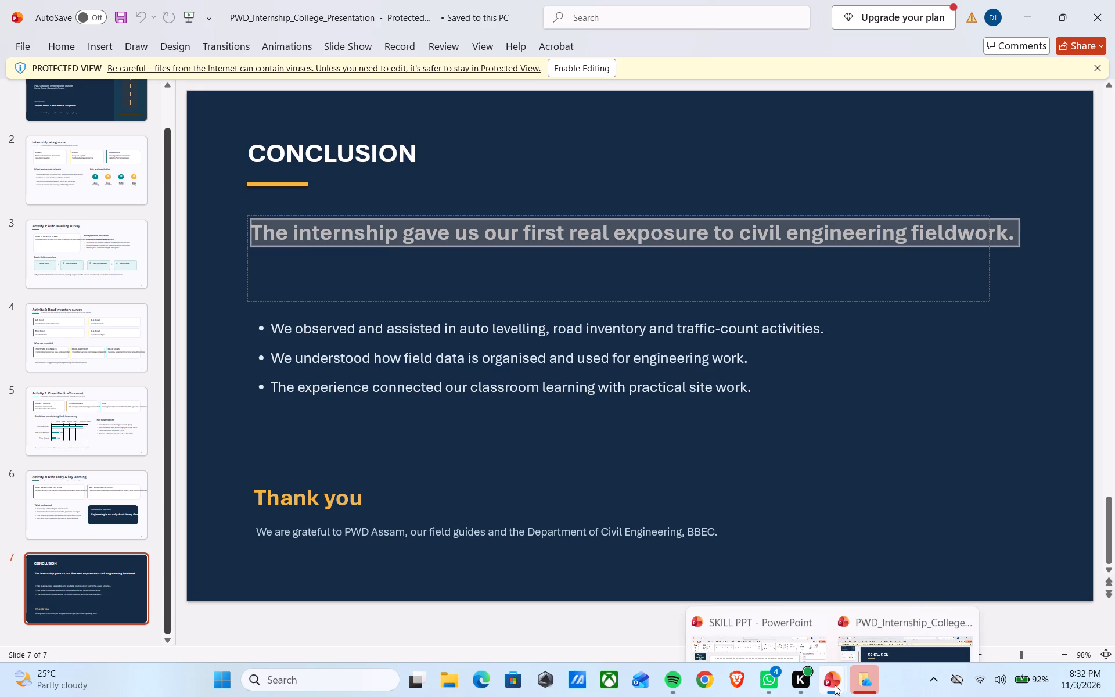
# Switch back to SKILL PPT and give the new slide 7 a solid dark grey background.
pyautogui.click(793, 630)
pyautogui.click(602, 234)
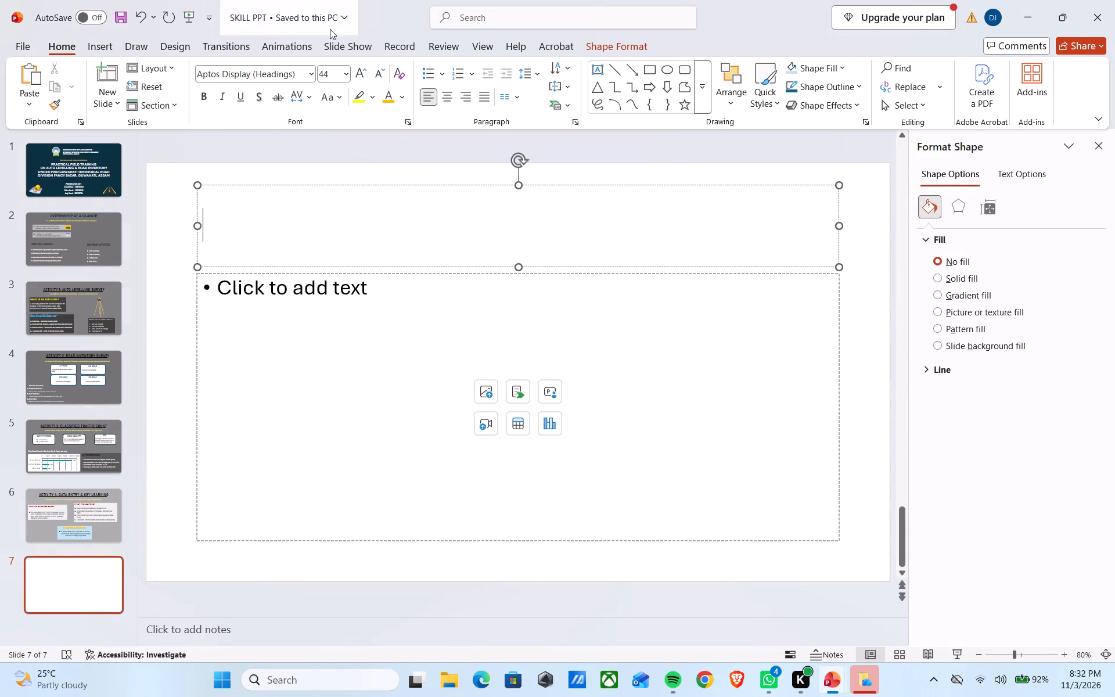
pyautogui.click(163, 54)
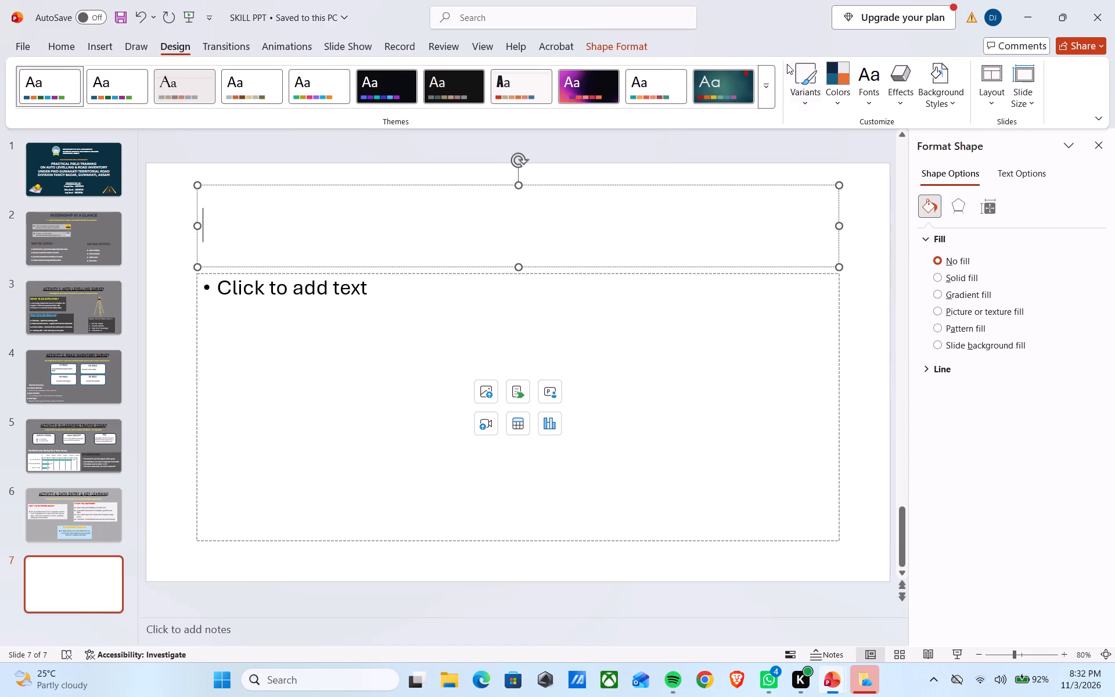
pyautogui.click(943, 77)
pyautogui.click(958, 270)
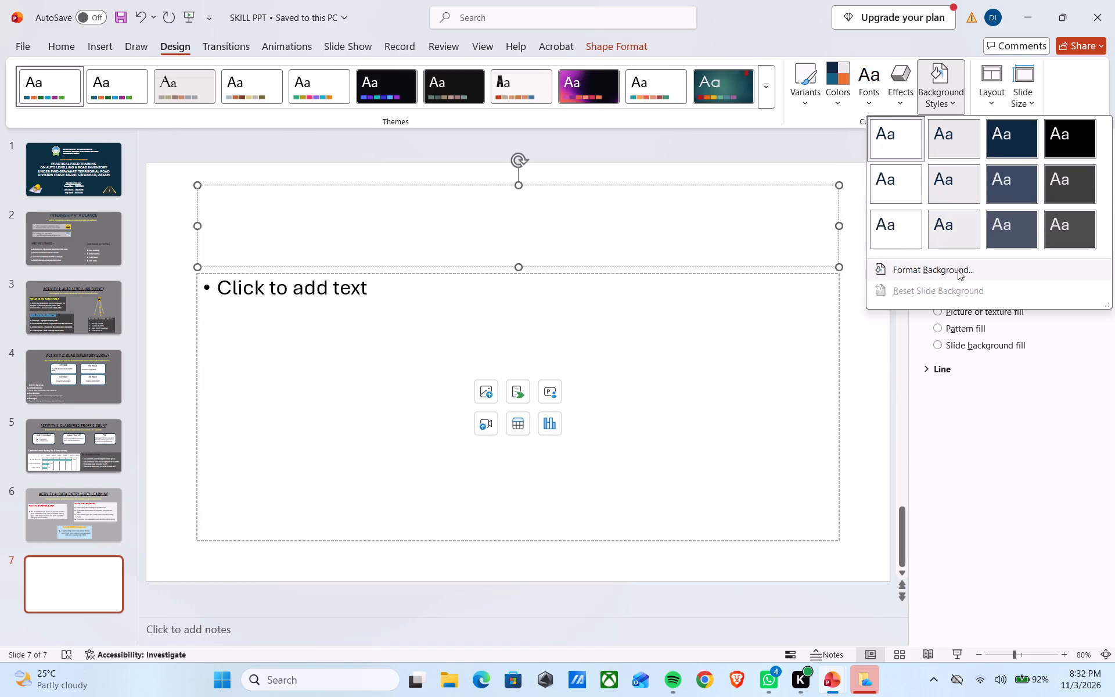
pyautogui.click(1084, 315)
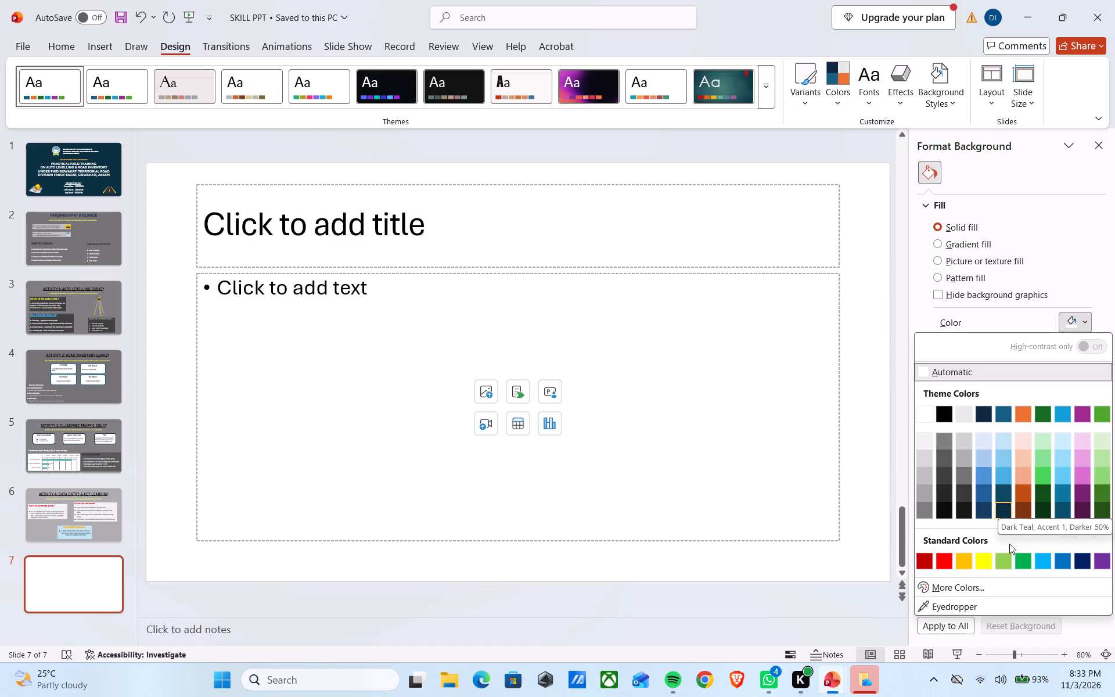
pyautogui.click(962, 477)
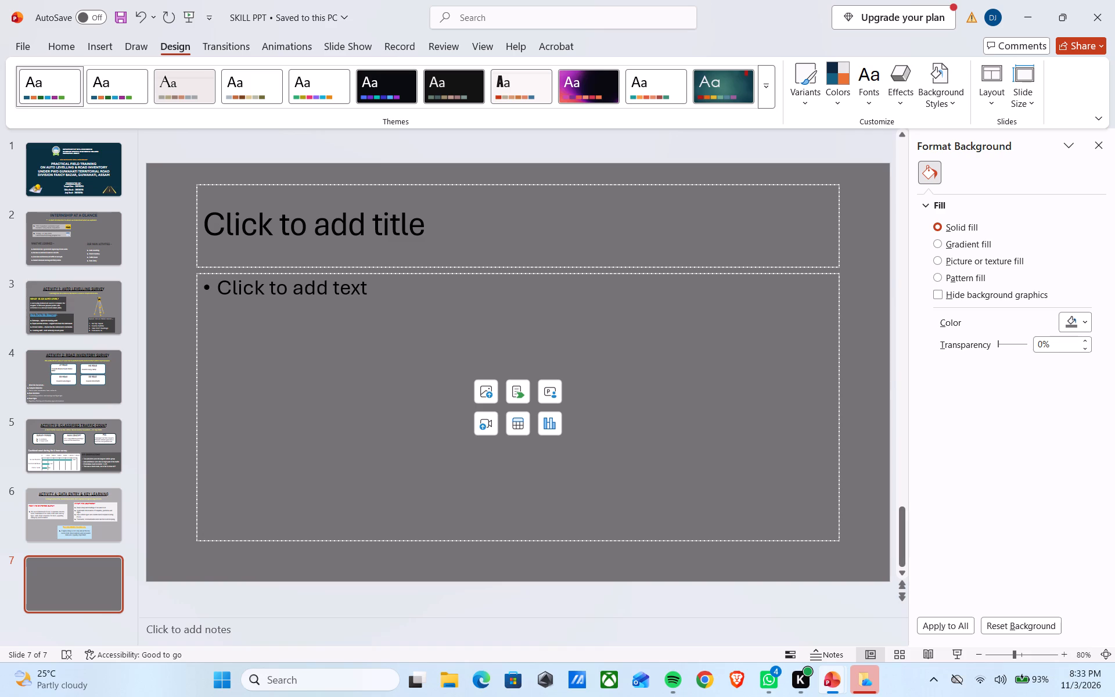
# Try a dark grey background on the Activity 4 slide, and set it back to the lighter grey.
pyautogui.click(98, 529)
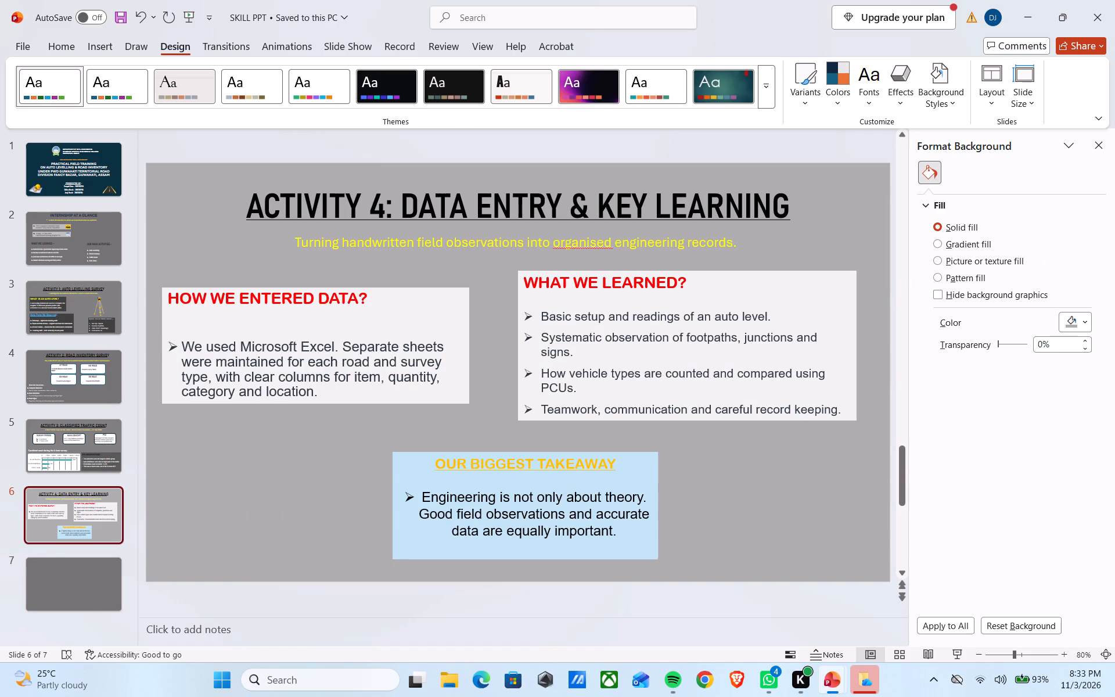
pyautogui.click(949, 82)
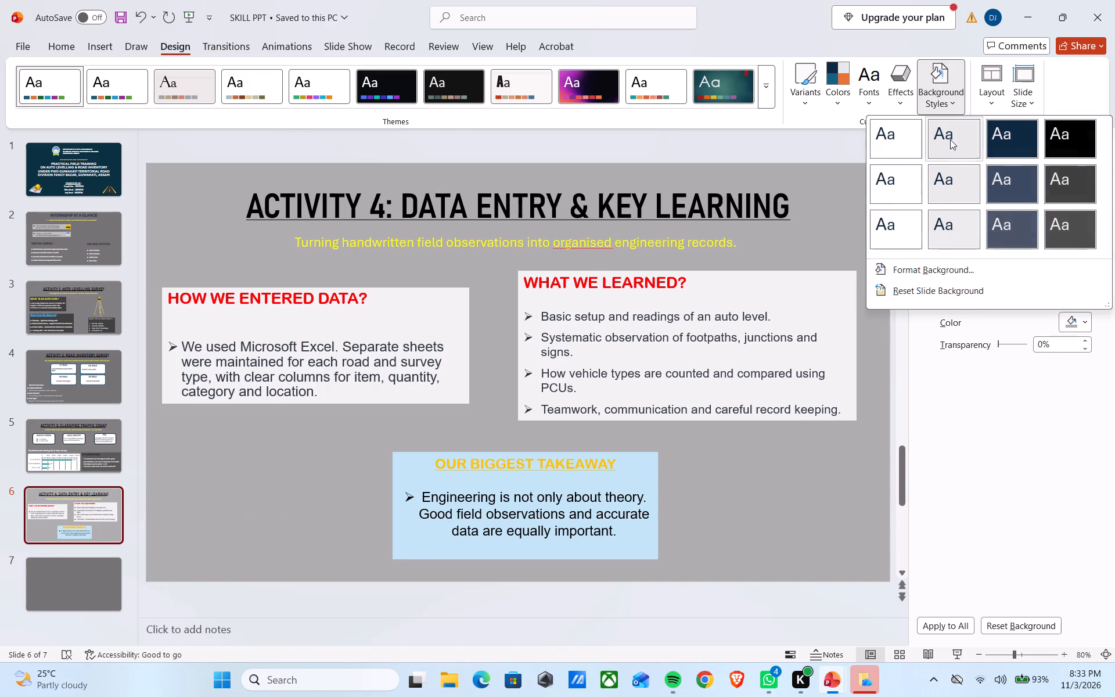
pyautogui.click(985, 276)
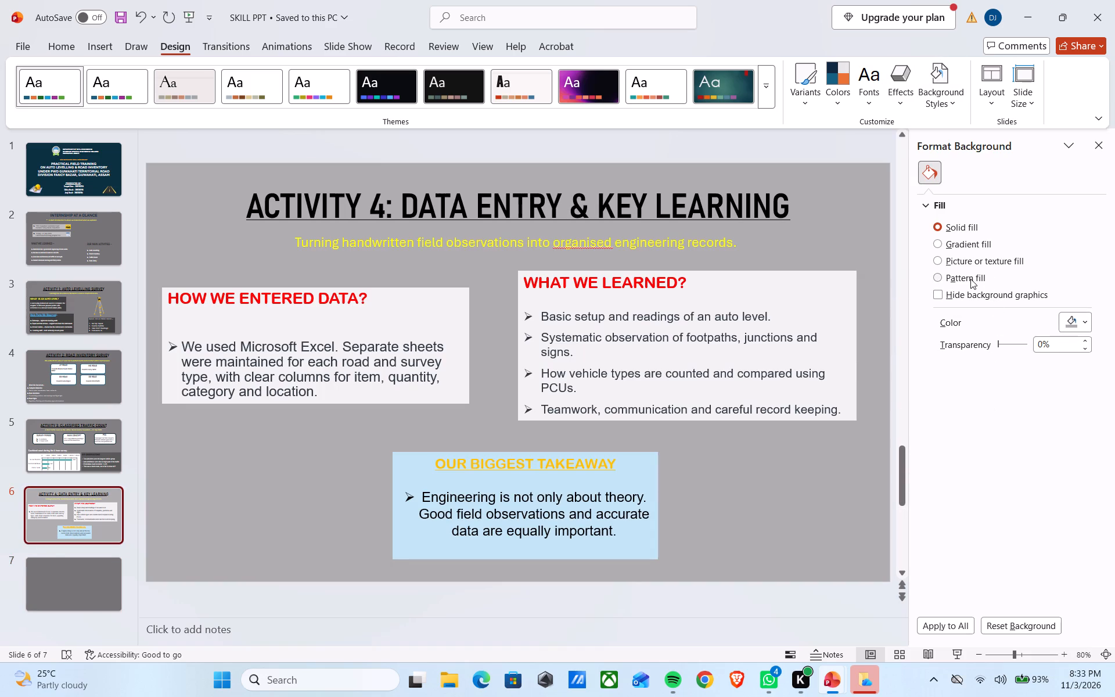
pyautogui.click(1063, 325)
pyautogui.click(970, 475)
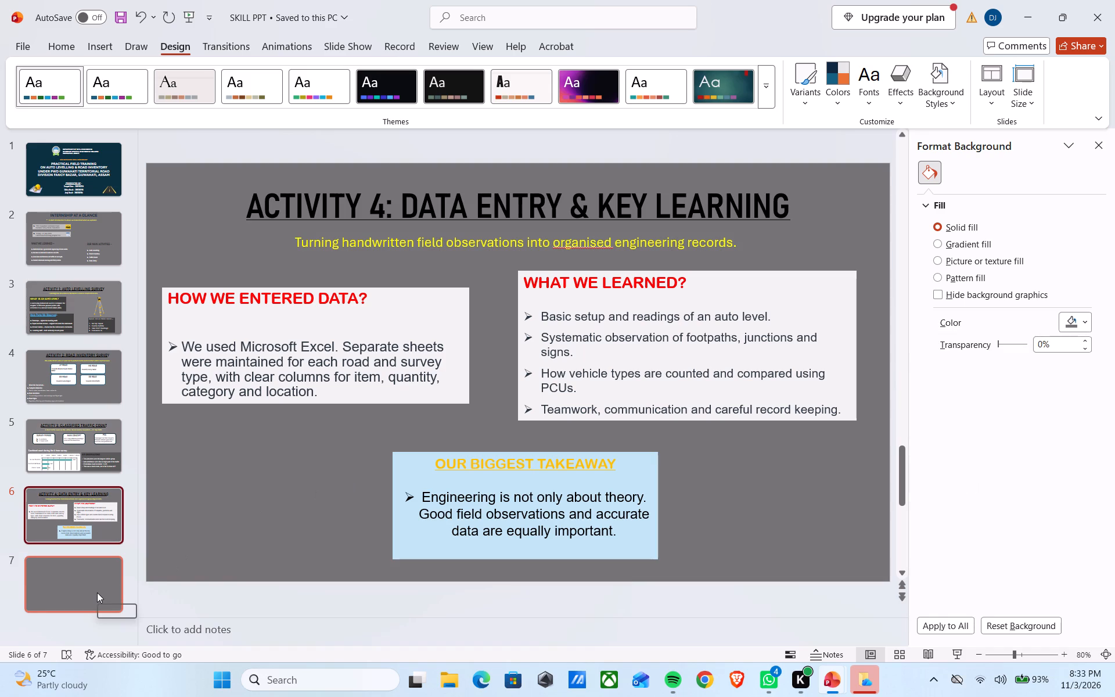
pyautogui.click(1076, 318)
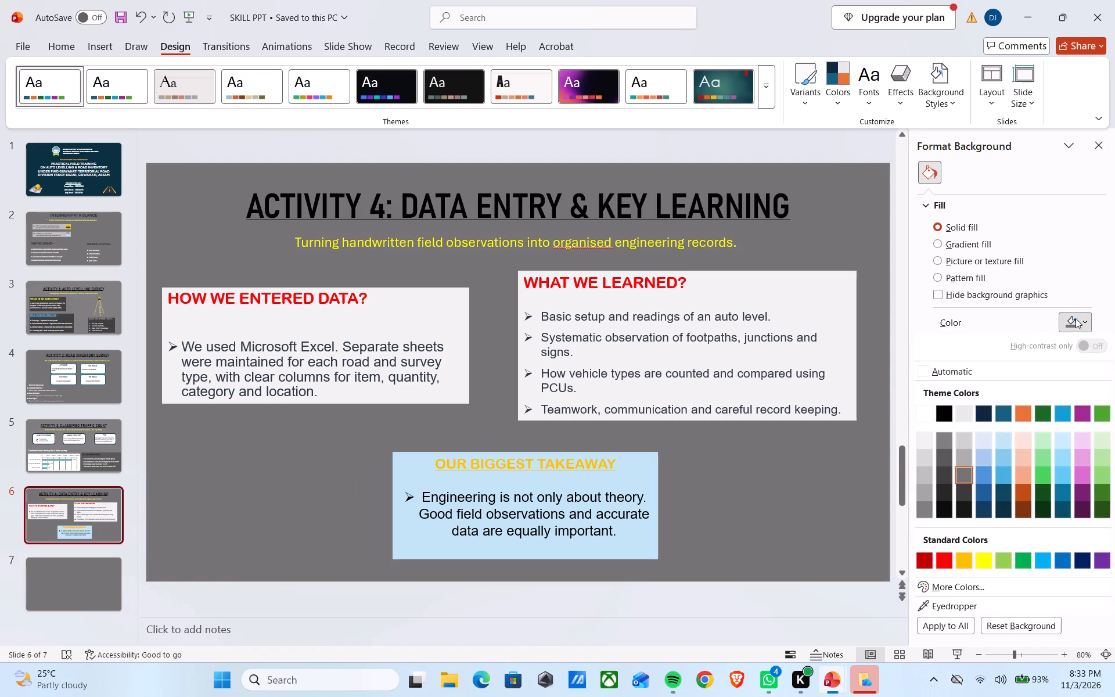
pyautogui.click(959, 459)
# Enter "CONCLUSION" as the title of slide 7.
pyautogui.click(79, 556)
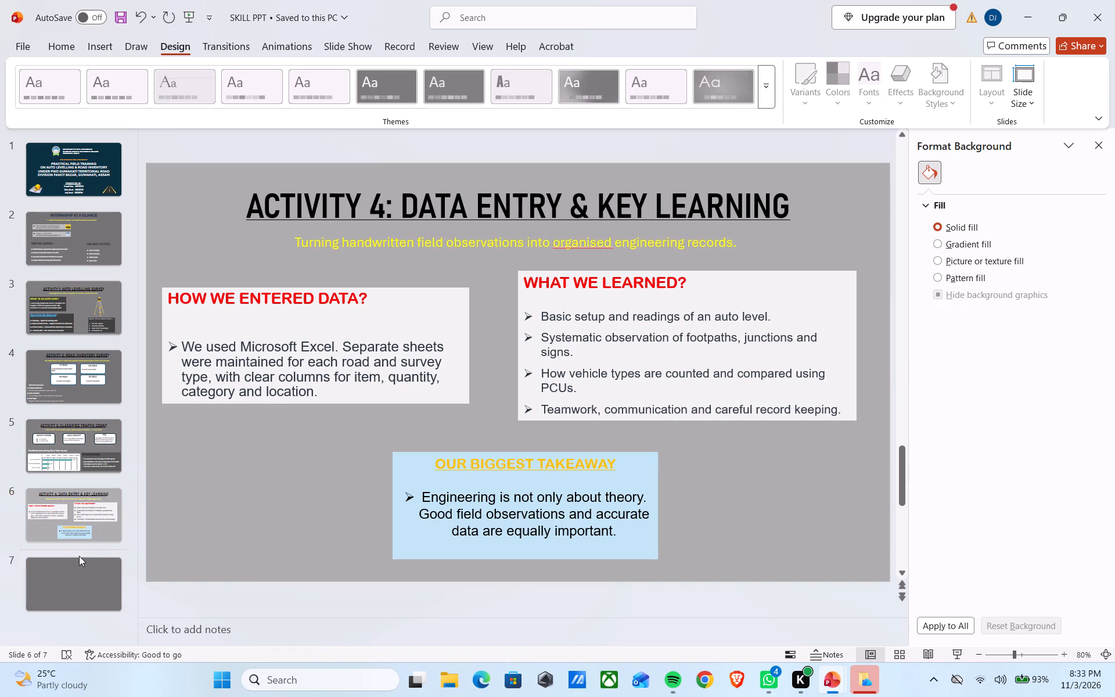
pyautogui.click(86, 572)
pyautogui.click(501, 249)
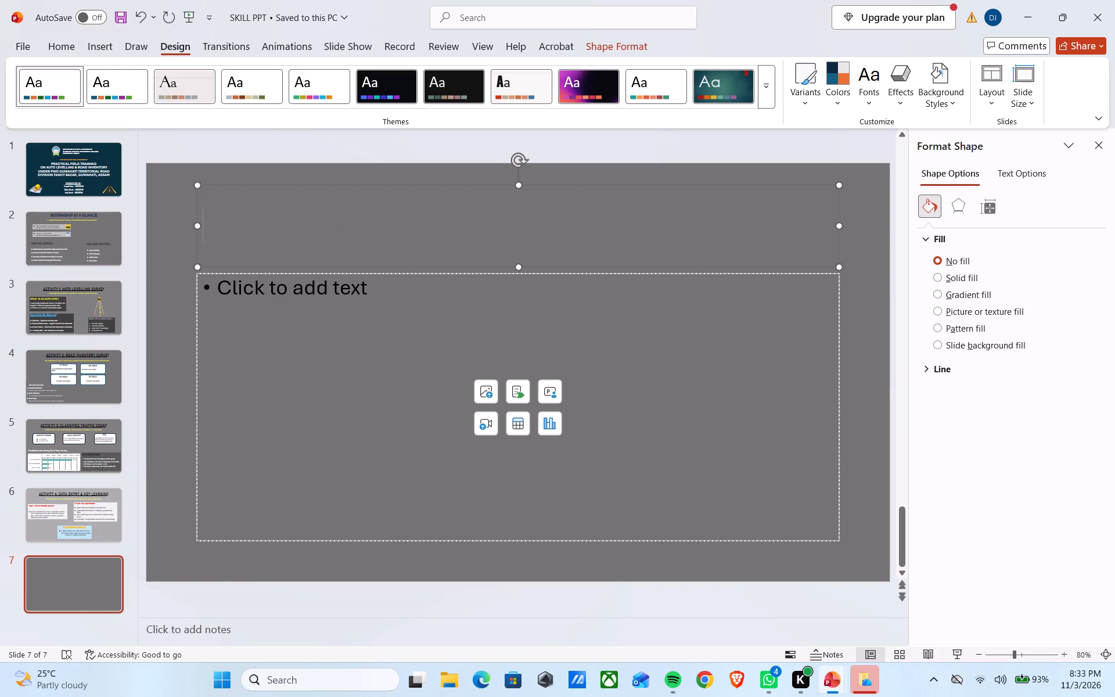
pyautogui.write('conclusion')
pyautogui.click(77, 44)
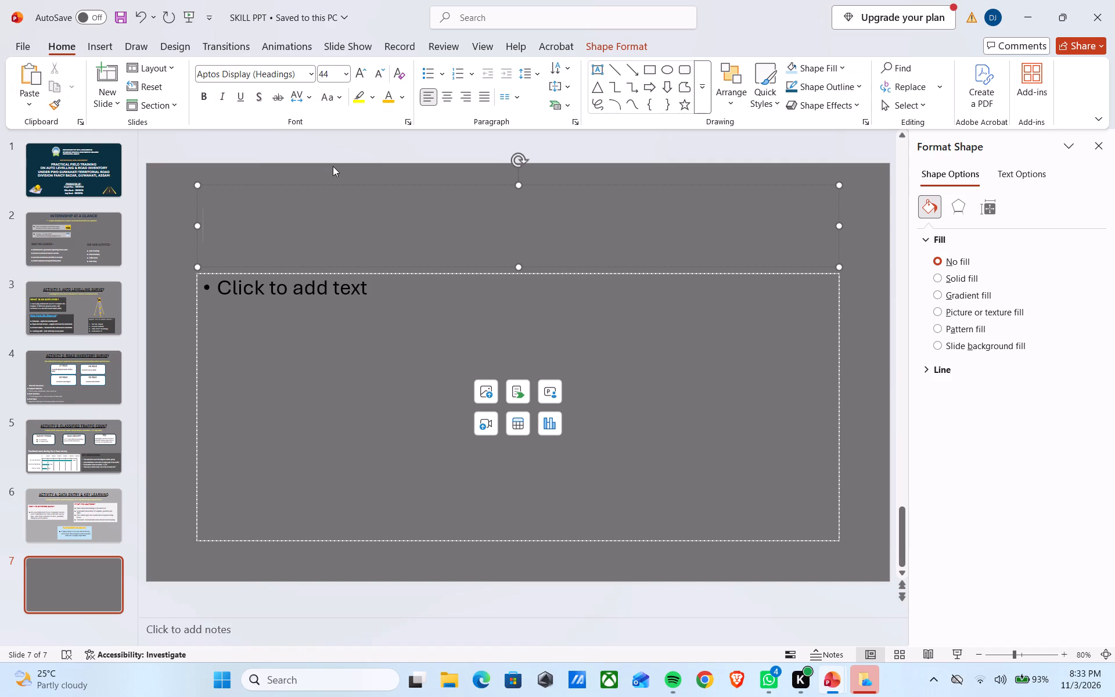
pyautogui.write('CONCLUSION')
pyautogui.scroll(1, 333, 166)
pyautogui.scroll(-4, 274, 113)
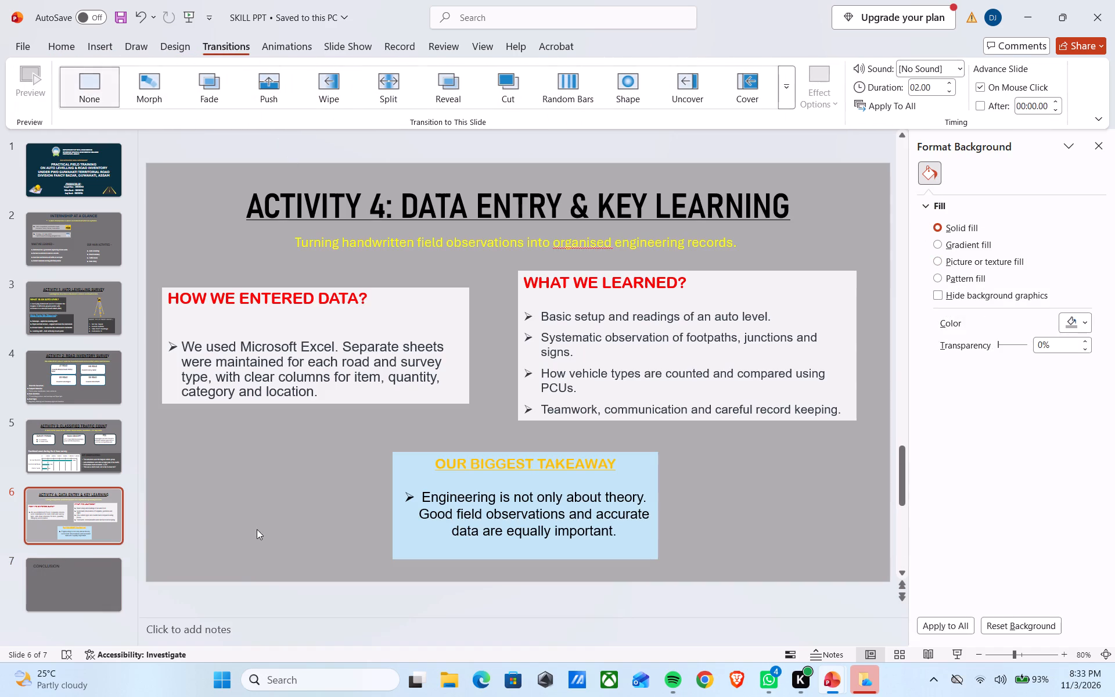
# Centre and underline the CONCLUSION title on slide 7 and set it in the semi-condensed Bahnschrift SemiBold font.
pyautogui.click(119, 603)
pyautogui.click(384, 235)
pyautogui.moveTo(422, 225); pyautogui.dragTo(395, 225)
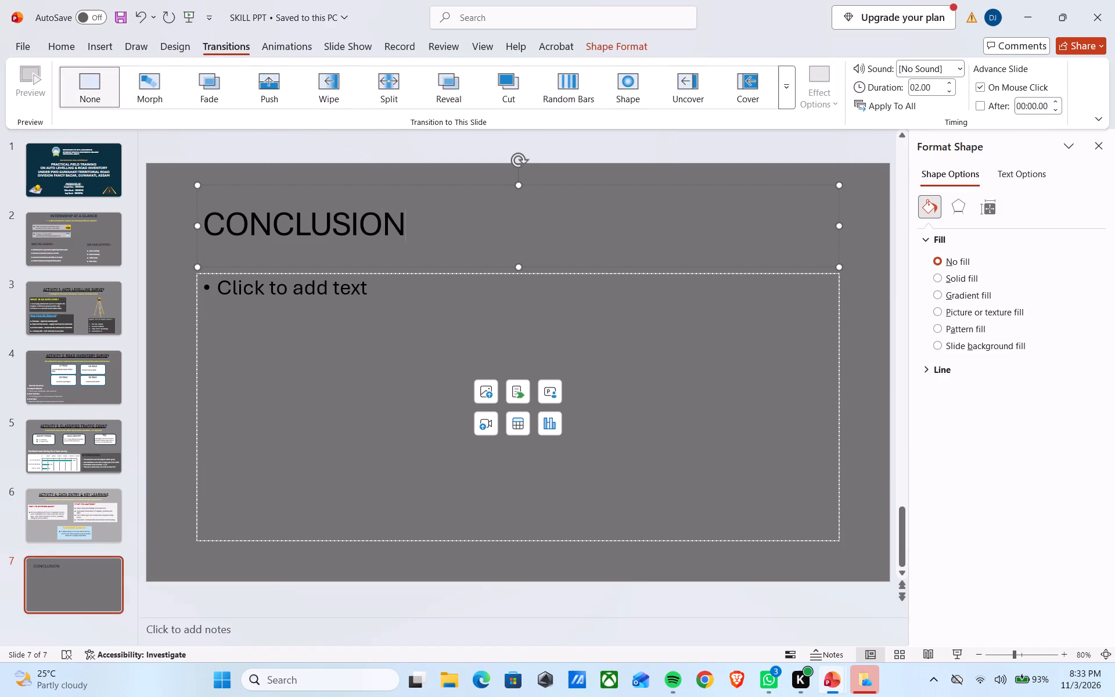
pyautogui.moveTo(395, 225); pyautogui.dragTo(111, 228)
pyautogui.click(72, 48)
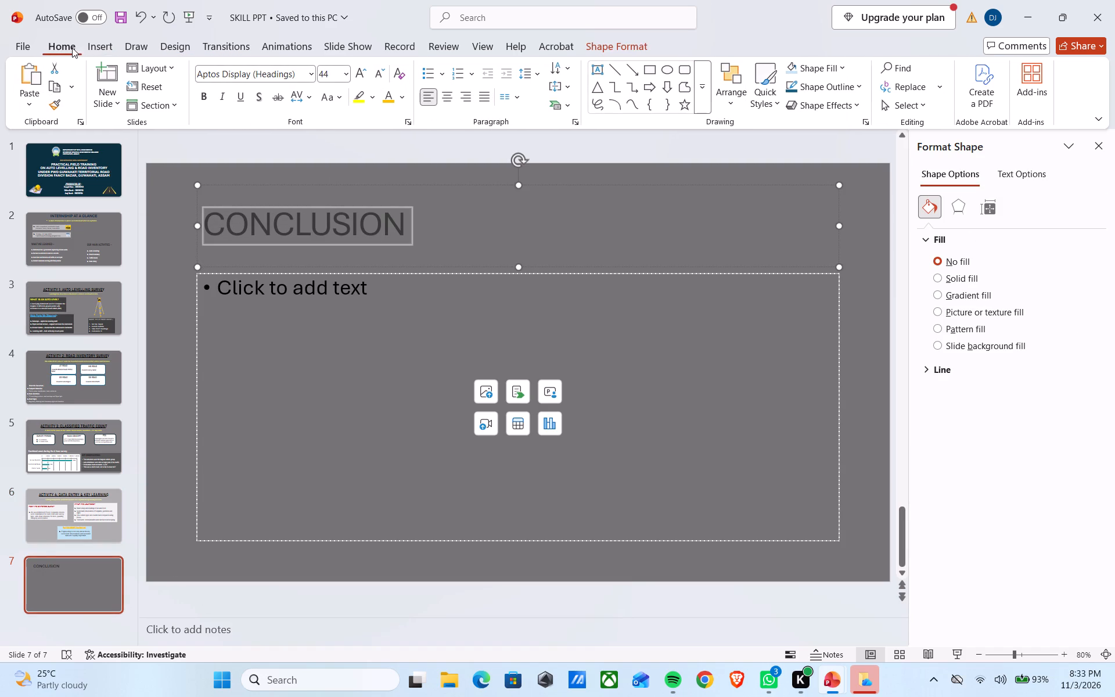
pyautogui.click(454, 97)
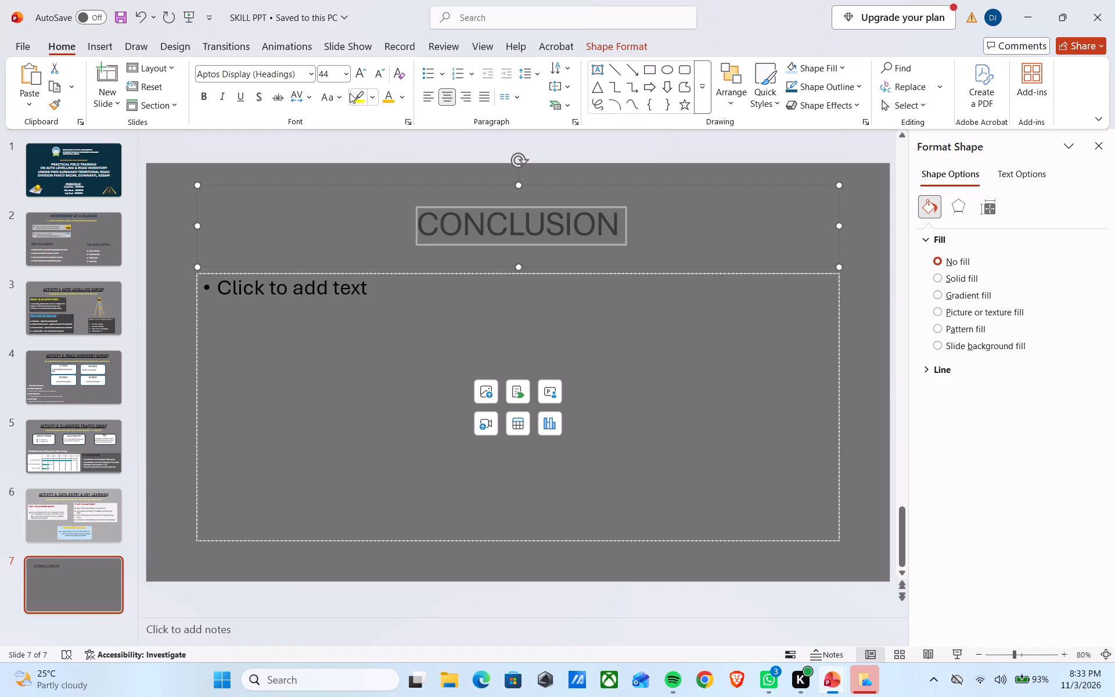
pyautogui.click(310, 72)
pyautogui.click(355, 213)
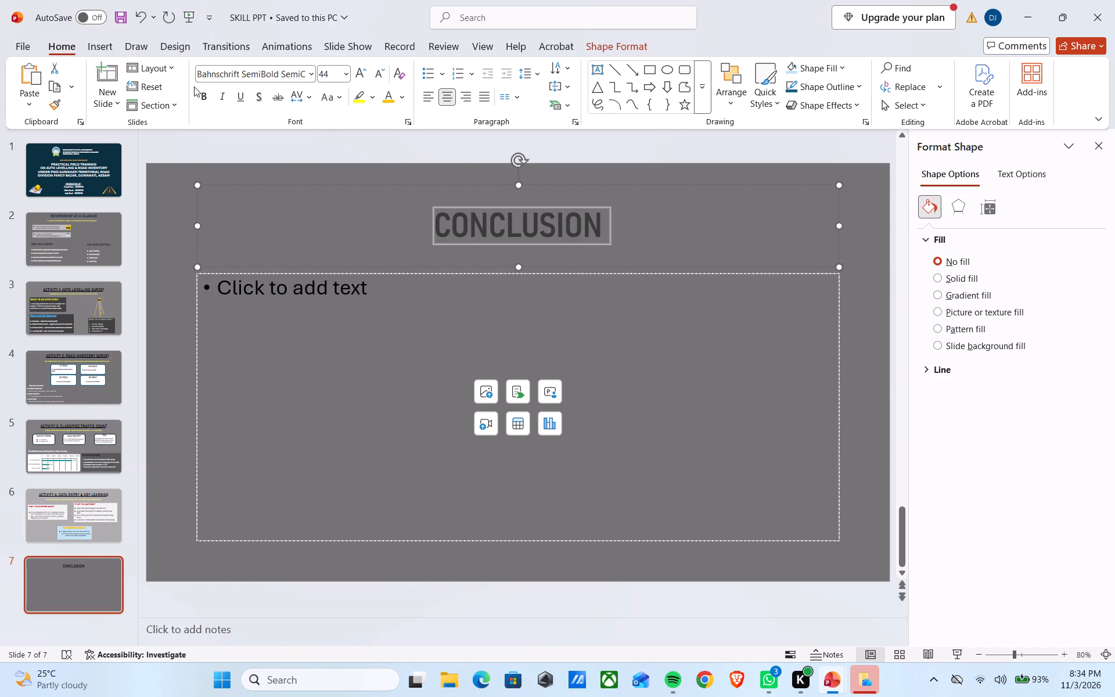
pyautogui.click(239, 99)
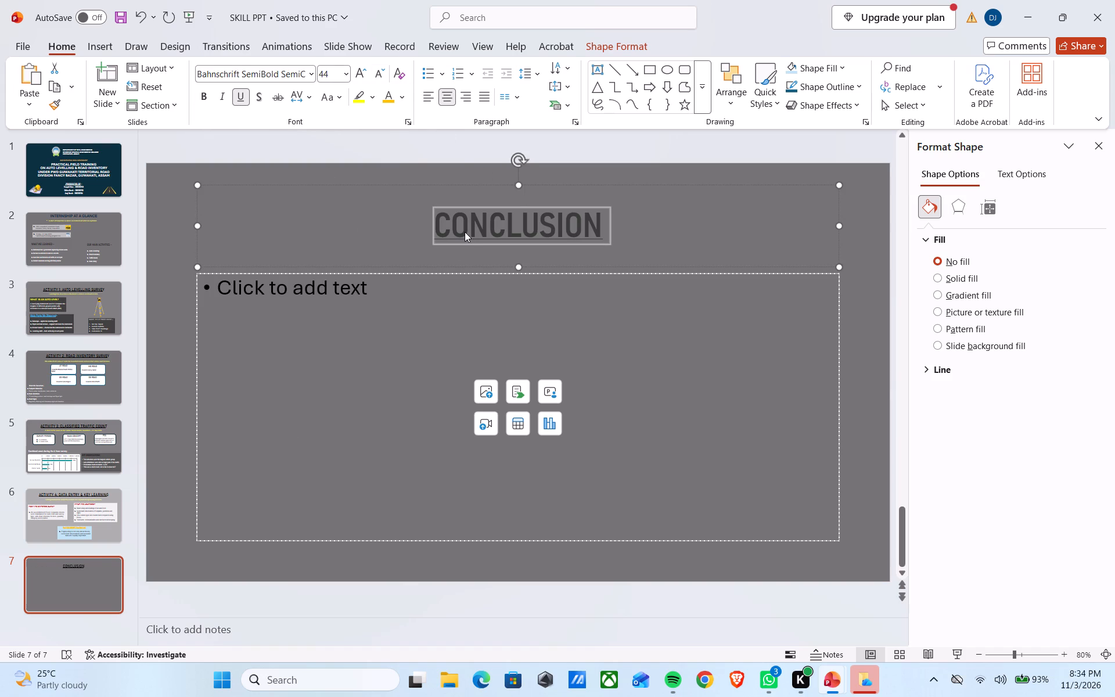
pyautogui.click(465, 232)
# Paste the sentence about the first real exposure to civil engineering fieldwork into slide 7's body placeholder and shorten the box to fit it.
pyautogui.click(498, 322)
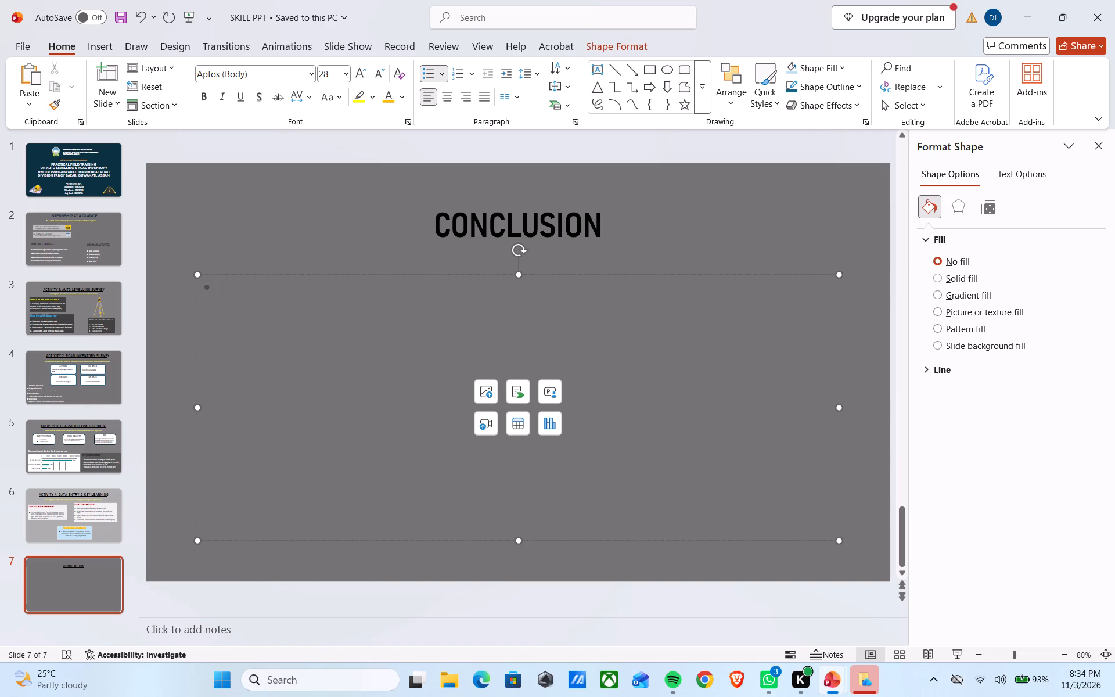
pyautogui.hotkey('ctrl', 'v')
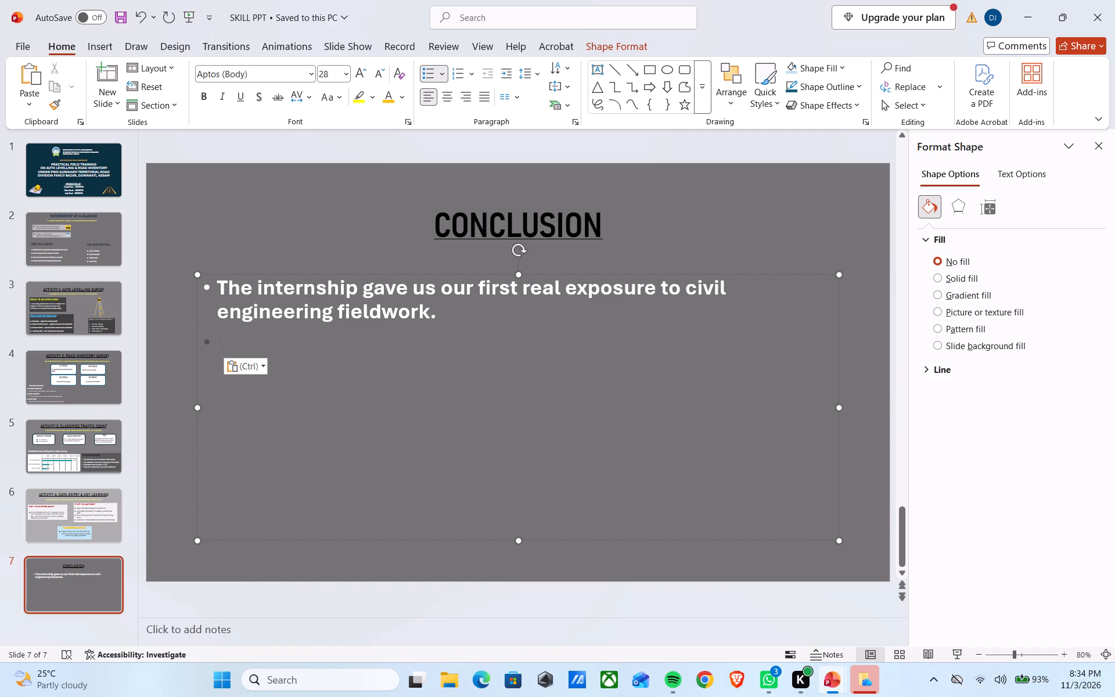
pyautogui.moveTo(516, 541); pyautogui.dragTo(556, 329)
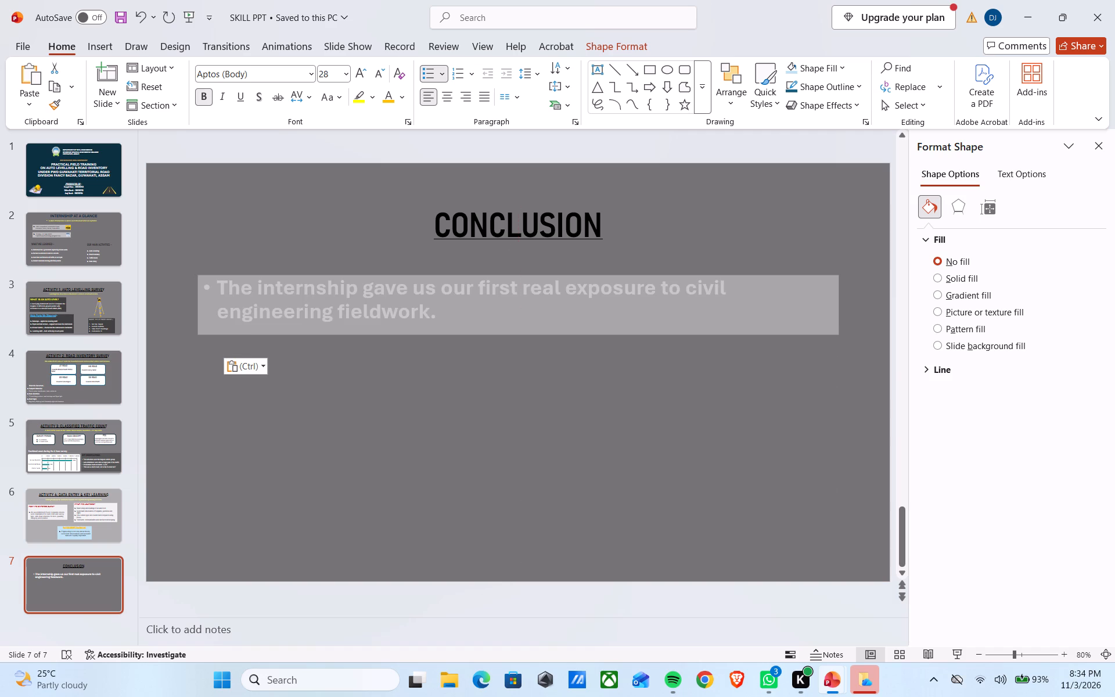
pyautogui.moveTo(556, 329); pyautogui.dragTo(556, 329)
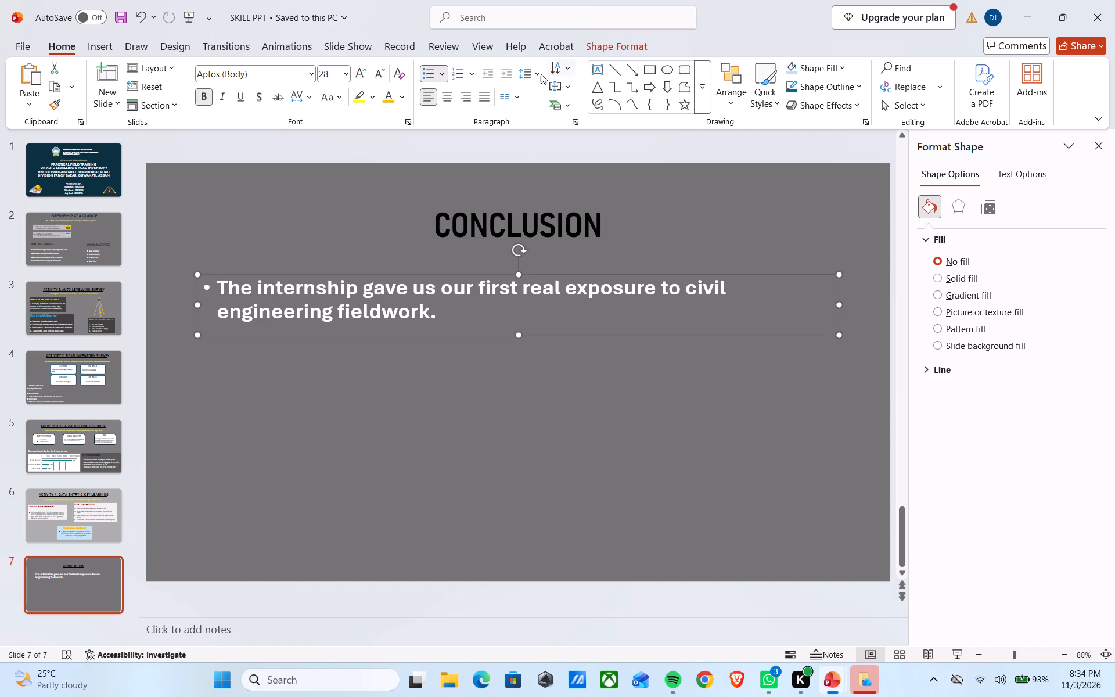
# Centre-align the pasted sentence, narrow its box and centre the box beneath the CONCLUSION title.
pyautogui.click(451, 91)
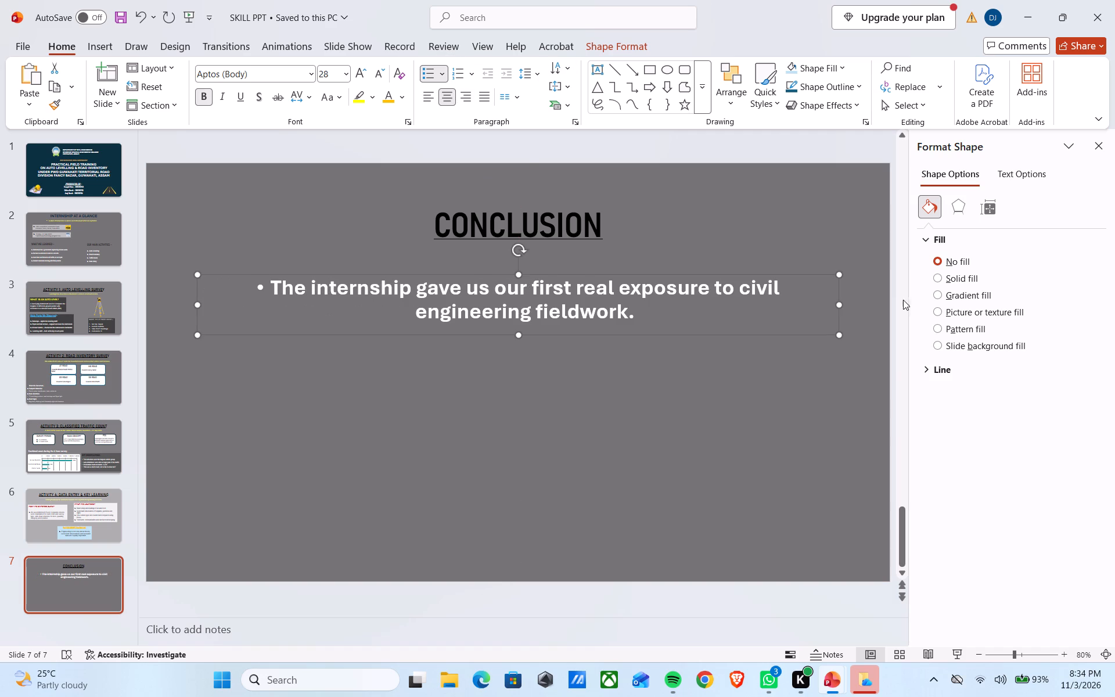
pyautogui.moveTo(840, 303); pyautogui.dragTo(682, 310)
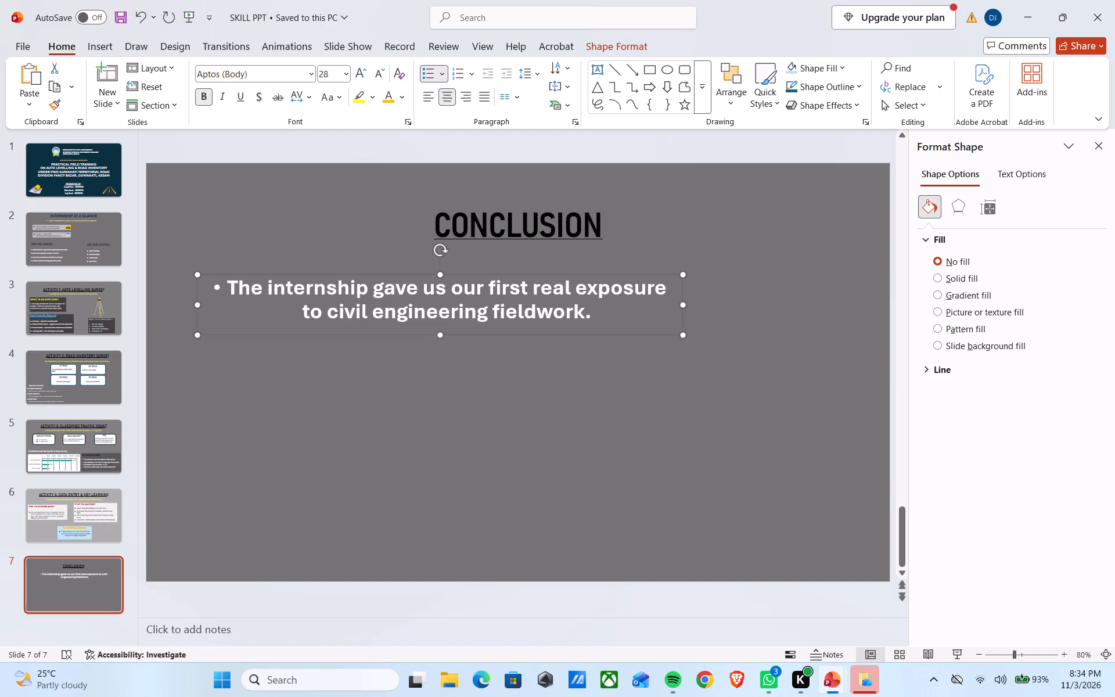
pyautogui.moveTo(615, 271); pyautogui.dragTo(703, 264)
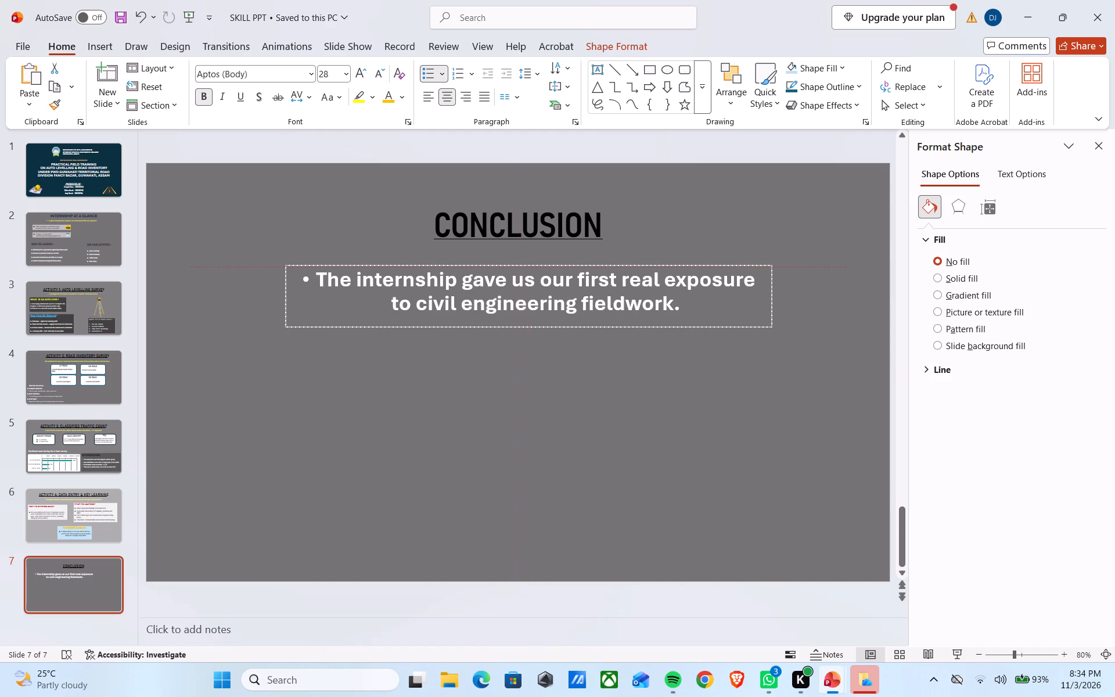
pyautogui.moveTo(703, 264); pyautogui.dragTo(696, 267)
# Remove the sentence's bullet and move its box up close under the CONCLUSION title.
pyautogui.click(316, 275)
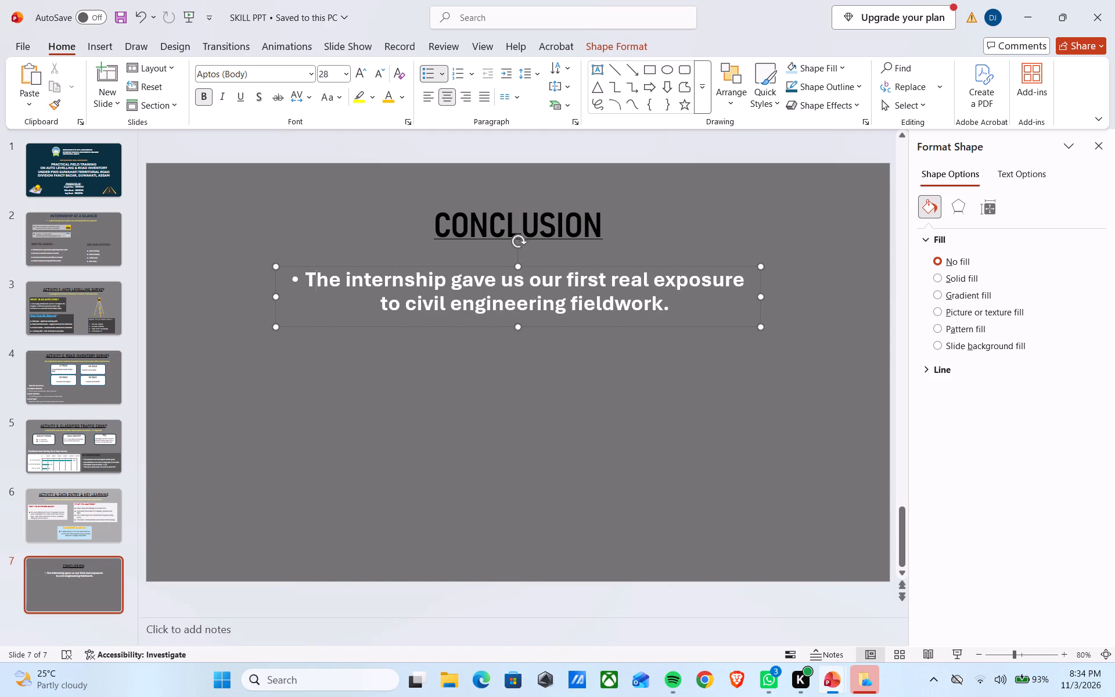
pyautogui.click(310, 278)
pyautogui.press('BackSpace')
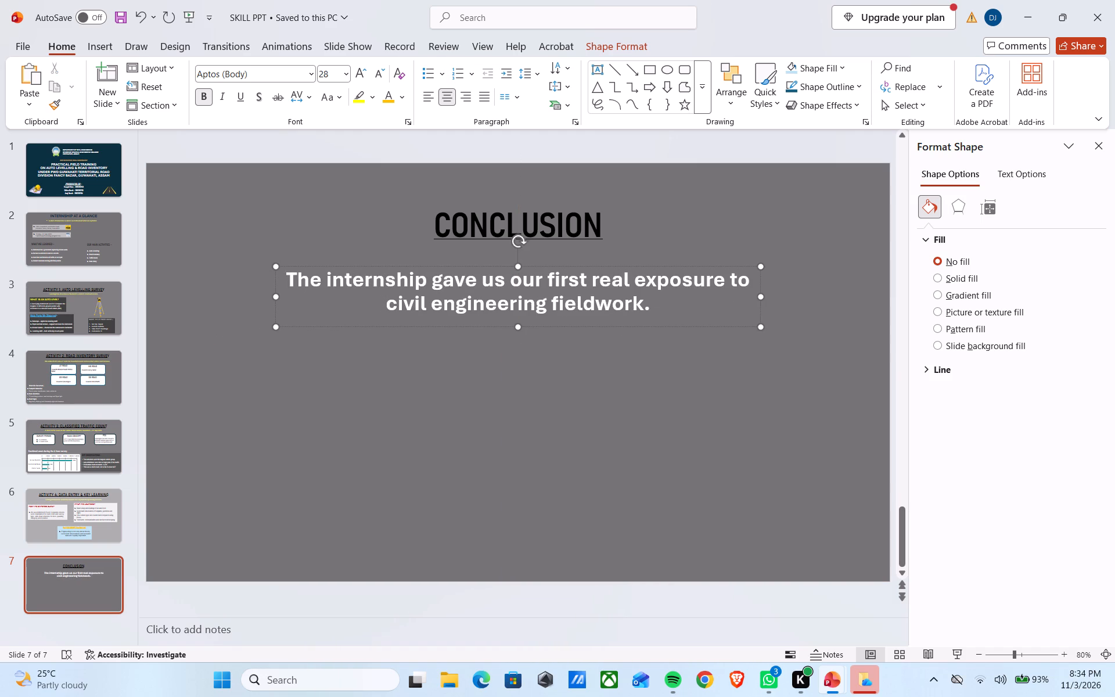
pyautogui.click(658, 268)
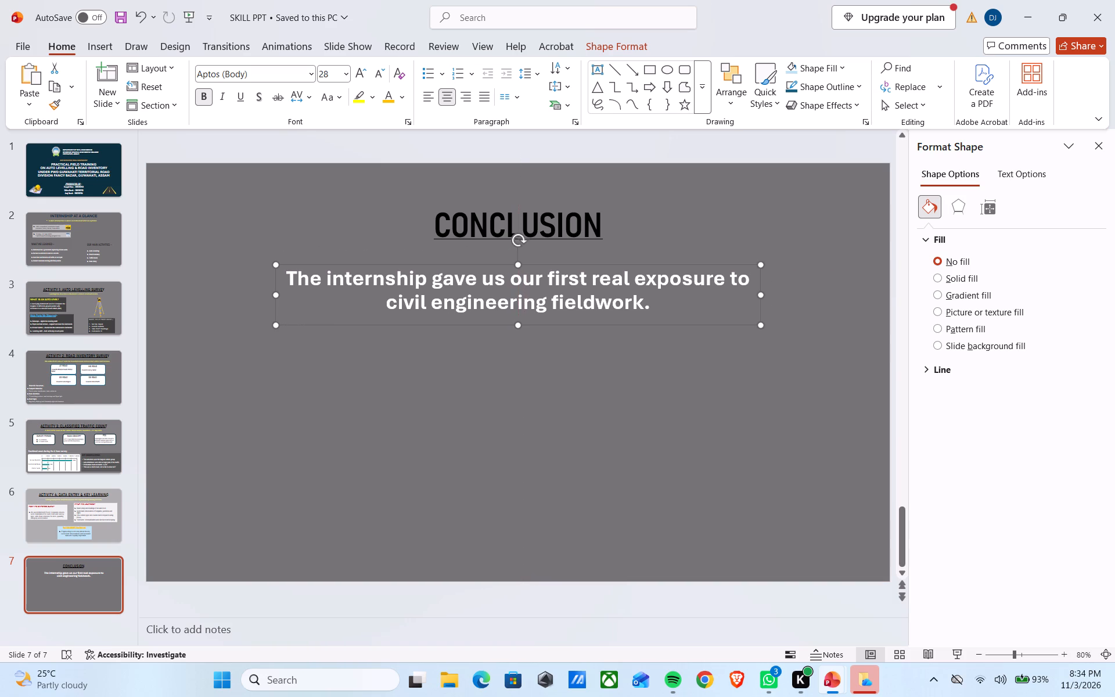
pyautogui.moveTo(674, 266); pyautogui.dragTo(677, 253)
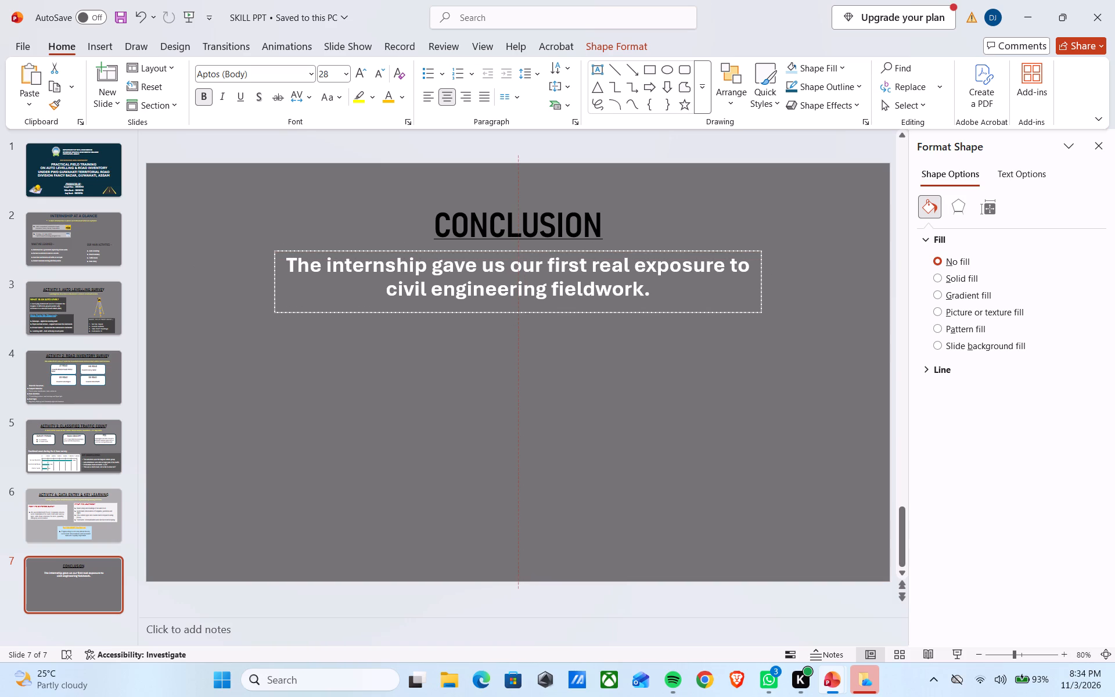
pyautogui.moveTo(677, 253); pyautogui.dragTo(677, 252)
pyautogui.click(650, 322)
pyautogui.click(650, 354)
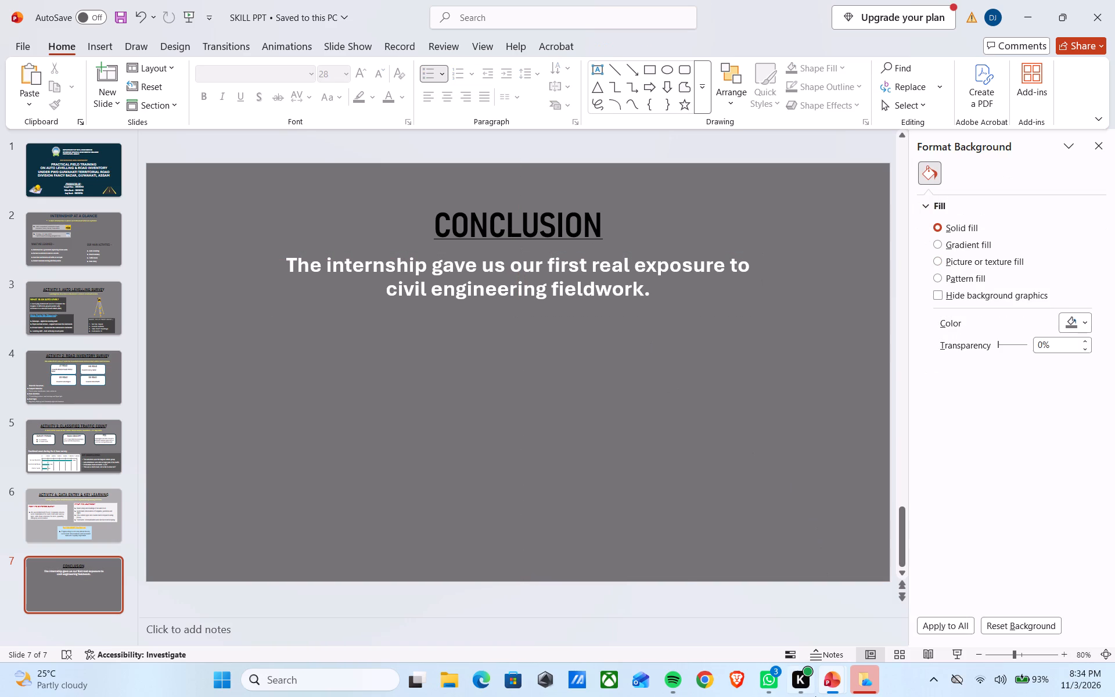
# Switch to PWD_Internship_College_Presentation and copy the three bullet points on its Conclusion slide.
pyautogui.click(855, 609)
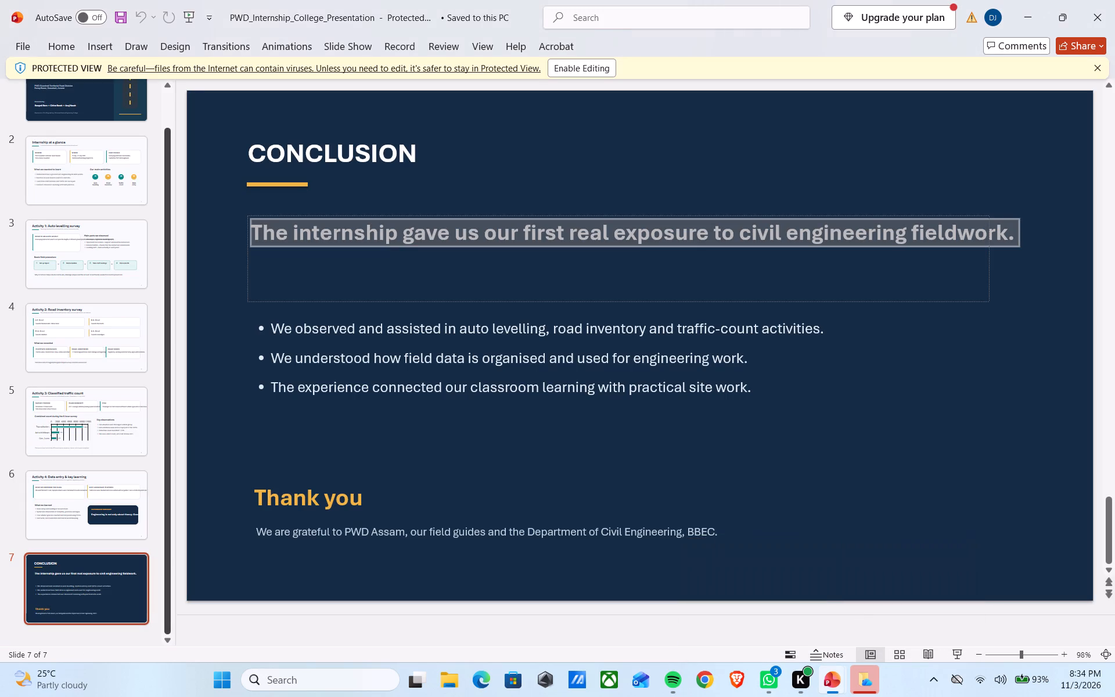
pyautogui.click(462, 396)
pyautogui.moveTo(812, 407); pyautogui.dragTo(805, 404)
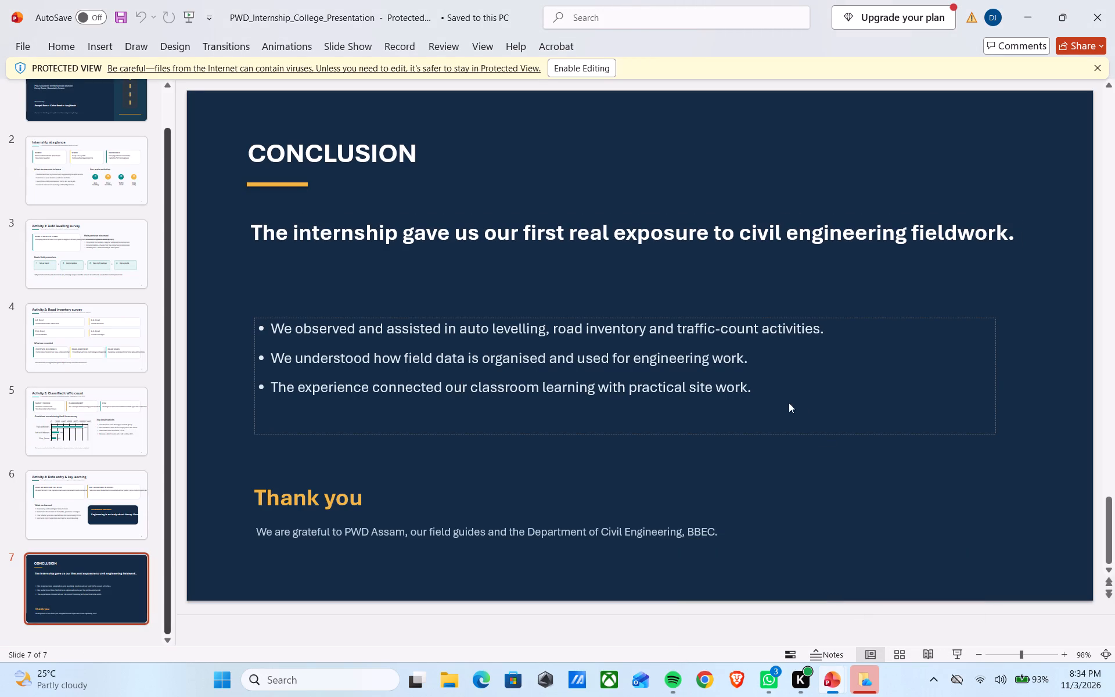
pyautogui.click(748, 392)
pyautogui.moveTo(756, 392); pyautogui.dragTo(139, 340)
pyautogui.hotkey('ctrl', 'c')
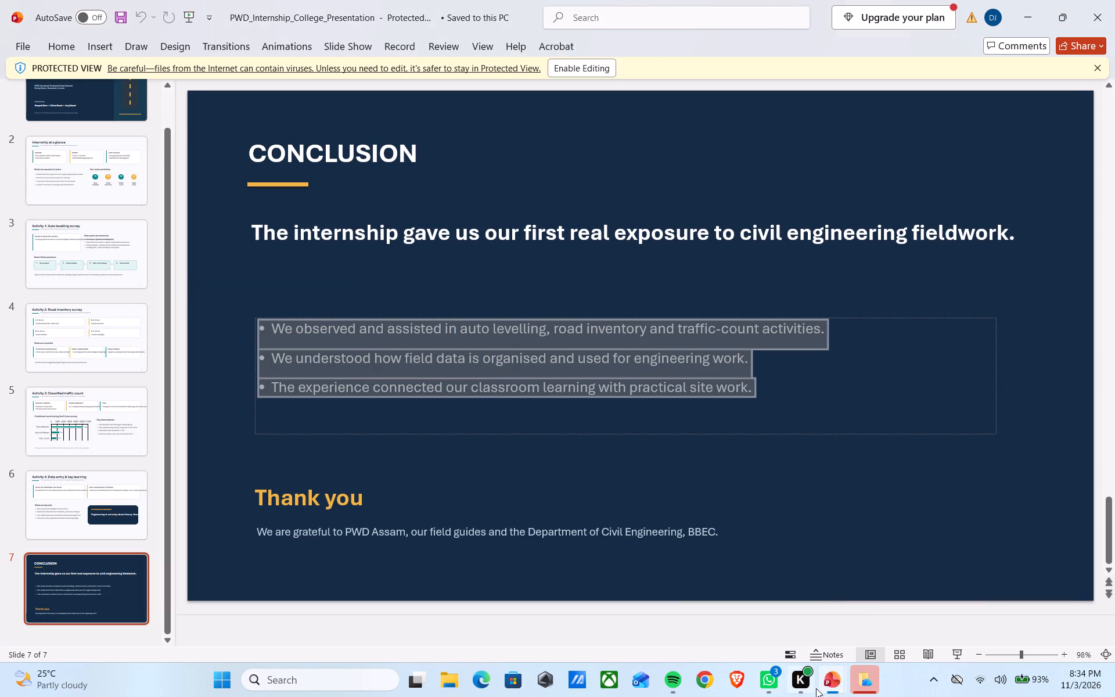
# Back in SKILL PPT, paste the three points into a new text box on slide 7 and place it below the sentence.
pyautogui.click(776, 622)
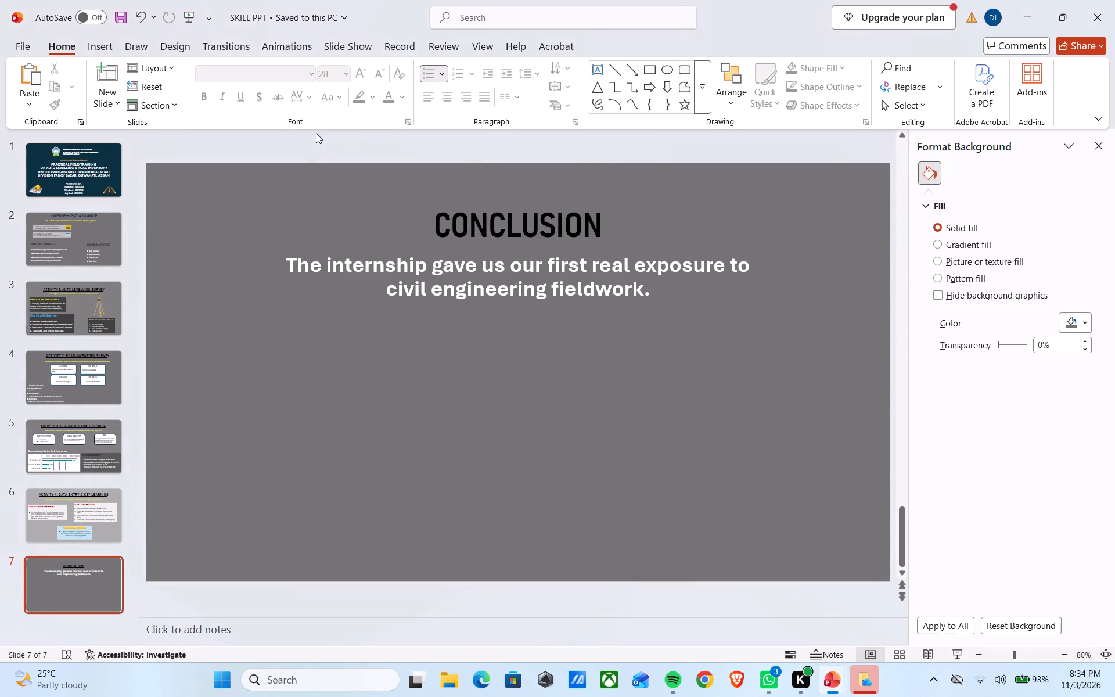
pyautogui.click(95, 41)
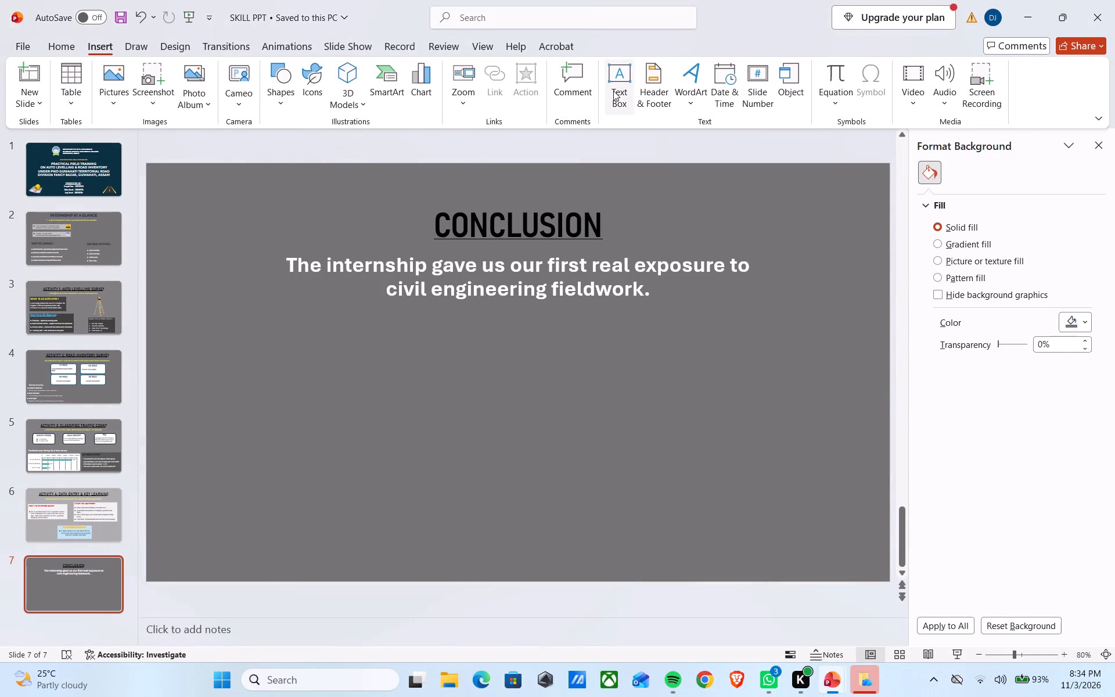
pyautogui.click(618, 89)
pyautogui.click(499, 364)
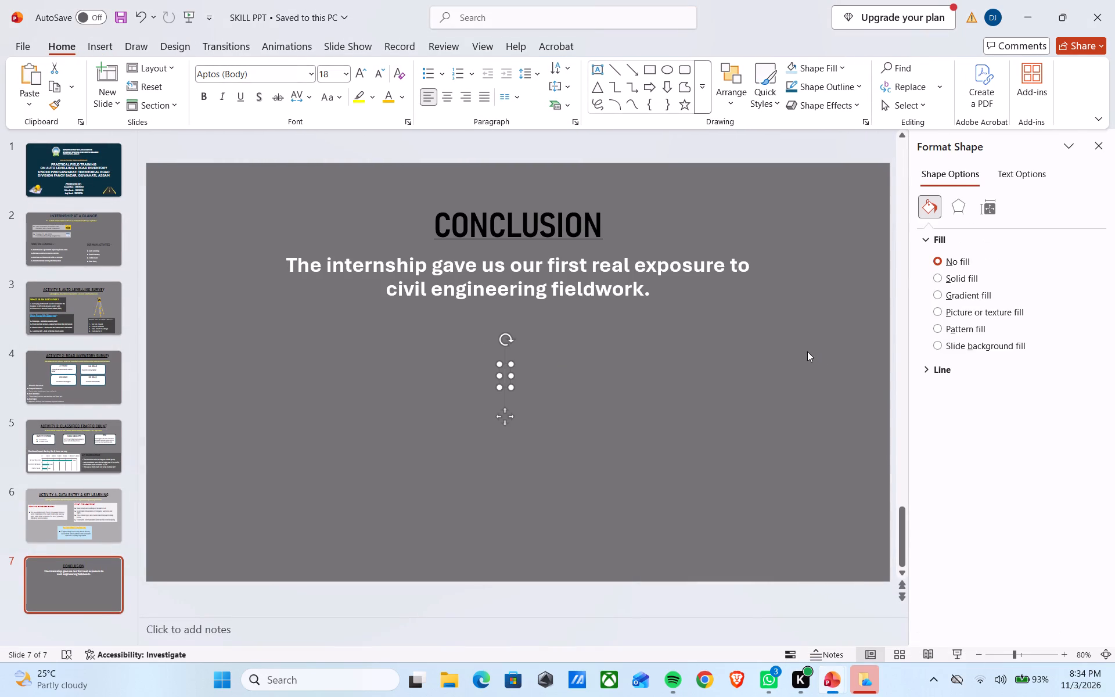
pyautogui.hotkey('ctrl', 'v')
pyautogui.hotkey('ctrl', 'a')
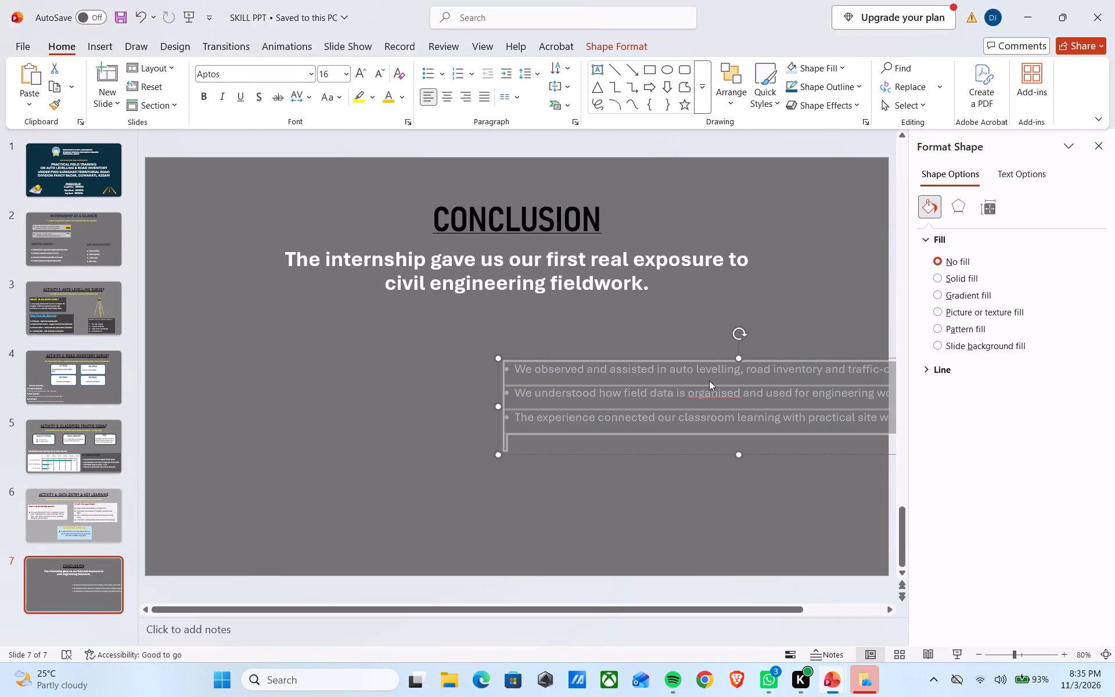
pyautogui.doubleClick(362, 77)
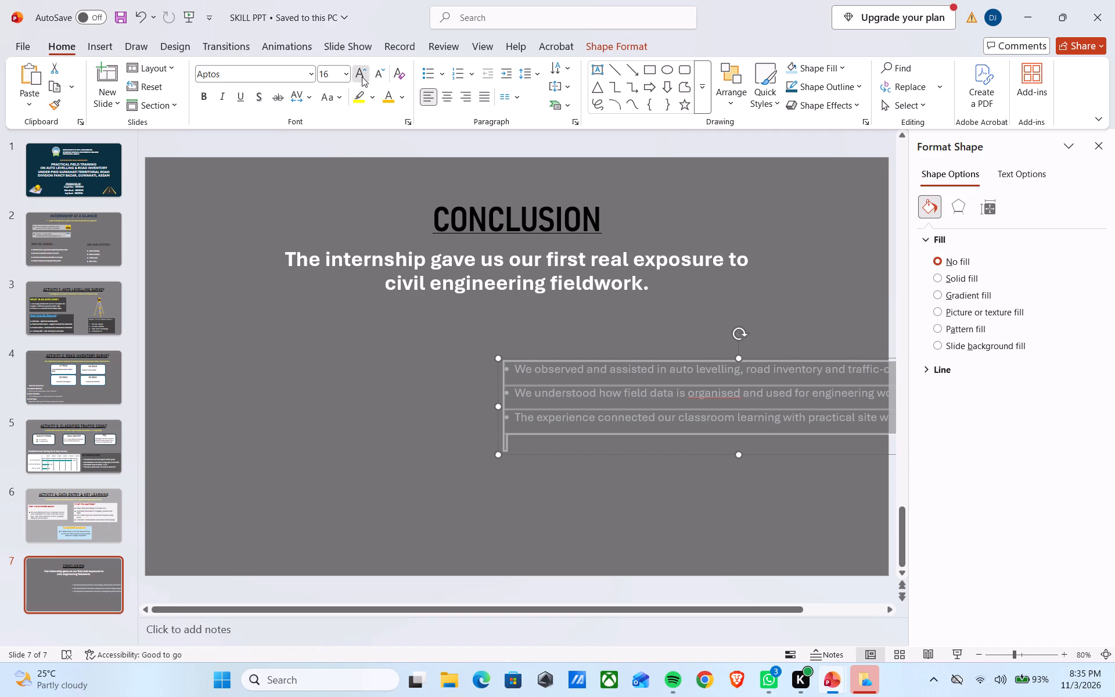
pyautogui.click(362, 77)
pyautogui.click(534, 433)
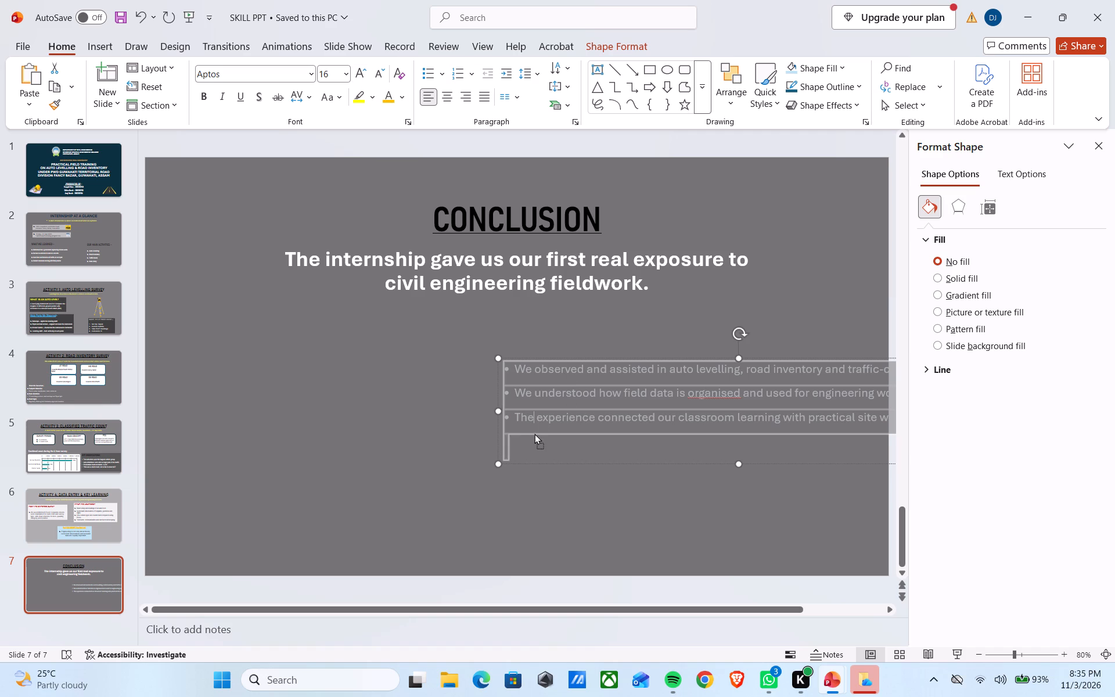
pyautogui.moveTo(564, 357); pyautogui.dragTo(345, 347)
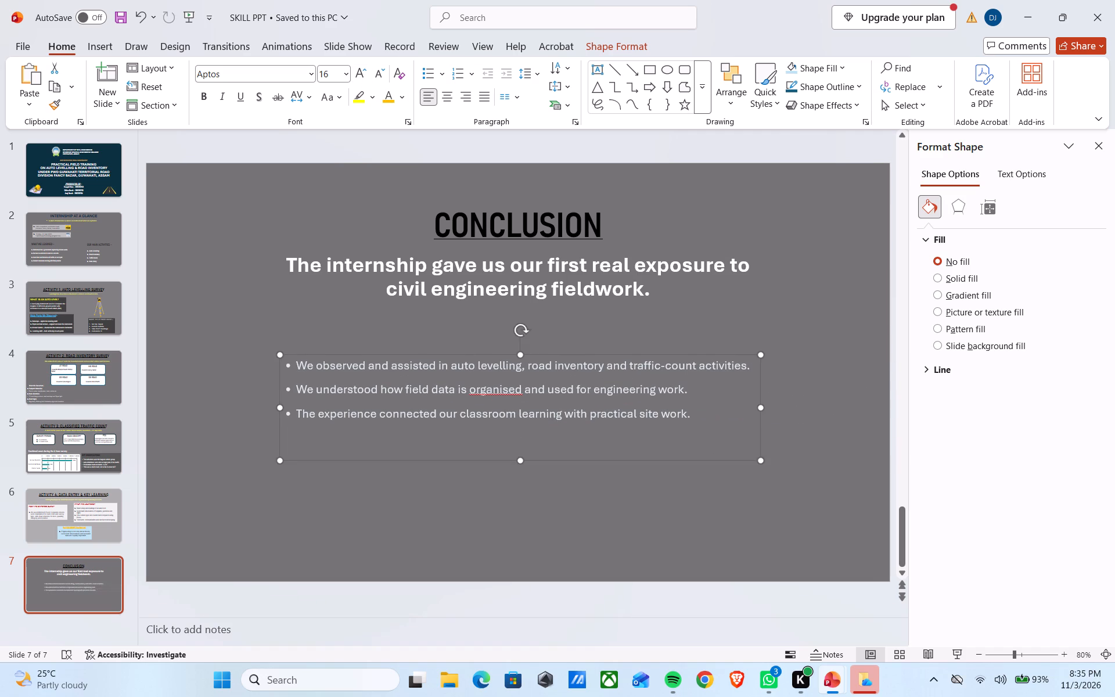
# Set the three points' font size to 20 and shift their text box so it is roughly centred on the slide.
pyautogui.moveTo(290, 368); pyautogui.dragTo(695, 416)
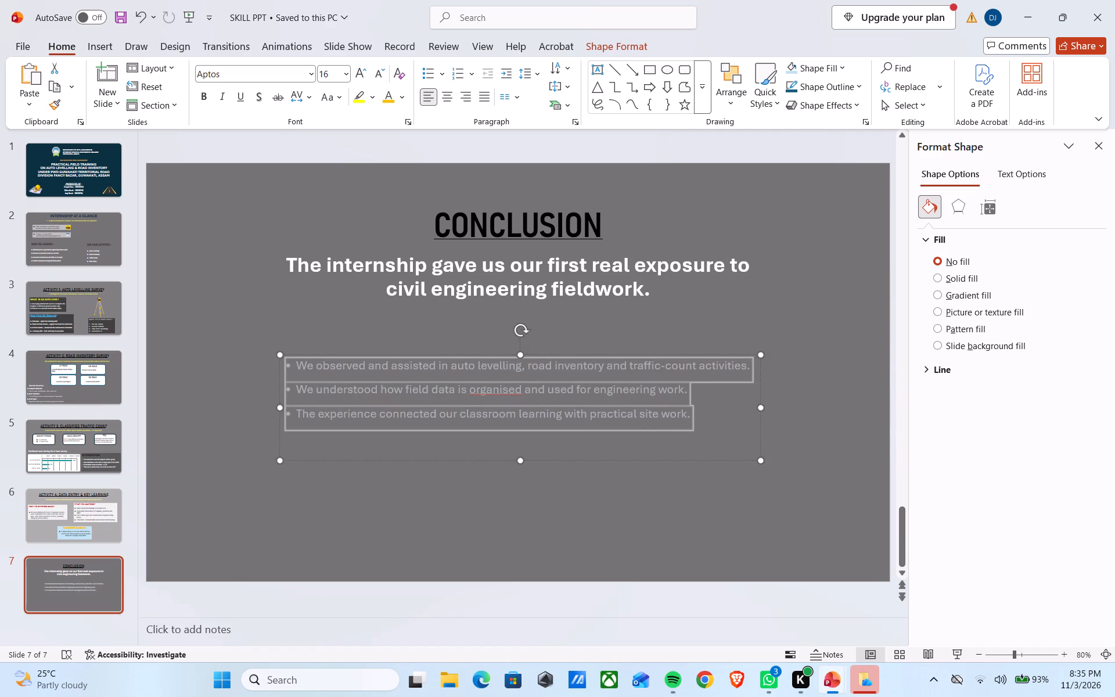
pyautogui.click(364, 78)
pyautogui.doubleClick(364, 78)
pyautogui.click(348, 80)
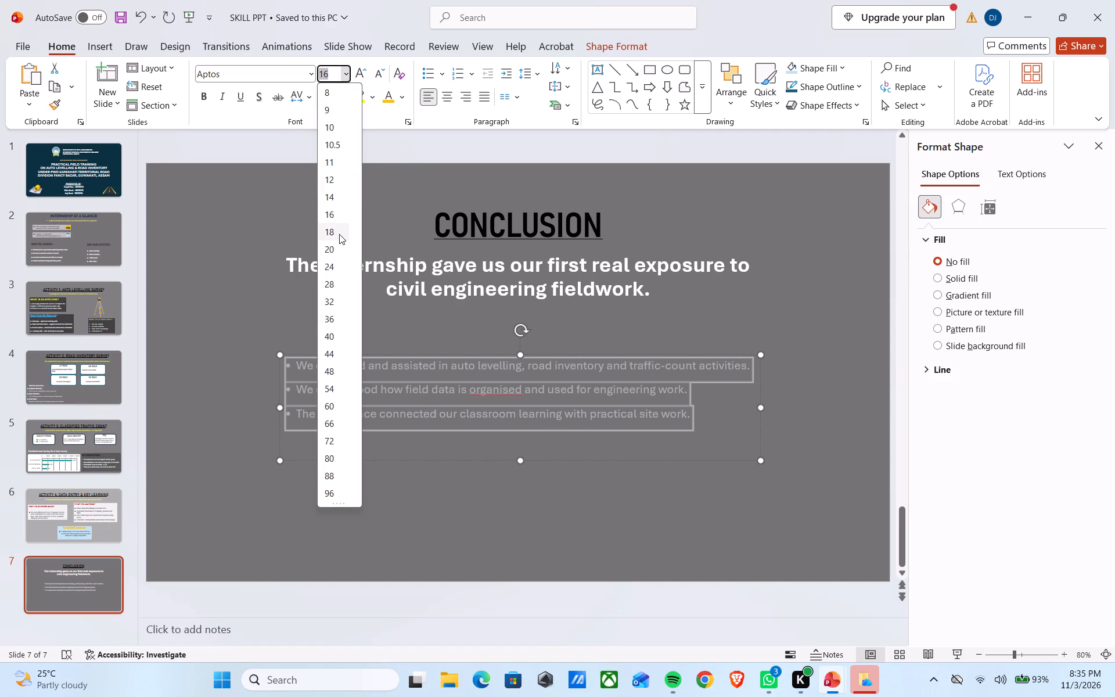
pyautogui.click(339, 234)
pyautogui.click(347, 75)
pyautogui.click(347, 258)
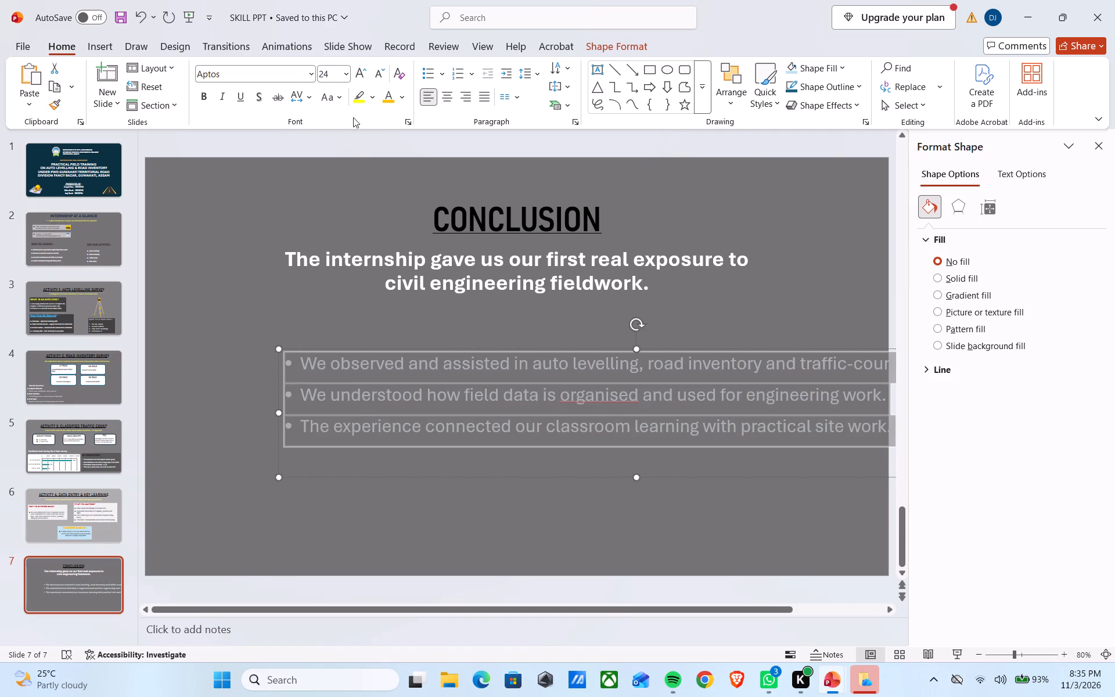
pyautogui.click(350, 71)
pyautogui.click(333, 256)
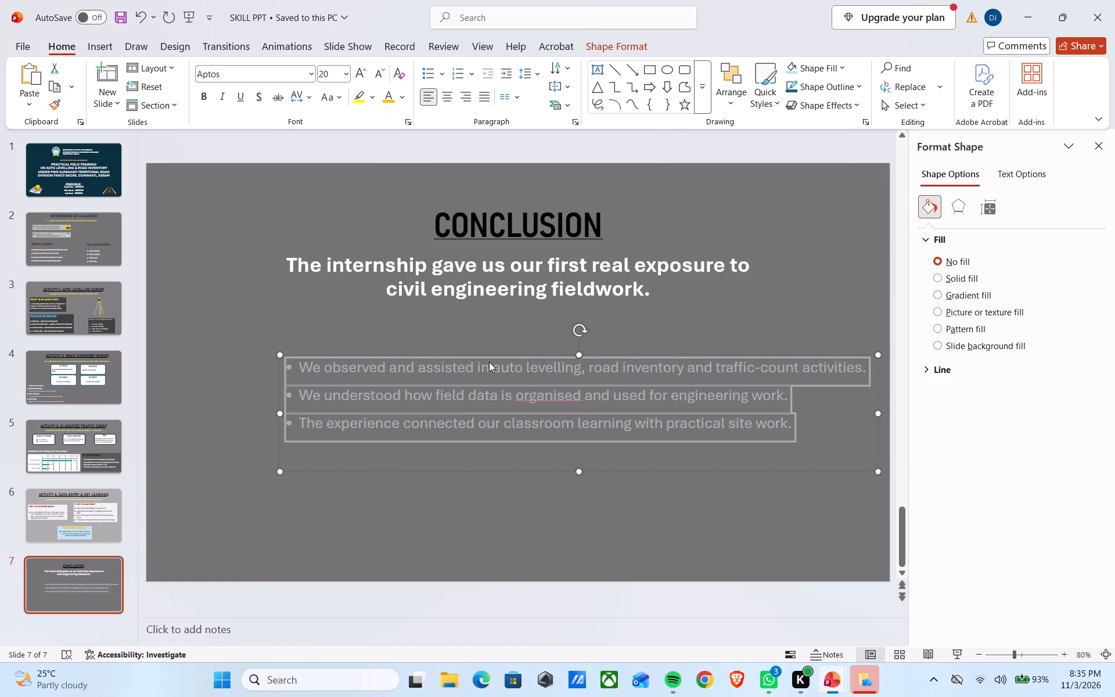
pyautogui.moveTo(489, 356); pyautogui.dragTo(435, 356)
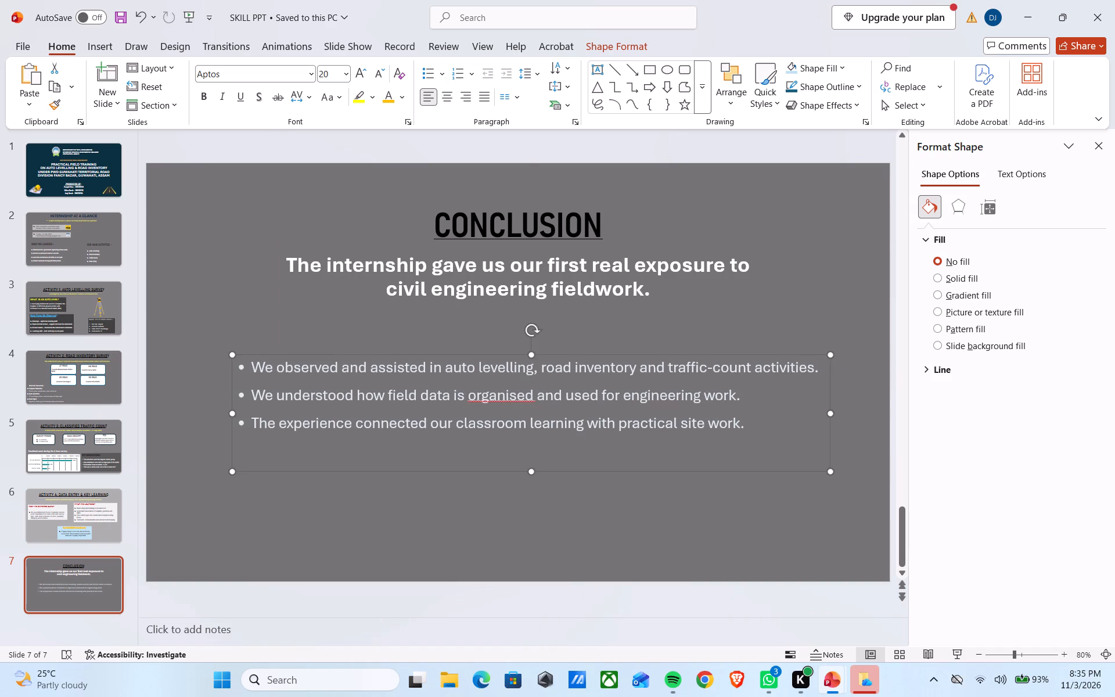
# Delete the blank line at the end of the three-point text box.
pyautogui.hotkey('ctrl', 'a')
pyautogui.click(738, 422)
pyautogui.click(700, 406)
pyautogui.hotkey('ctrl', 'a')
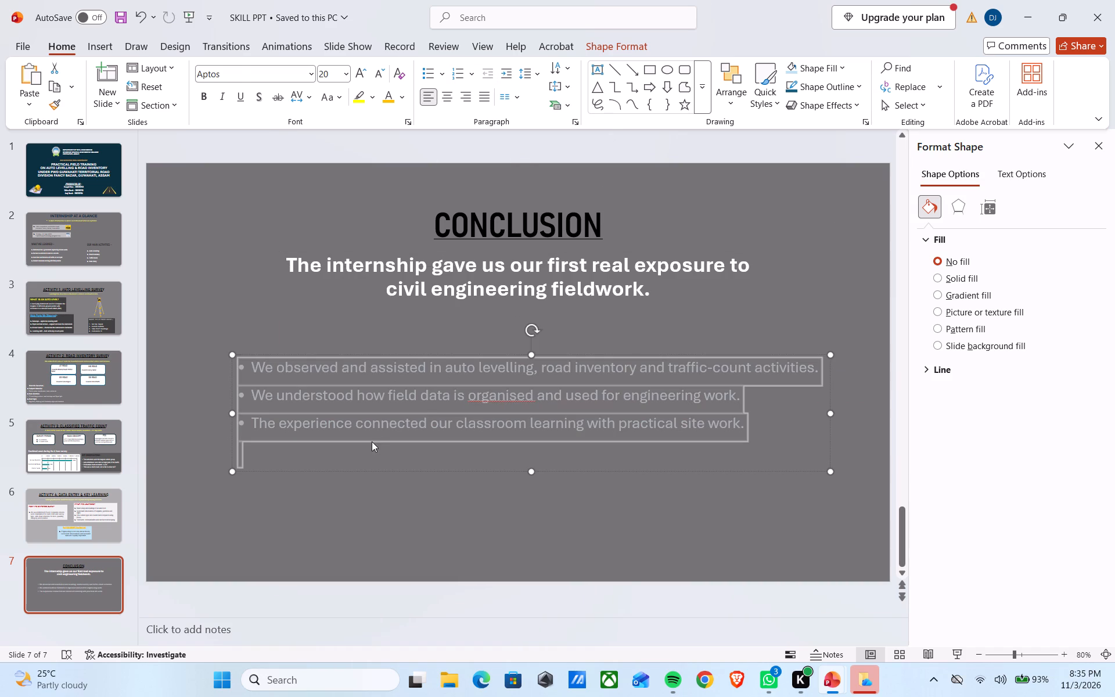
pyautogui.click(372, 442)
pyautogui.click(371, 447)
pyautogui.press('BackSpace')
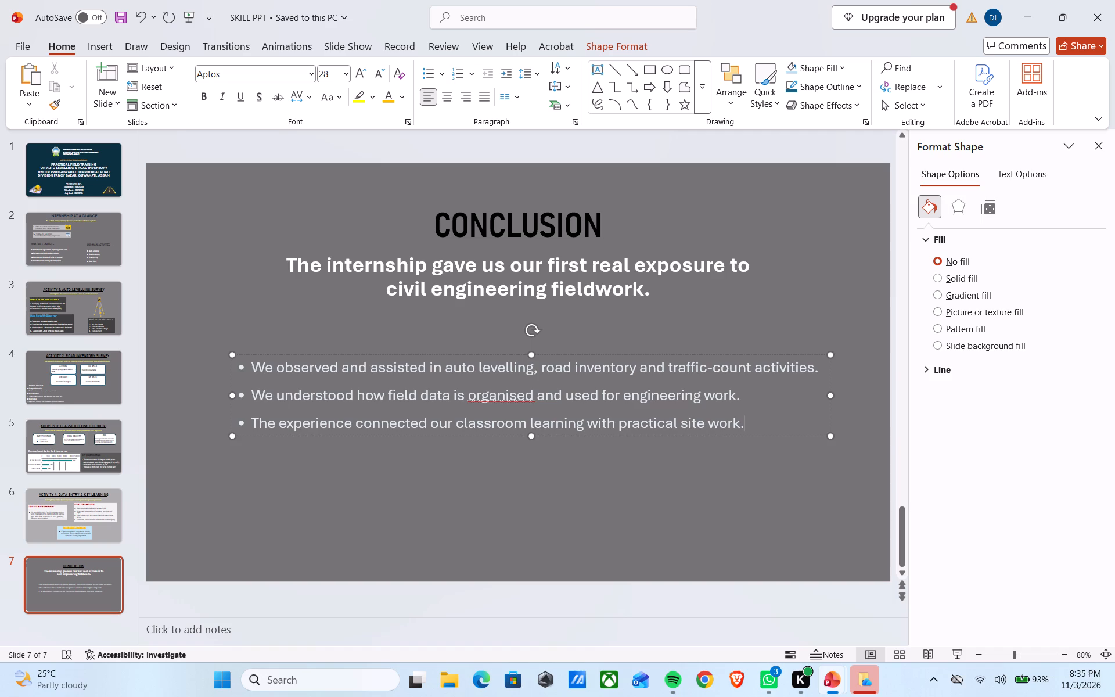
# Apply arrow bullets to all three conclusion points.
pyautogui.hotkey('ctrl', 'a')
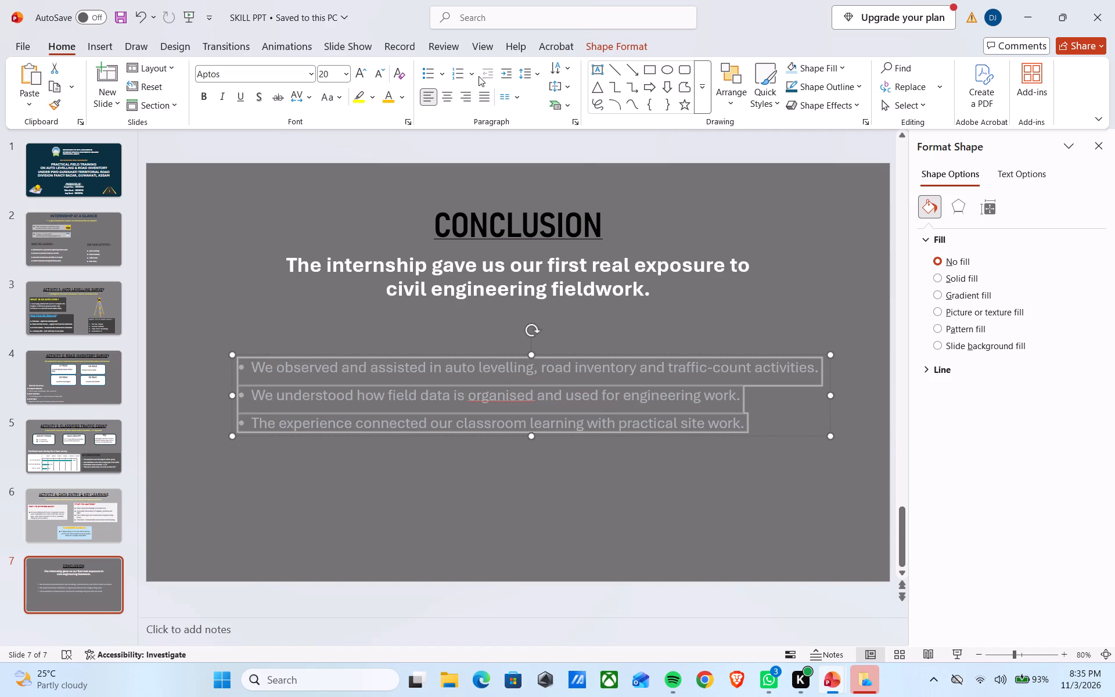
pyautogui.click(446, 71)
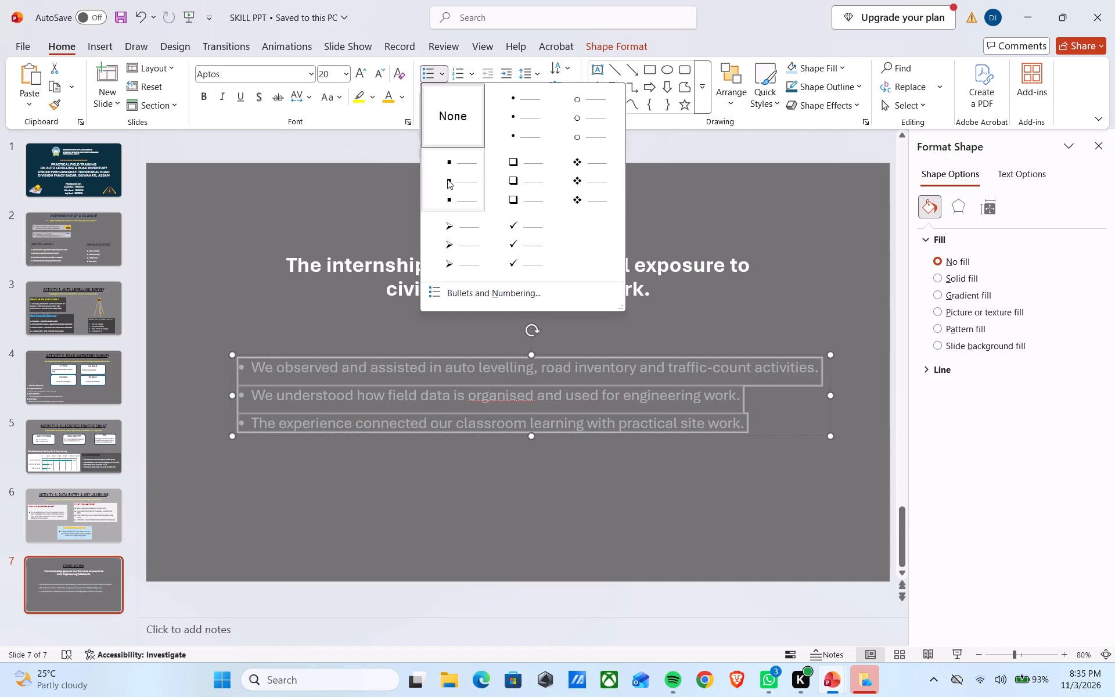
pyautogui.click(455, 224)
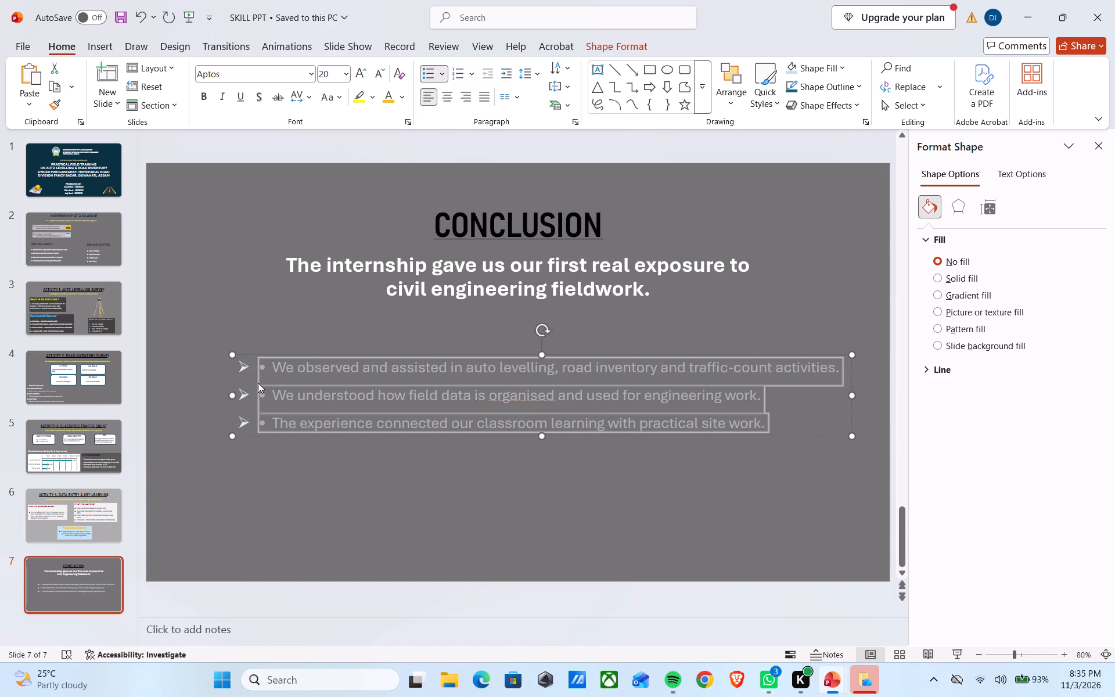
# Undo the arrow bullets applied to the three conclusion points.
pyautogui.click(271, 367)
pyautogui.click(136, 19)
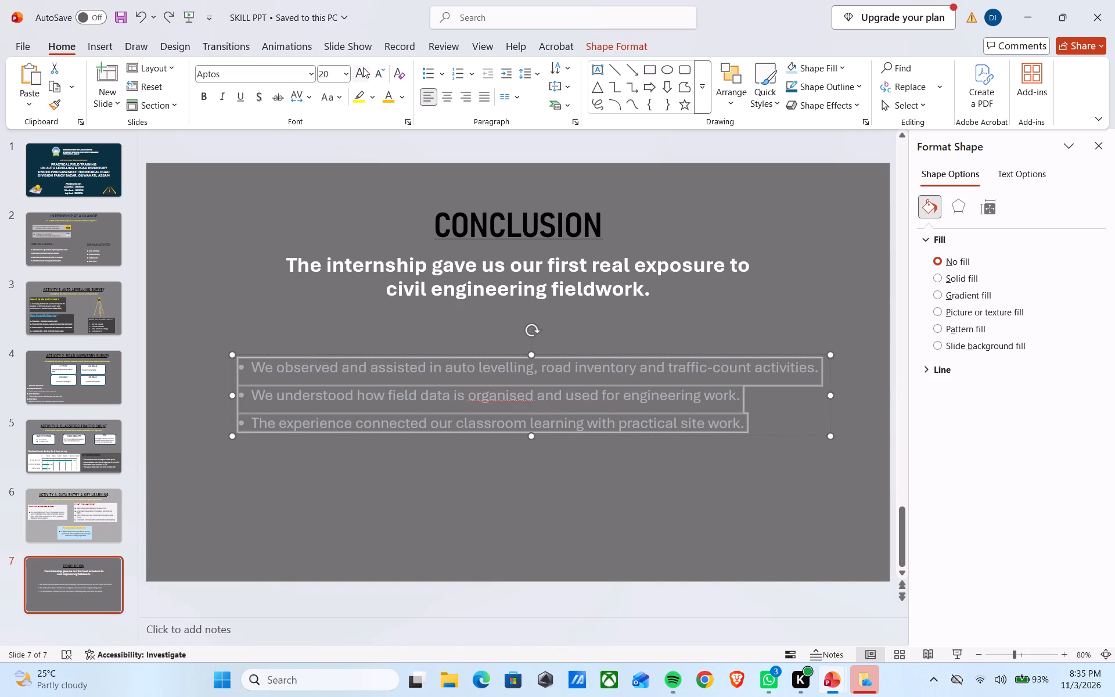
# Set the three conclusion points in the Bahnschrift SemiLight font with white text.
pyautogui.click(312, 73)
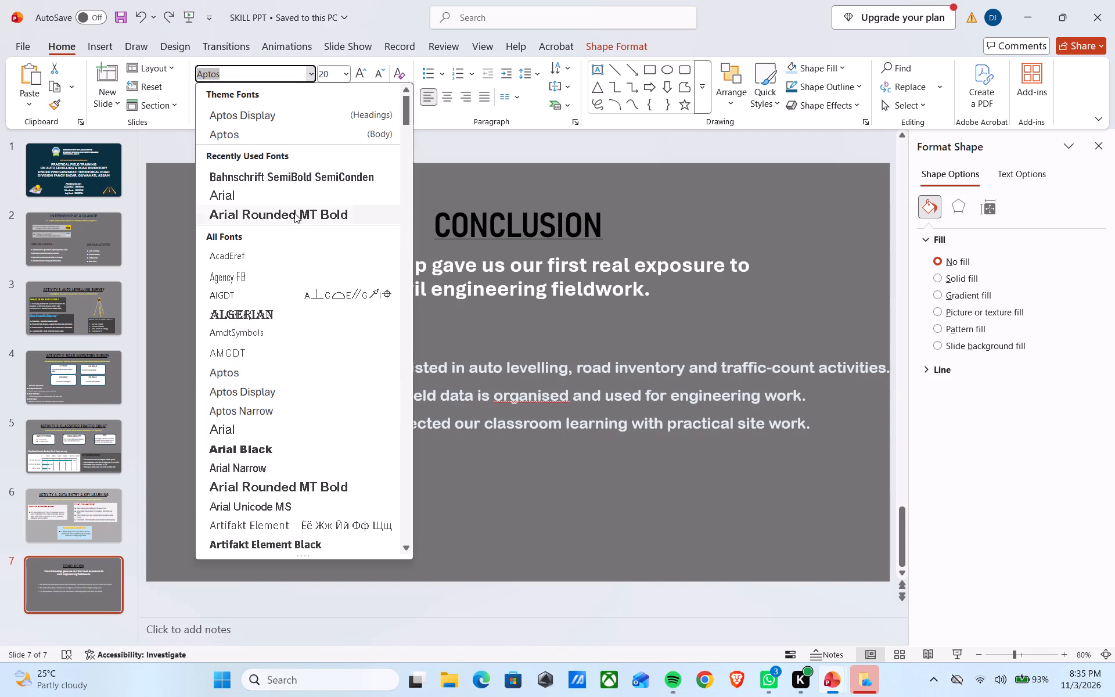
pyautogui.scroll(-4, 287, 374)
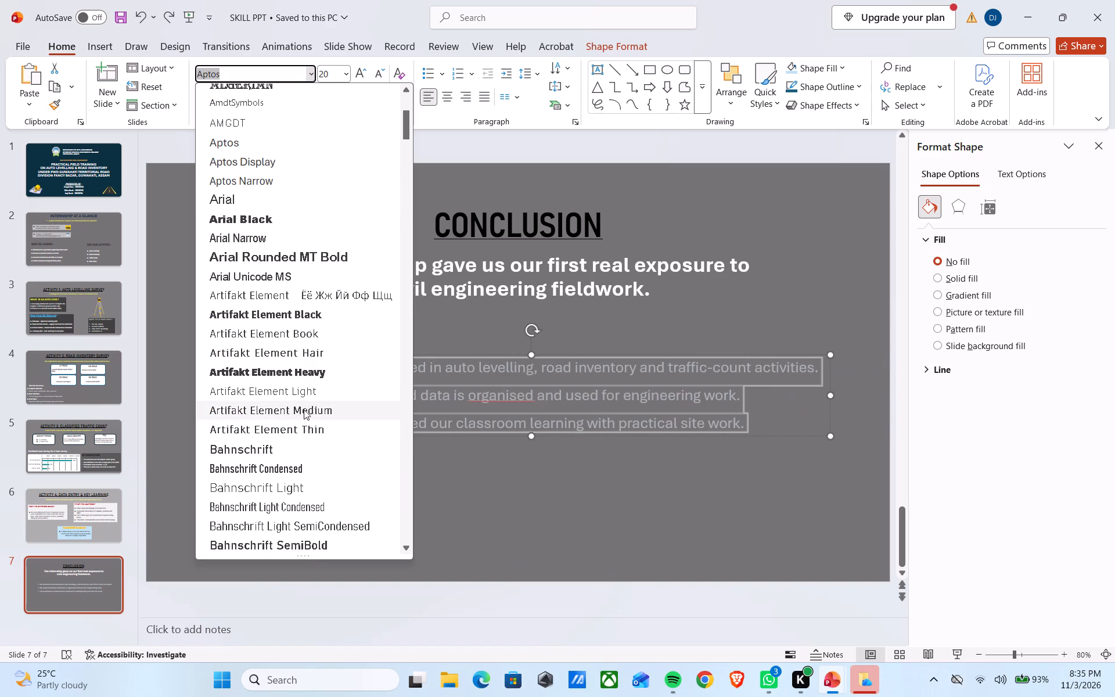
pyautogui.scroll(1, 311, 318)
pyautogui.scroll(-3, 311, 318)
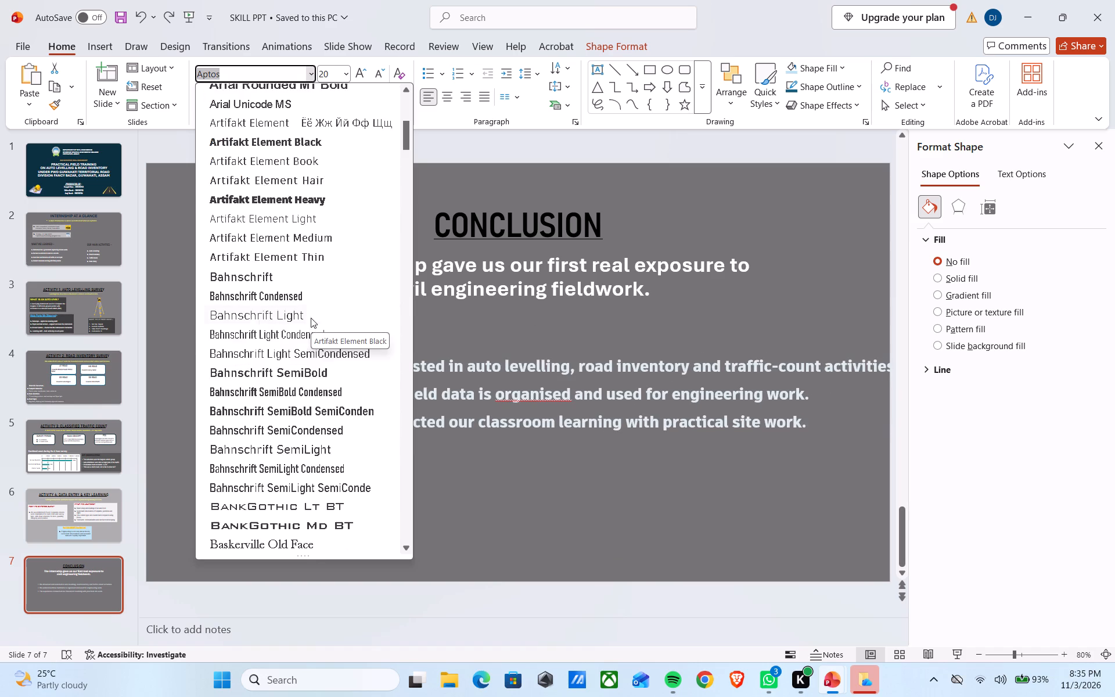
pyautogui.scroll(-5, 311, 318)
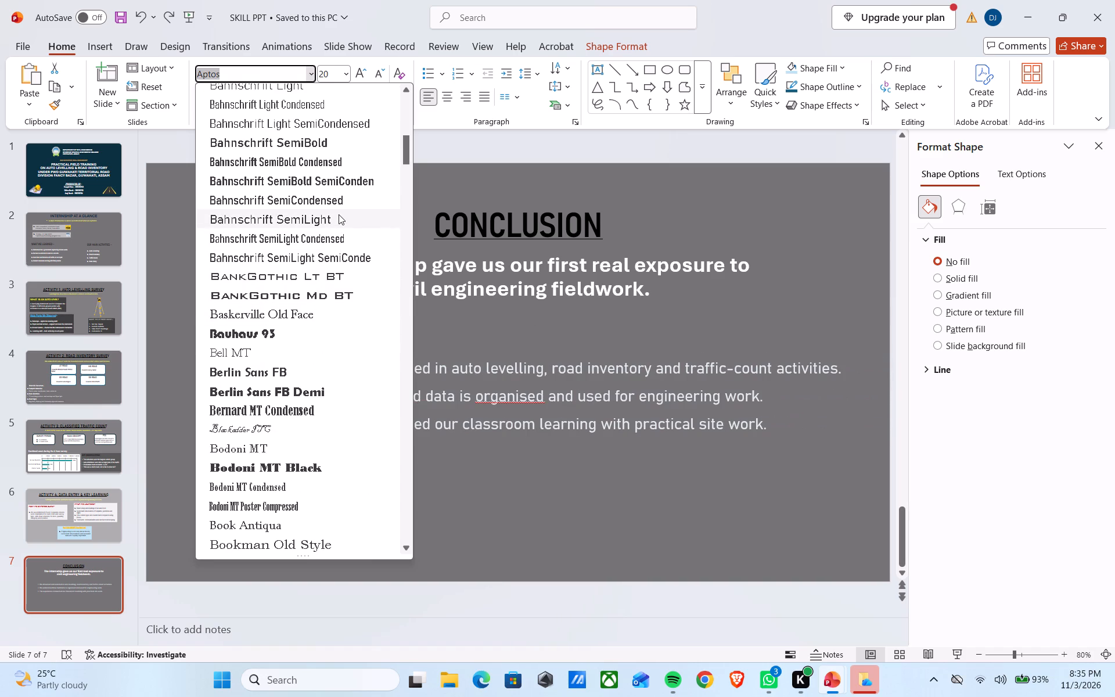
pyautogui.click(339, 214)
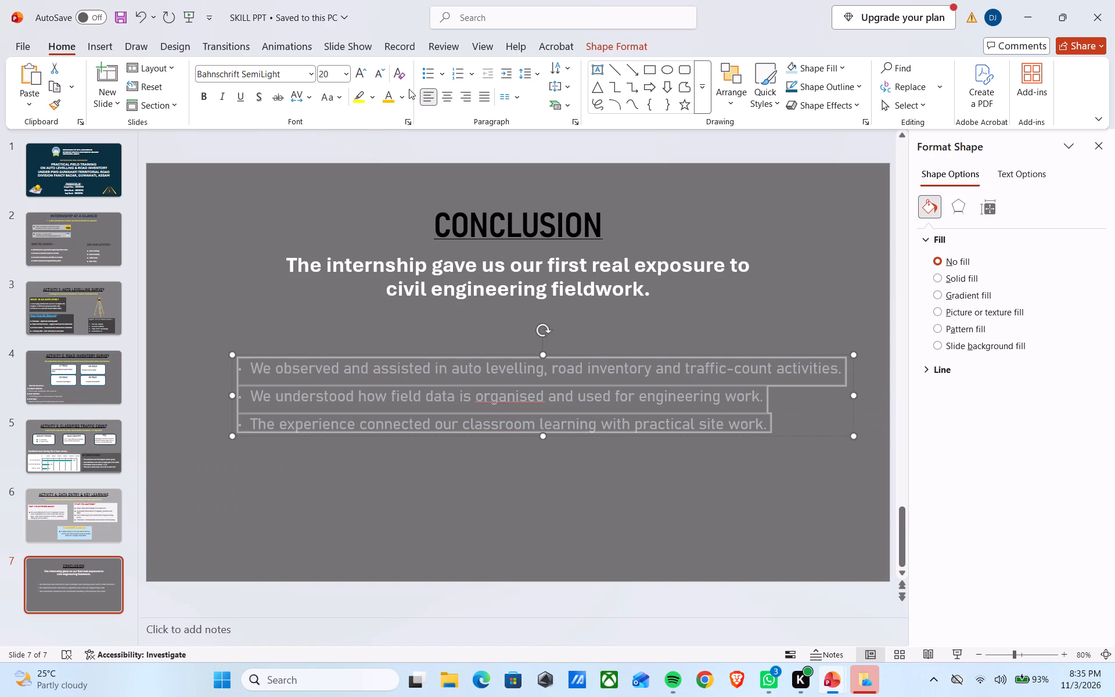
pyautogui.click(409, 89)
pyautogui.click(403, 92)
pyautogui.click(393, 163)
# Keep the three points at font size 20 and centre their text box horizontally on the slide.
pyautogui.click(357, 76)
pyautogui.click(384, 80)
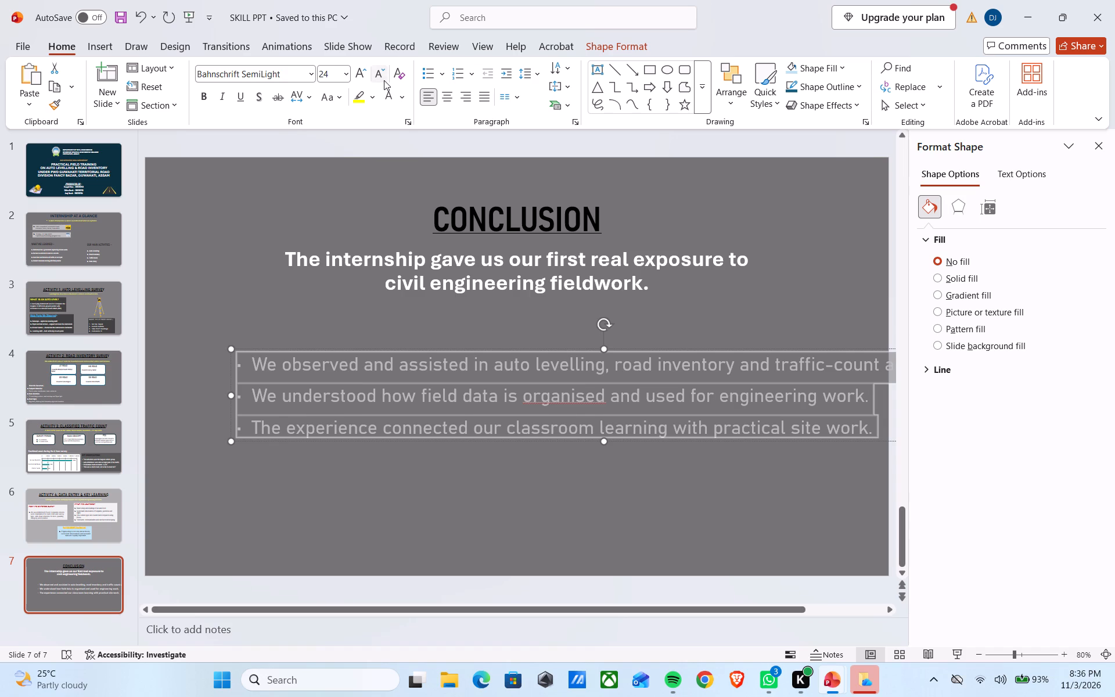
pyautogui.moveTo(470, 355); pyautogui.dragTo(429, 348)
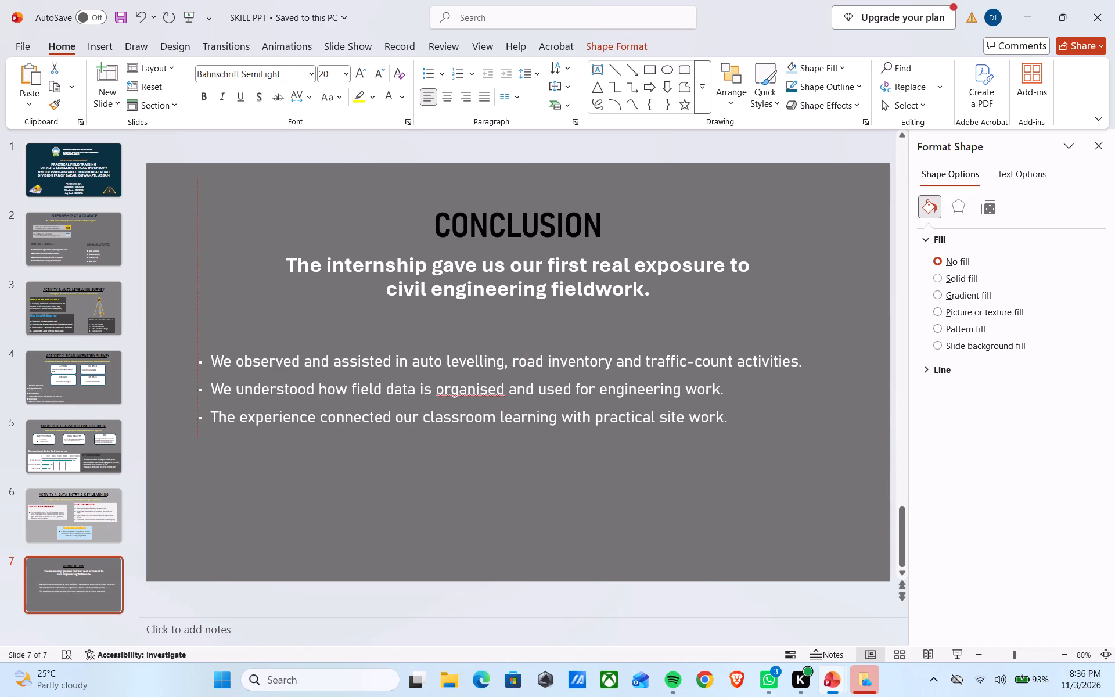
pyautogui.moveTo(429, 348); pyautogui.dragTo(447, 354)
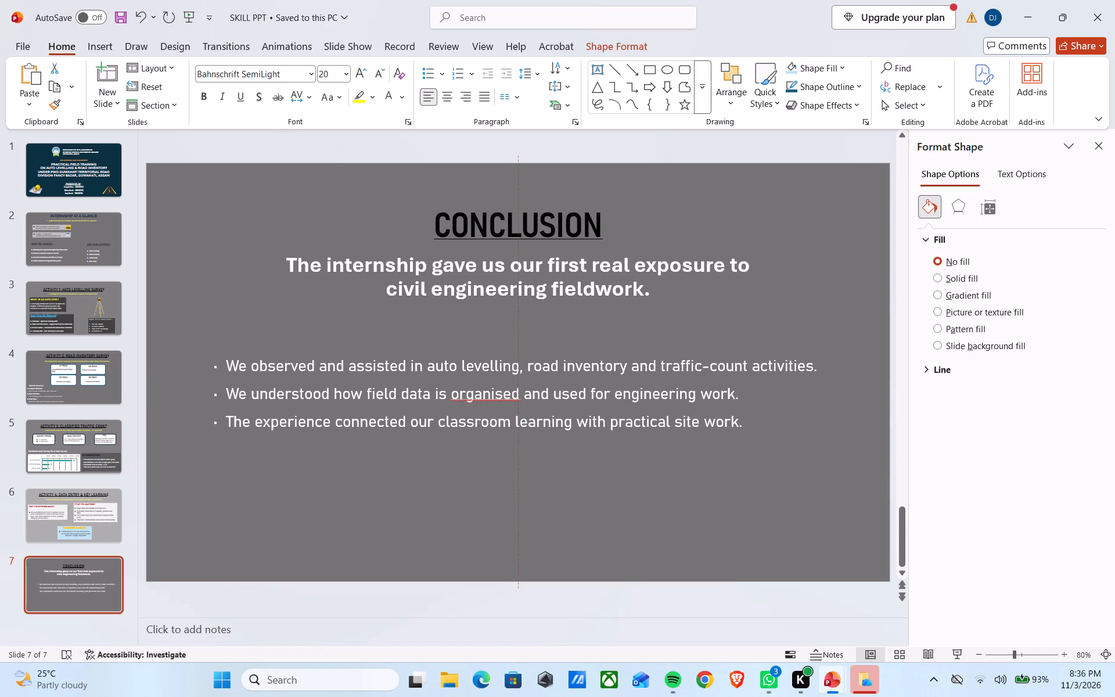
pyautogui.moveTo(447, 354); pyautogui.dragTo(447, 354)
pyautogui.click(496, 303)
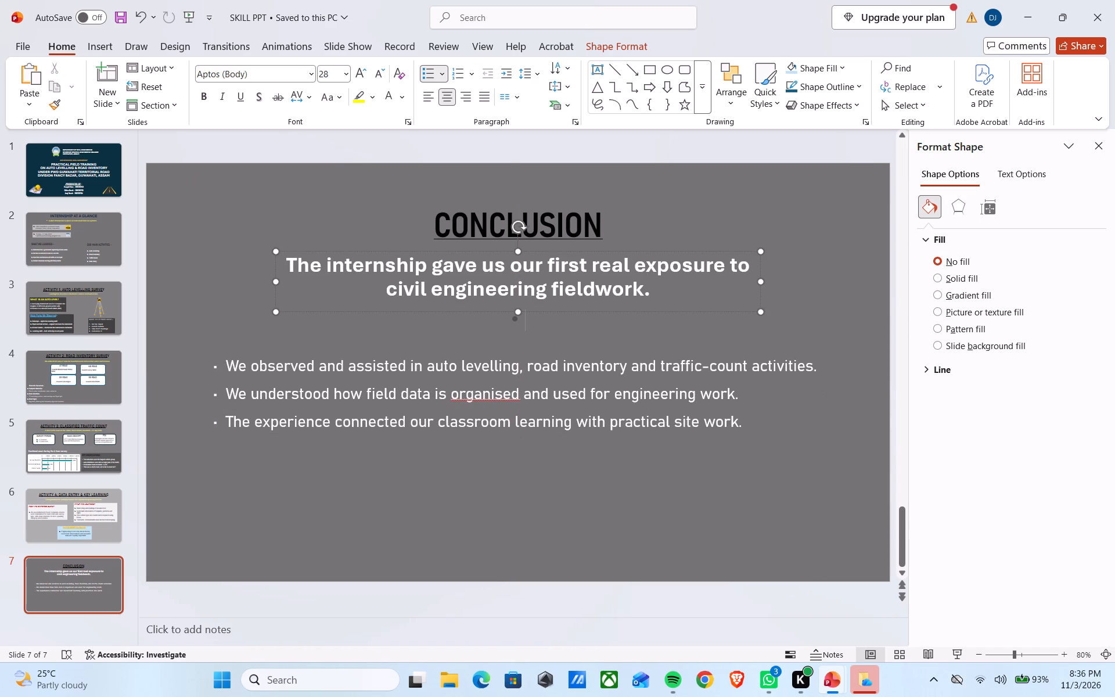
# Enlarge the CONCLUSION title's text by two font-size increments.
pyautogui.click(597, 226)
pyautogui.hotkey('ctrl', 'a')
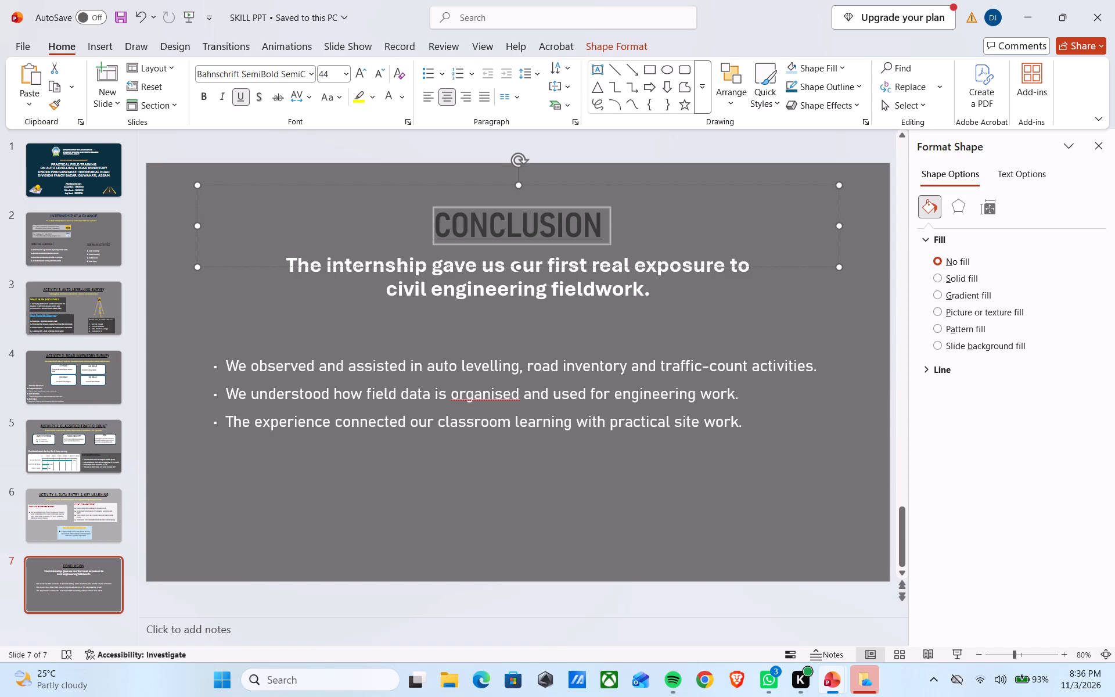
pyautogui.click(361, 73)
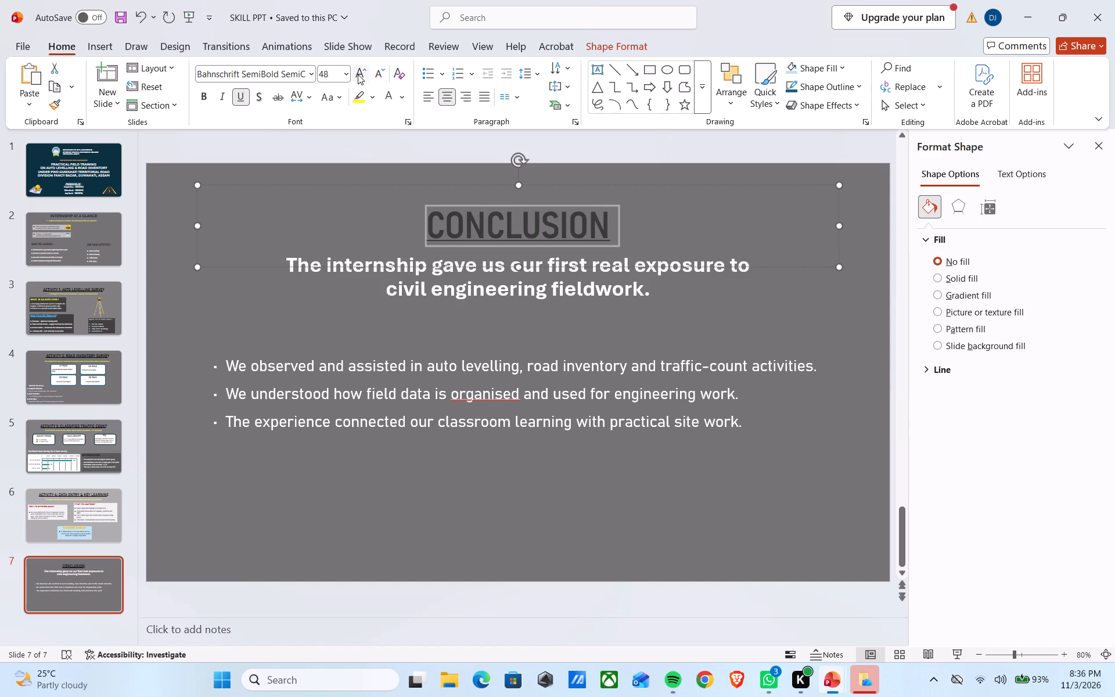
pyautogui.click(358, 74)
# Set the font size of the sentence below the CONCLUSION title to 20.
pyautogui.click(545, 266)
pyautogui.click(626, 287)
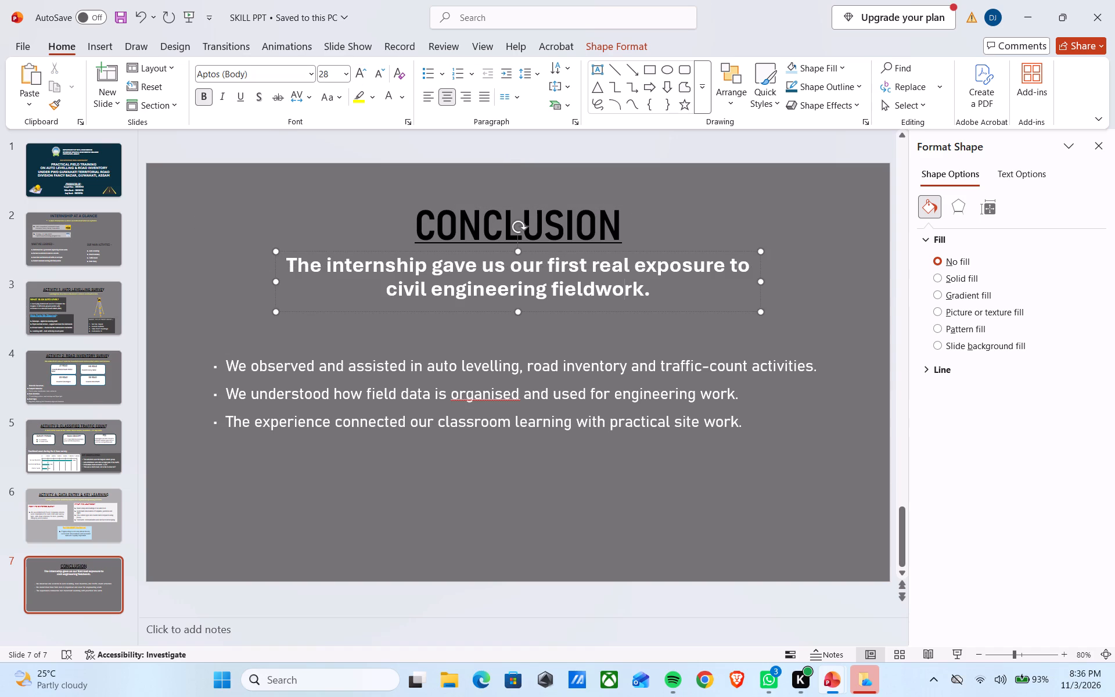
pyautogui.moveTo(660, 297); pyautogui.dragTo(146, 249)
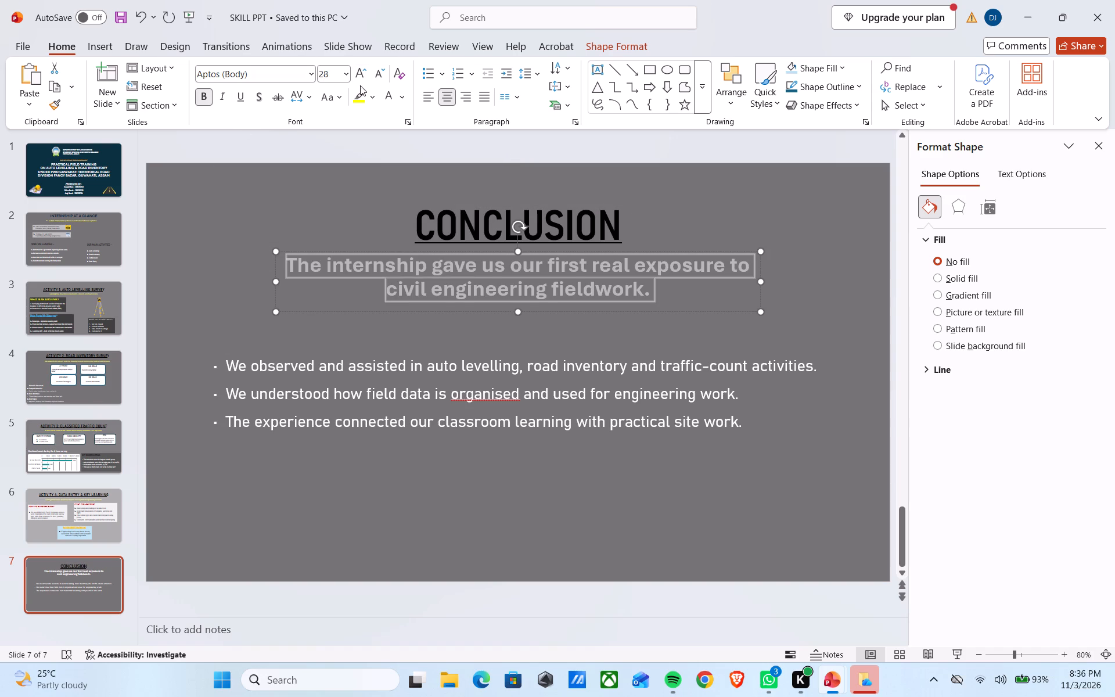
pyautogui.click(374, 80)
pyautogui.click(376, 78)
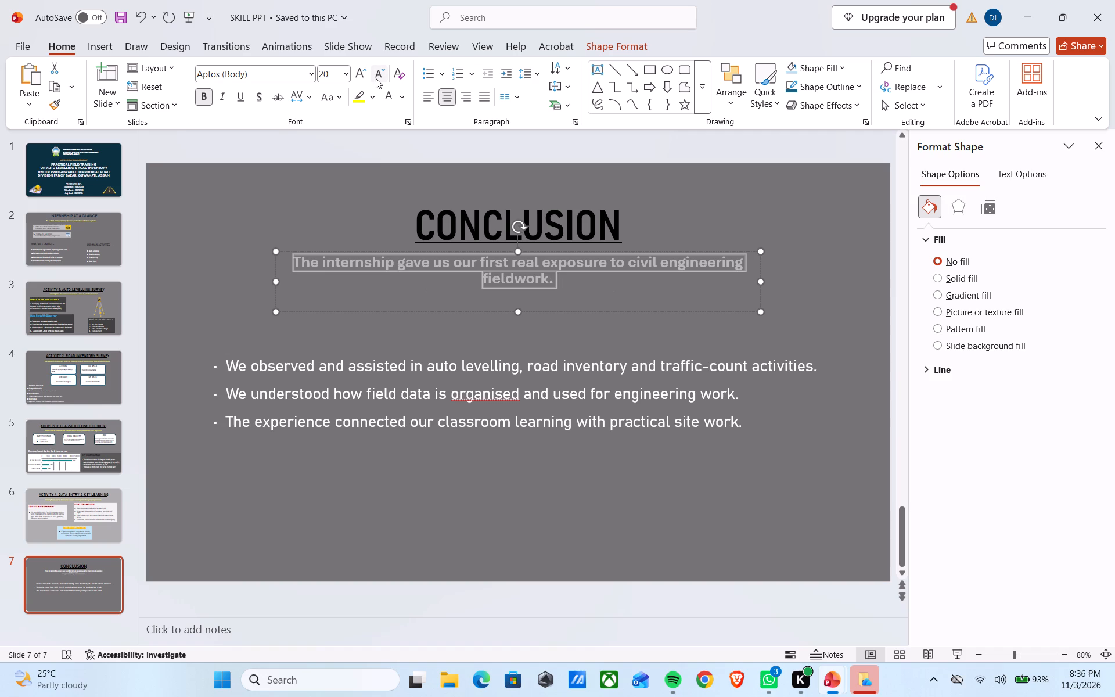
# Narrow the sentence's text box slightly and centre it horizontally just below the CONCLUSION title.
pyautogui.moveTo(762, 277); pyautogui.dragTo(715, 283)
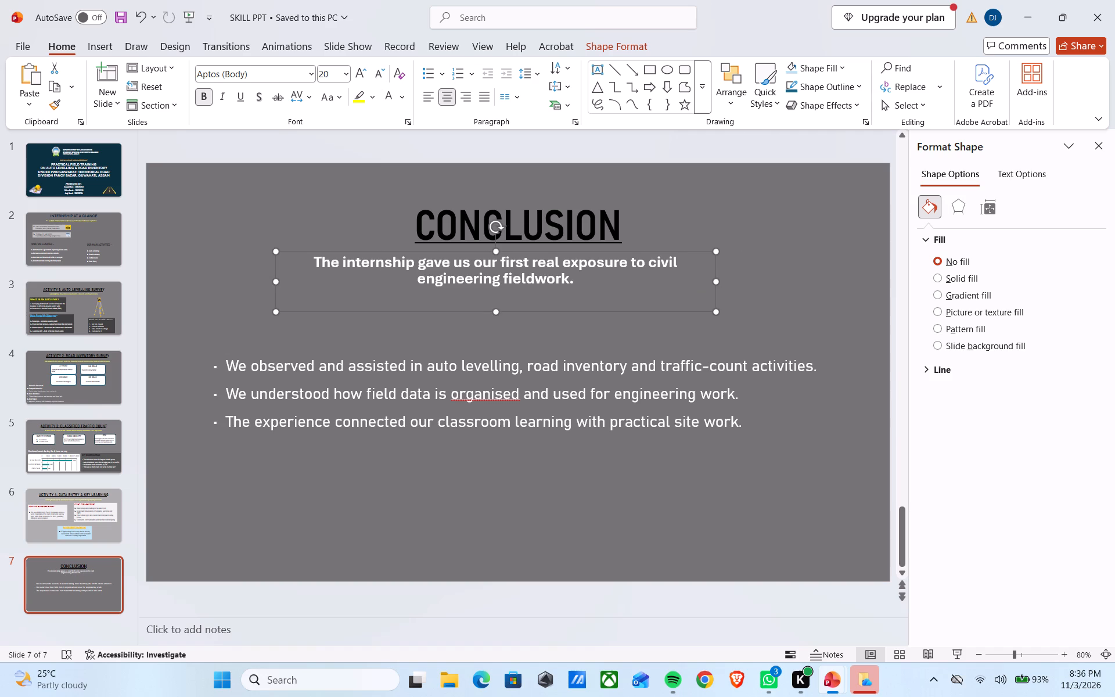
pyautogui.moveTo(664, 250); pyautogui.dragTo(659, 255)
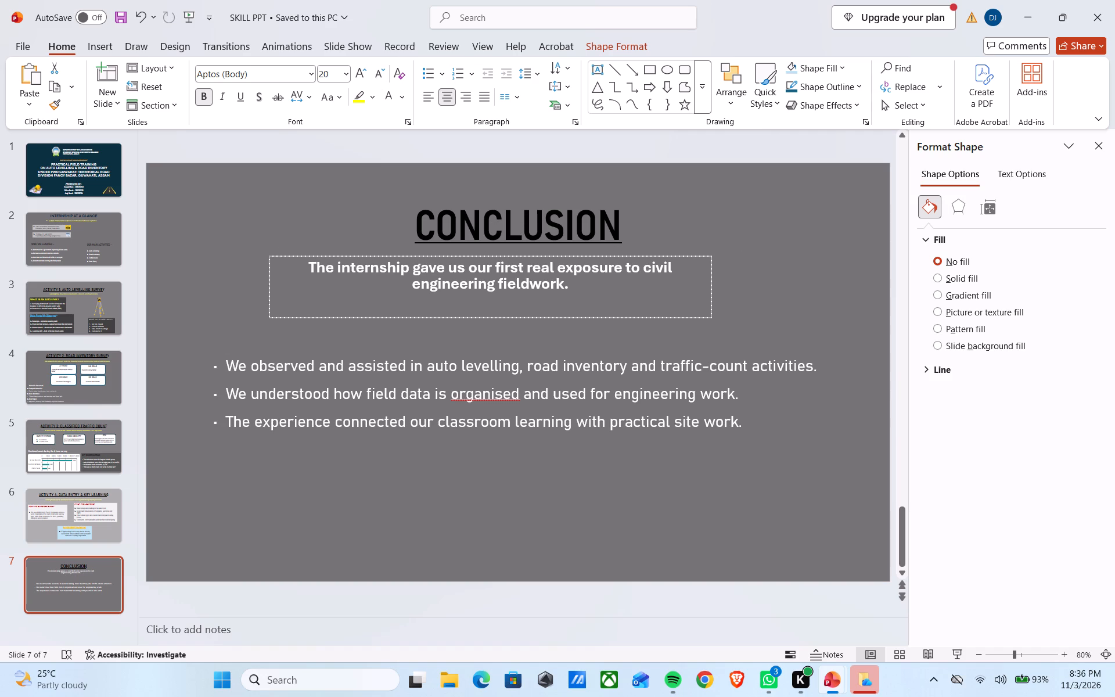
pyautogui.moveTo(659, 255); pyautogui.dragTo(689, 260)
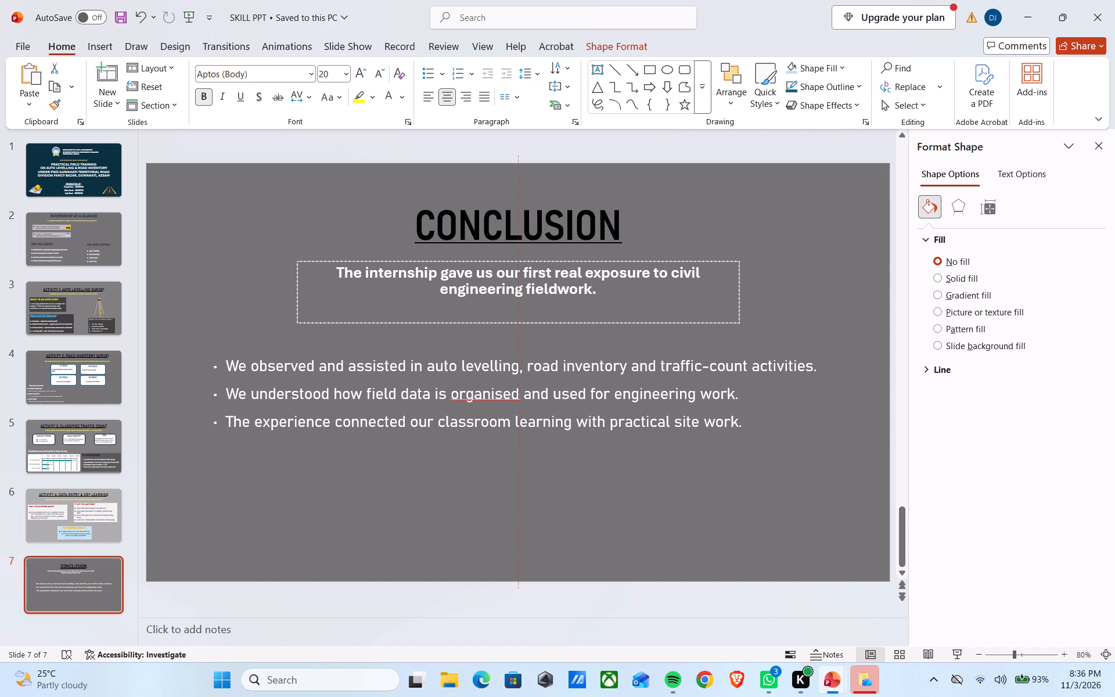
pyautogui.moveTo(689, 260); pyautogui.dragTo(686, 256)
pyautogui.click(650, 366)
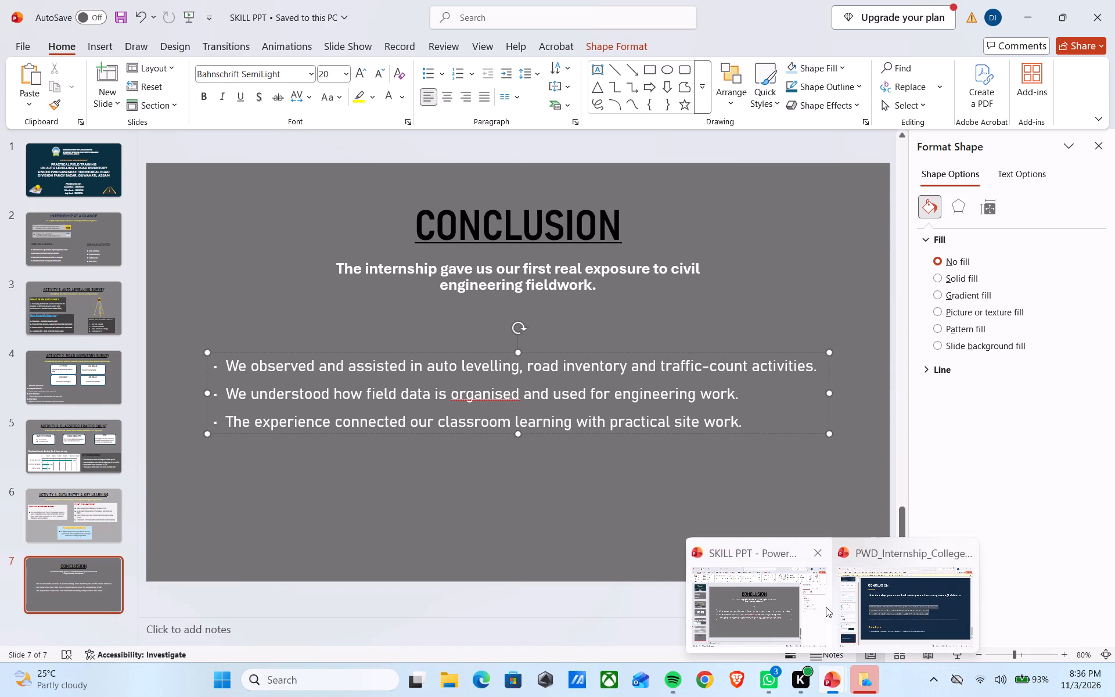
# In PWD_Internship_College_Presentation, copy the gratitude line under "Thank you" on slide 7, and return to SKILL PPT.
pyautogui.click(898, 602)
pyautogui.click(425, 533)
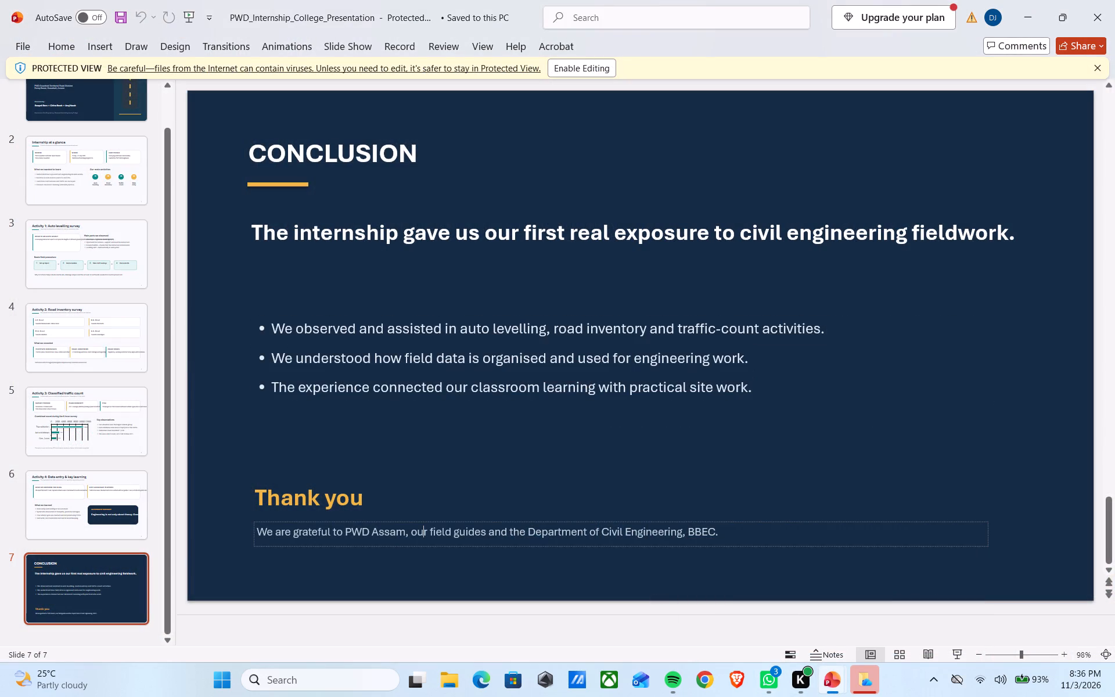
pyautogui.hotkey('ctrl', 'a')
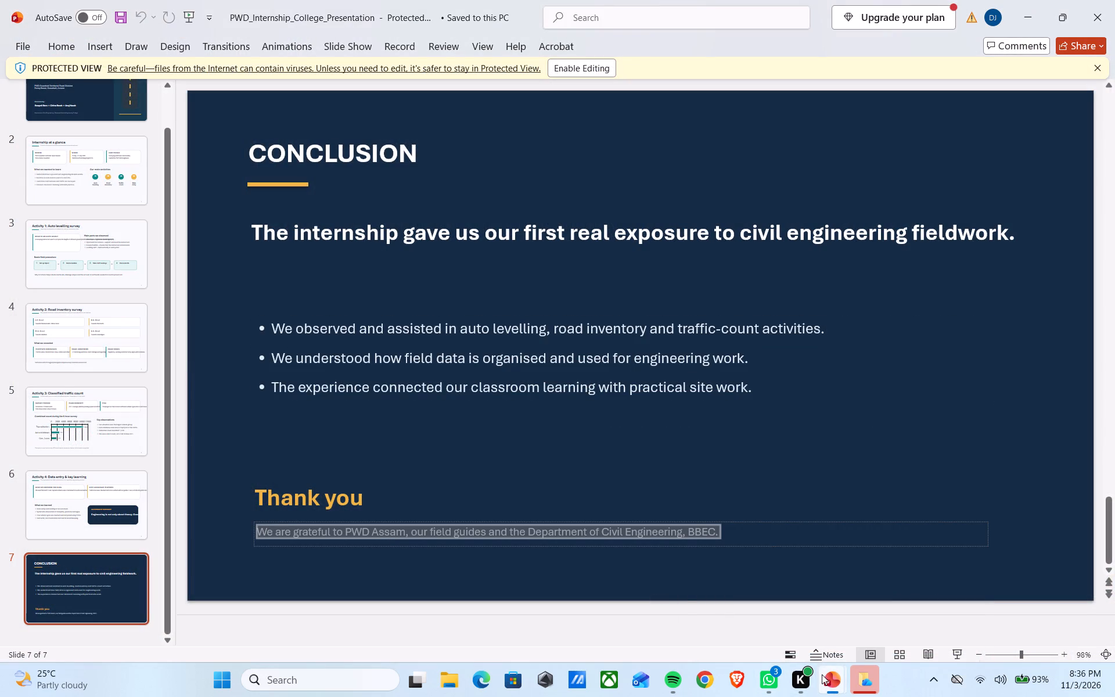
pyautogui.hotkey('ctrl', 'c')
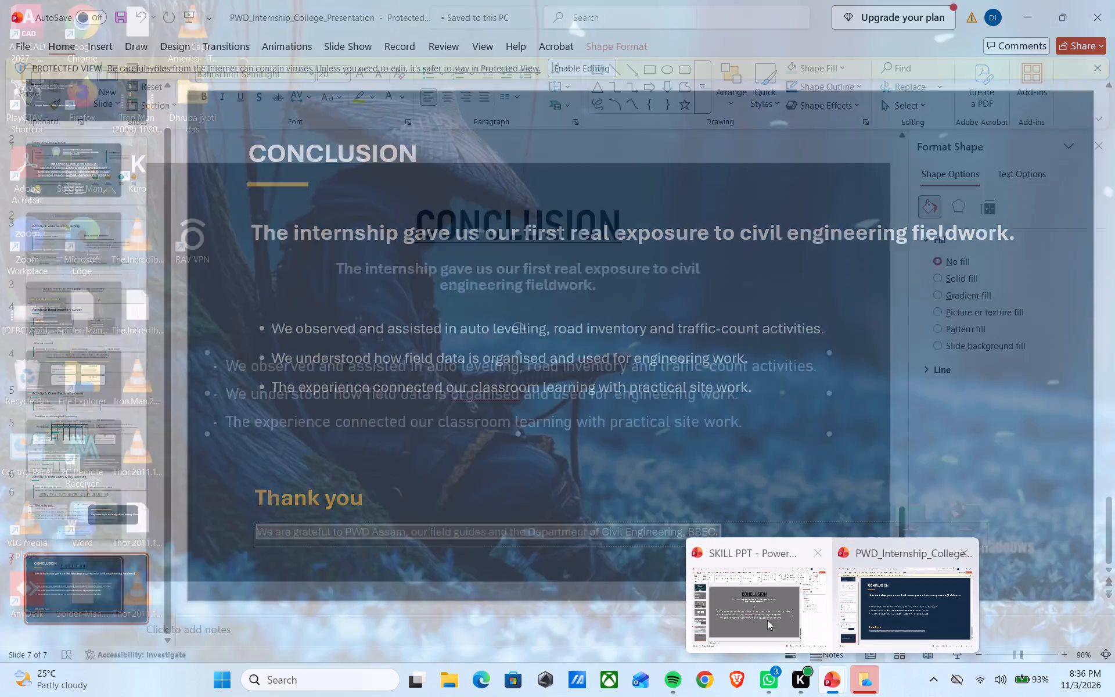
pyautogui.click(757, 621)
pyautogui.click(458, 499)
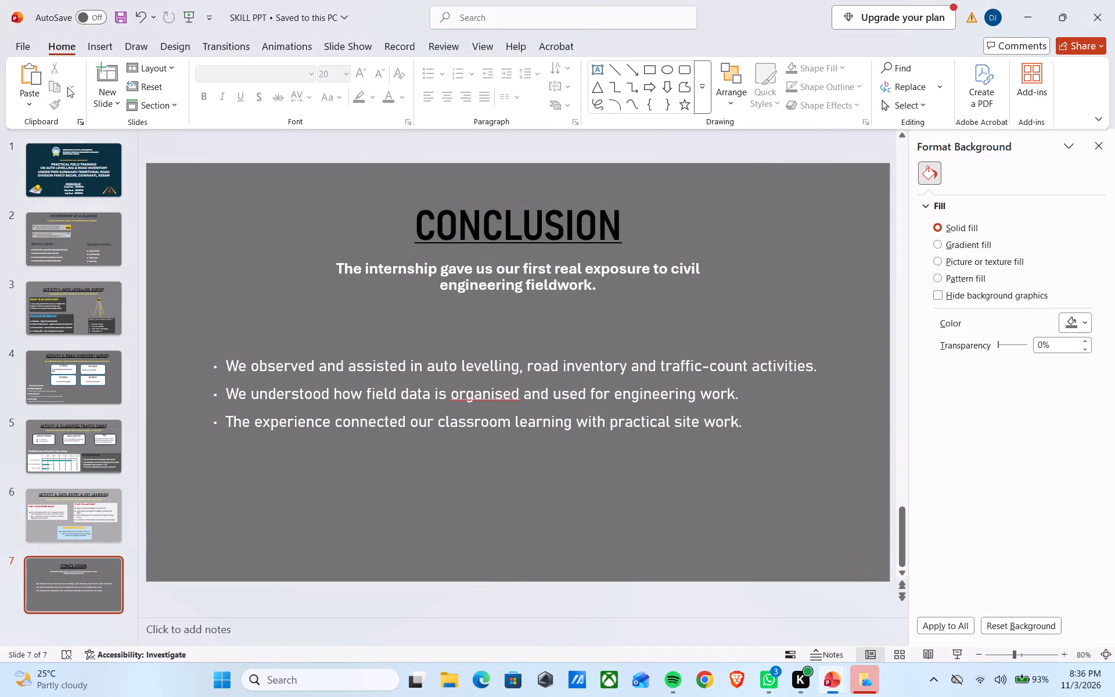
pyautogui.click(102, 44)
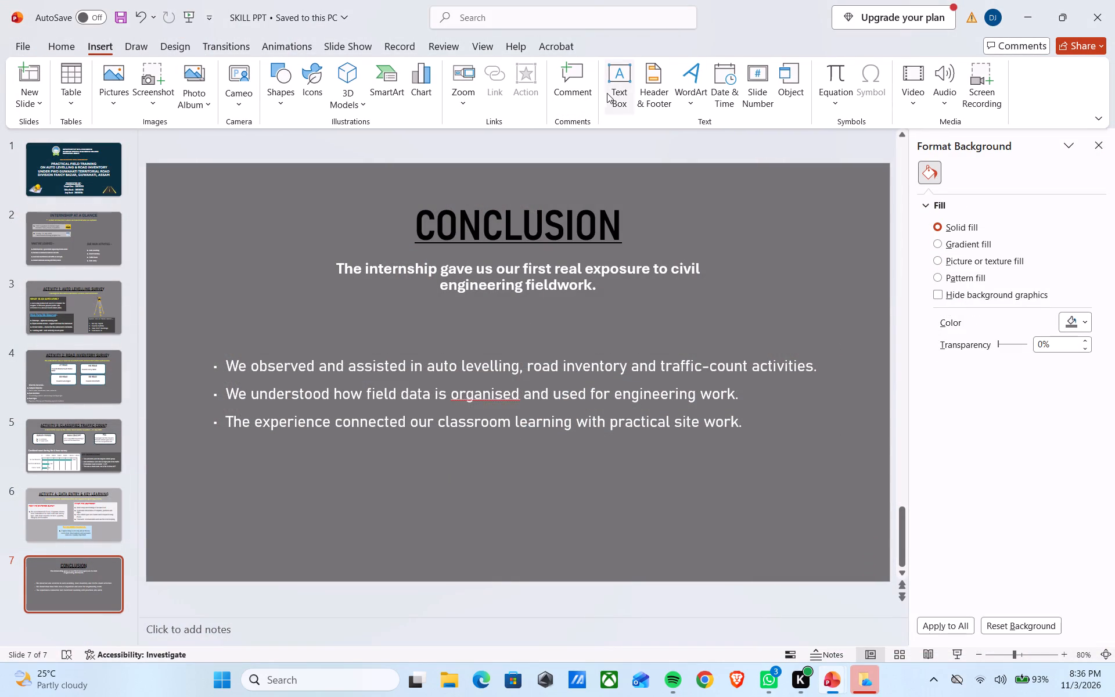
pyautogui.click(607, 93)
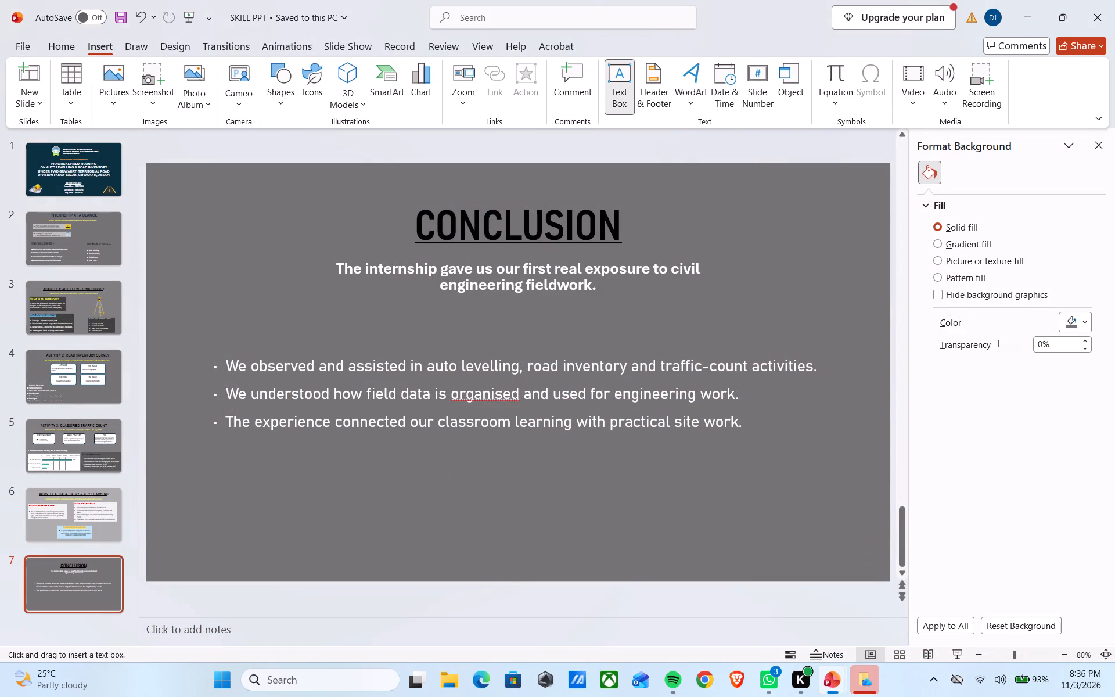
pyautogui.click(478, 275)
# Move the sentence and the three-point text box lower on the Conclusion slide, keeping both horizontally centred.
pyautogui.click(521, 274)
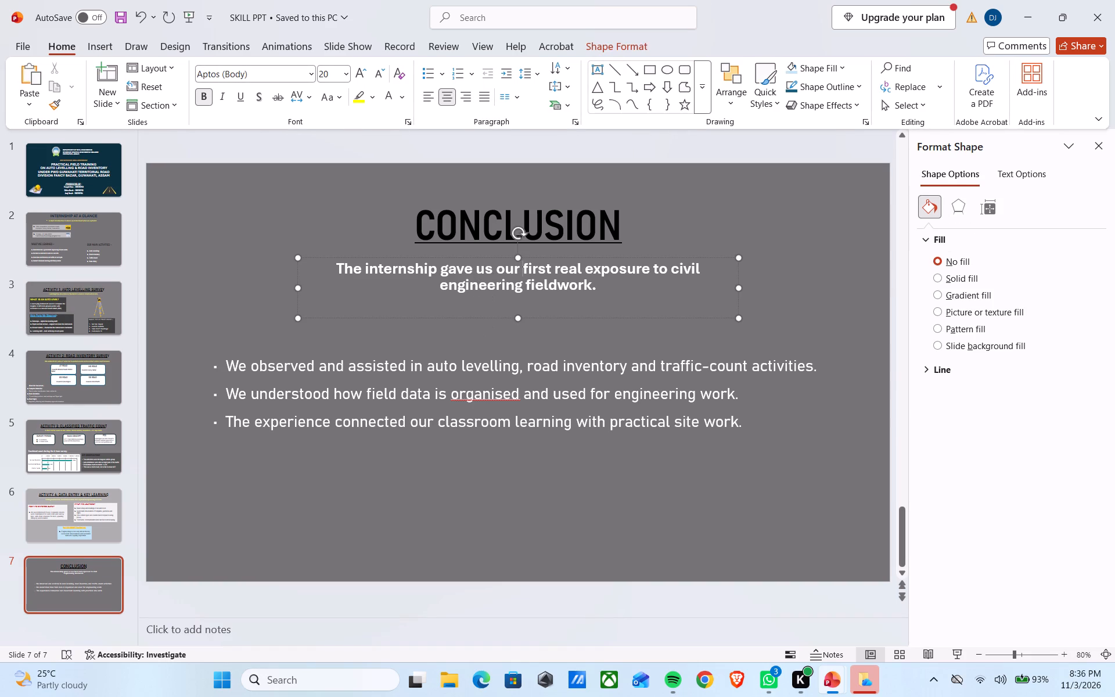
pyautogui.moveTo(526, 257); pyautogui.dragTo(526, 274)
pyautogui.click(494, 361)
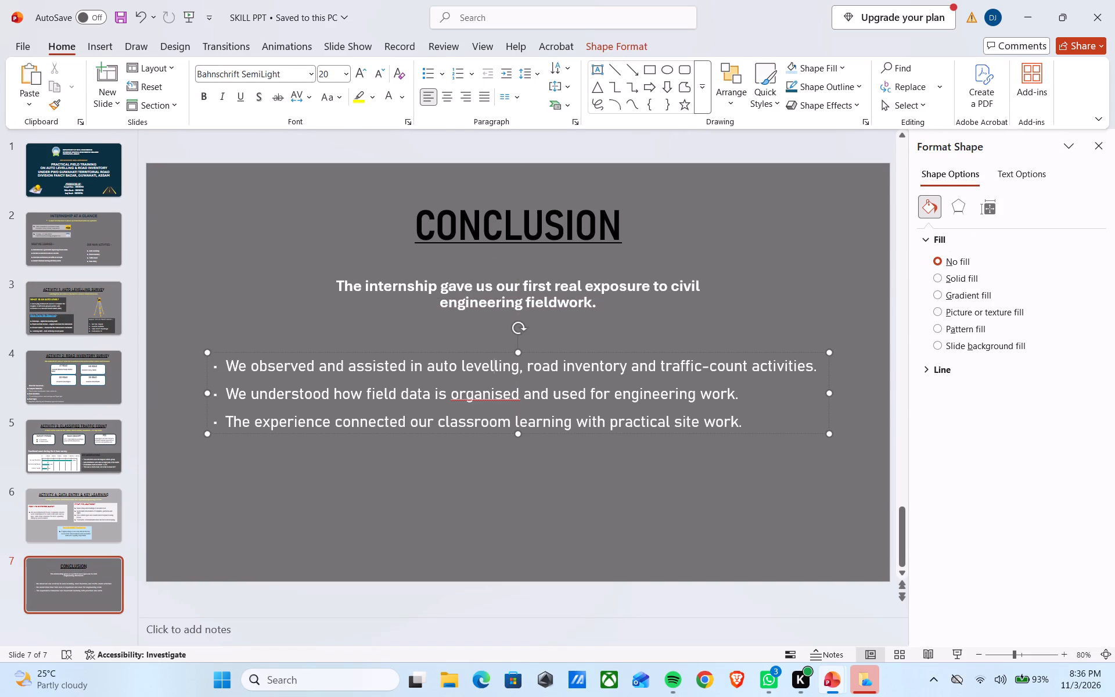
pyautogui.moveTo(489, 349); pyautogui.dragTo(499, 418)
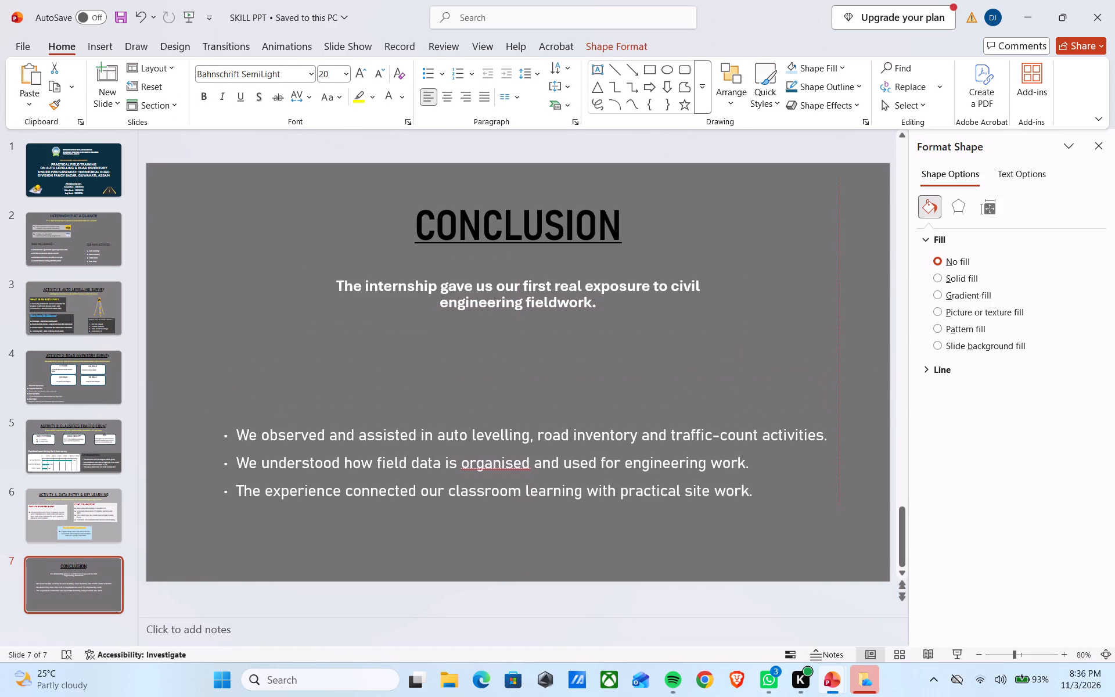
pyautogui.moveTo(499, 418); pyautogui.dragTo(490, 409)
pyautogui.click(509, 313)
pyautogui.moveTo(538, 275); pyautogui.dragTo(539, 294)
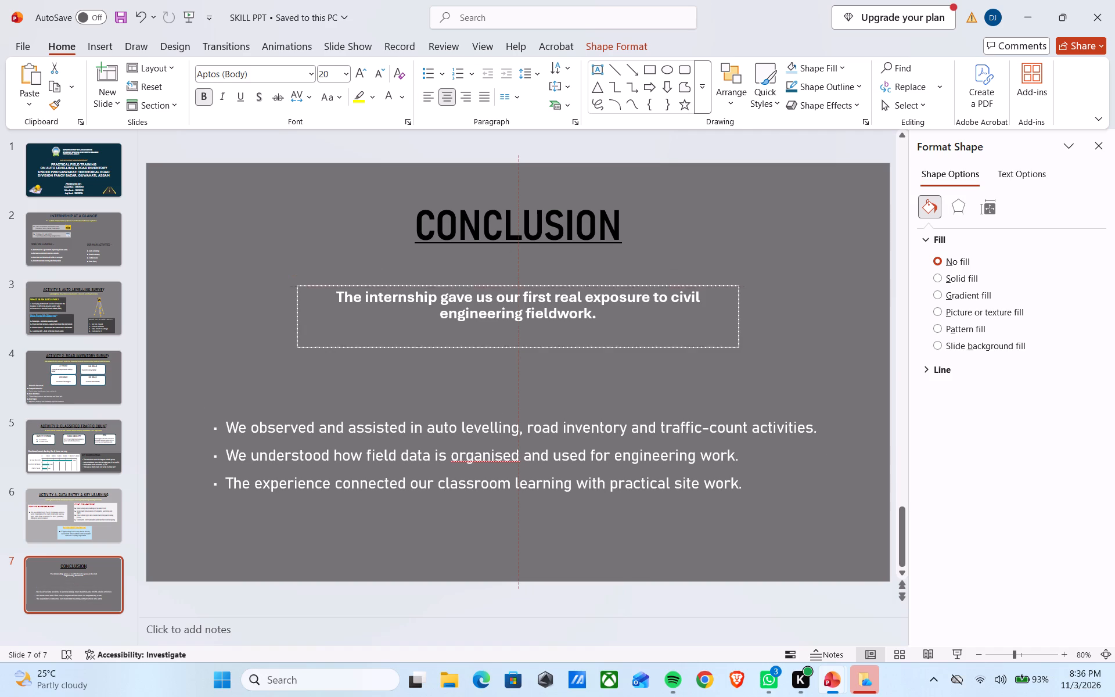
pyautogui.moveTo(539, 294); pyautogui.dragTo(539, 307)
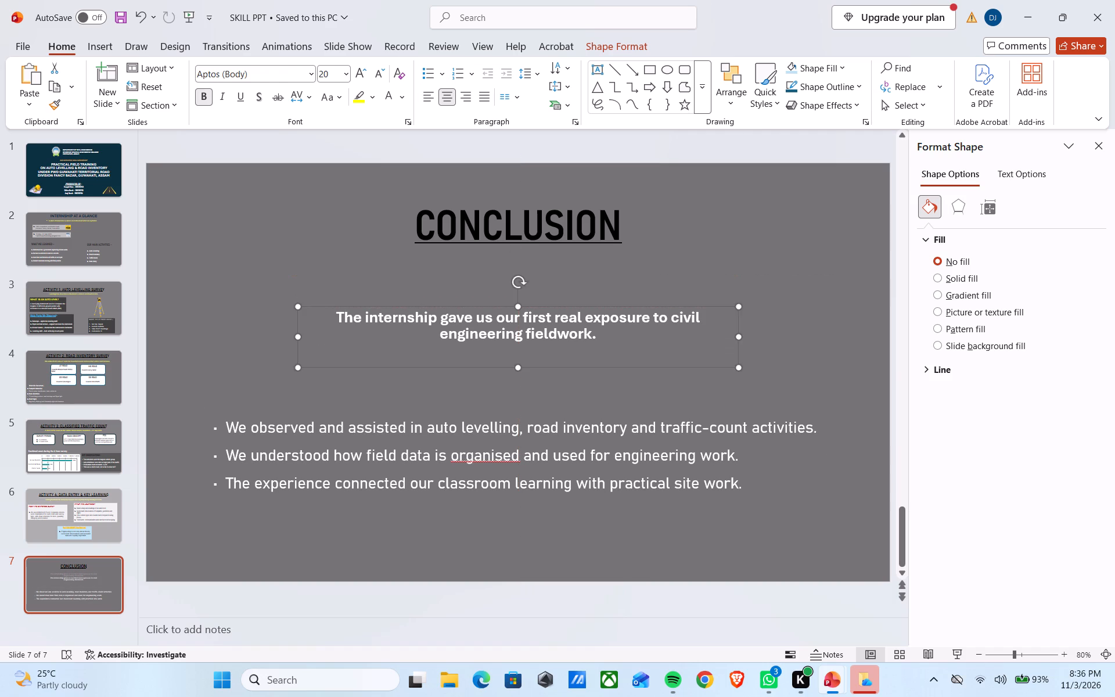
# Fill the three-point text box with solid grey, the lightest tint of the black theme colour.
pyautogui.click(562, 450)
pyautogui.hotkey('ctrl', 'a')
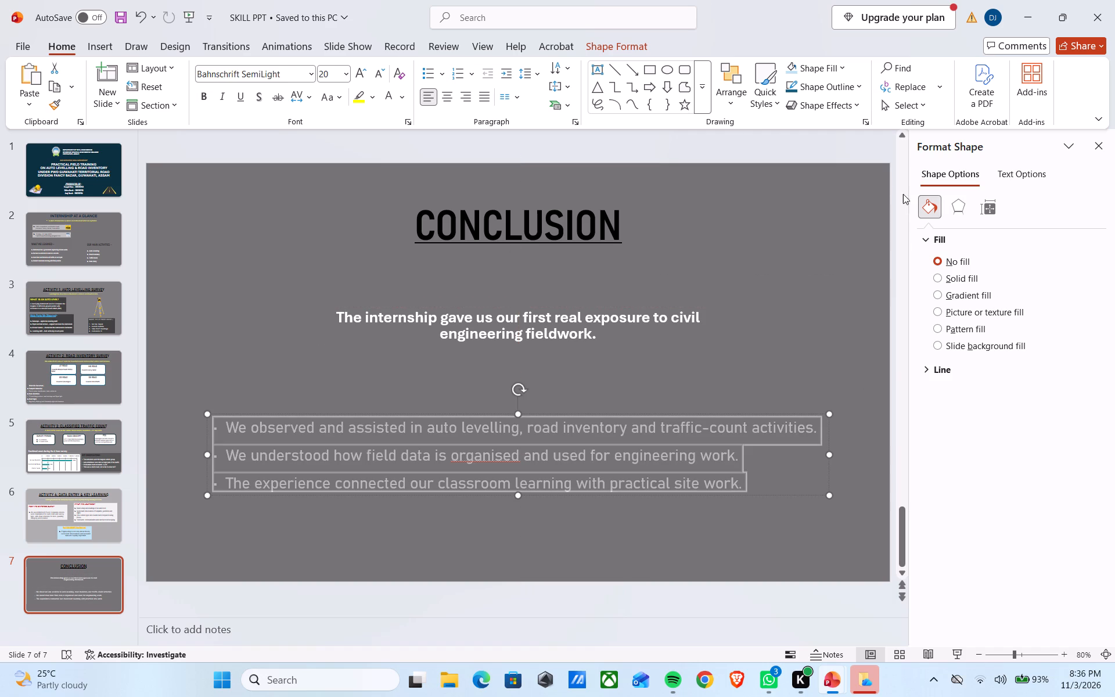
pyautogui.click(844, 69)
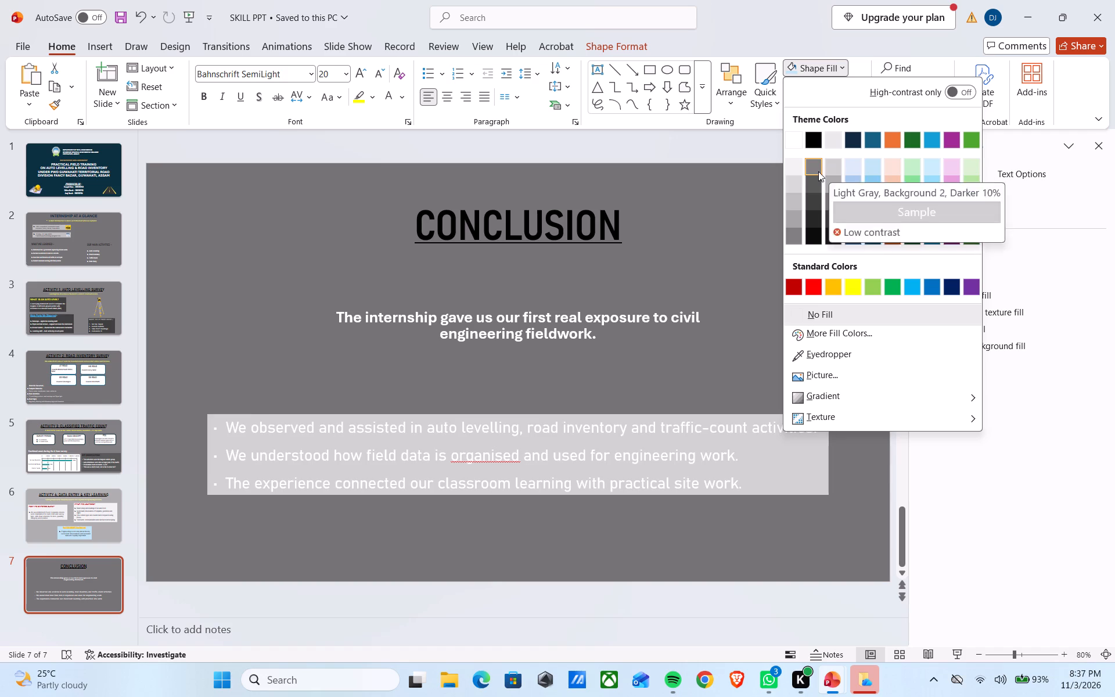
pyautogui.click(818, 171)
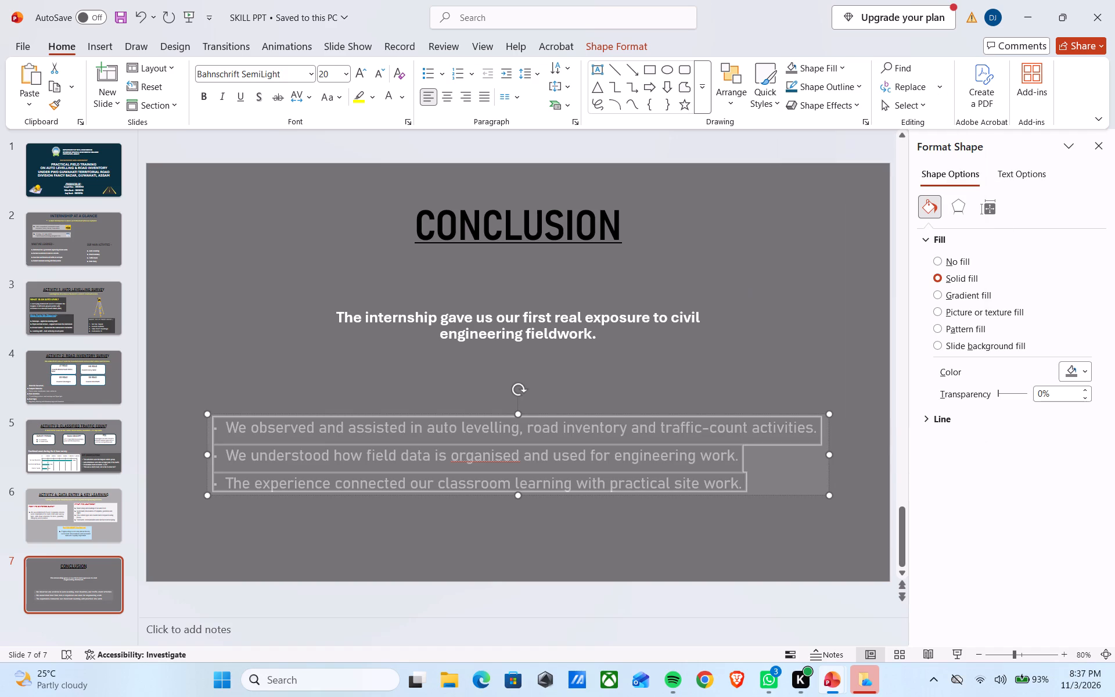
# Delete the empty line below the internship sentence in its text box on the Conclusion slide.
pyautogui.click(742, 321)
pyautogui.click(769, 343)
pyautogui.click(668, 329)
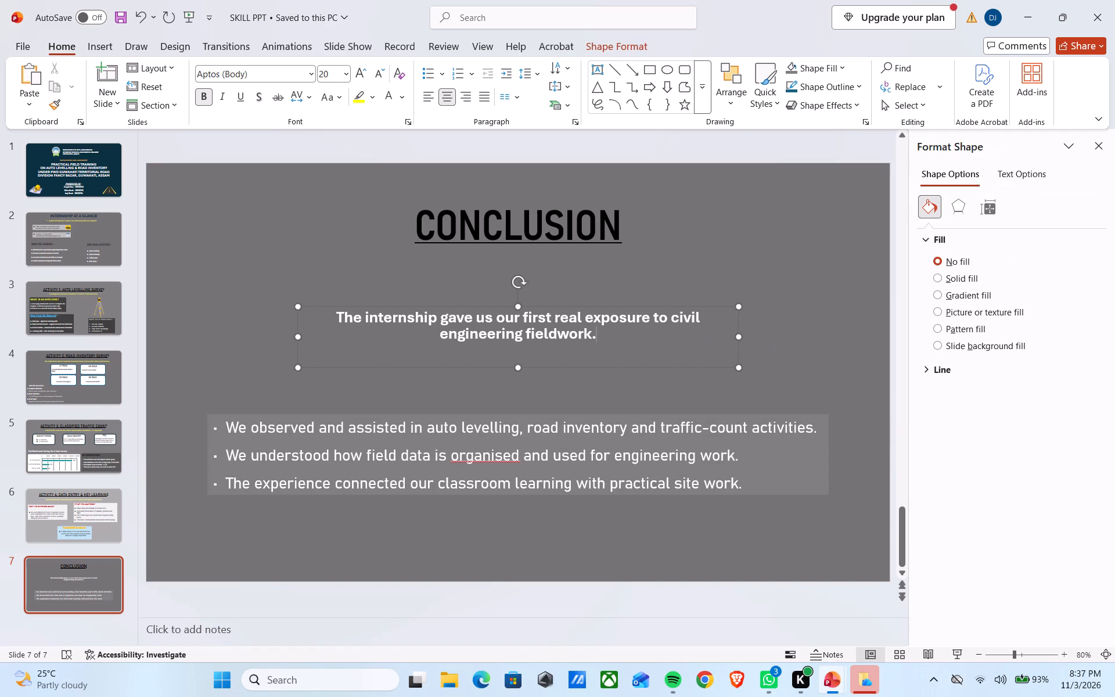
pyautogui.hotkey('ctrl', 'a')
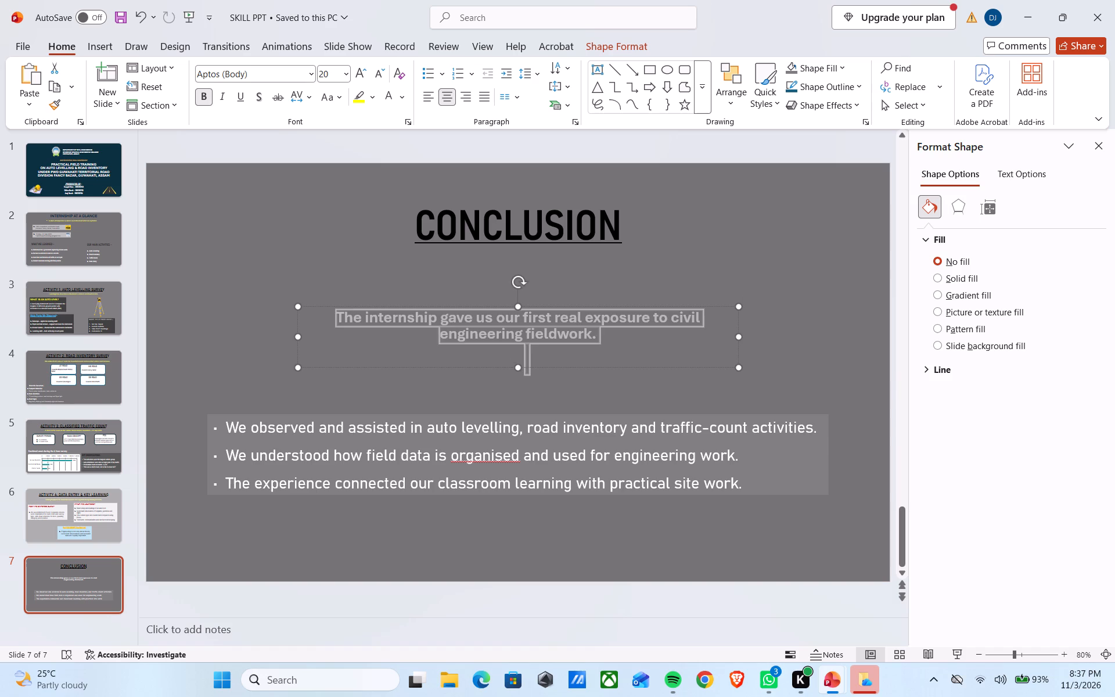
pyautogui.click(660, 357)
pyautogui.press('BackSpace')
pyautogui.press('BackSpace')
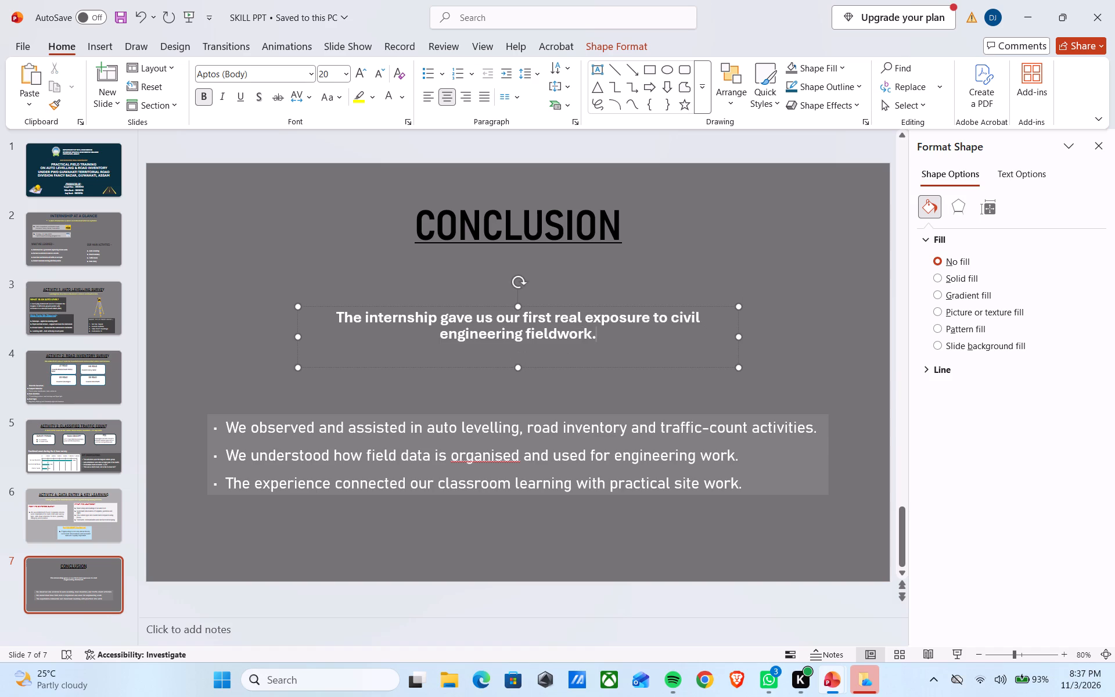
# Fill the sentence's text box with Black, Text 1, Lighter 50% and shorten the box to fit its two lines.
pyautogui.hotkey('ctrl', 'a')
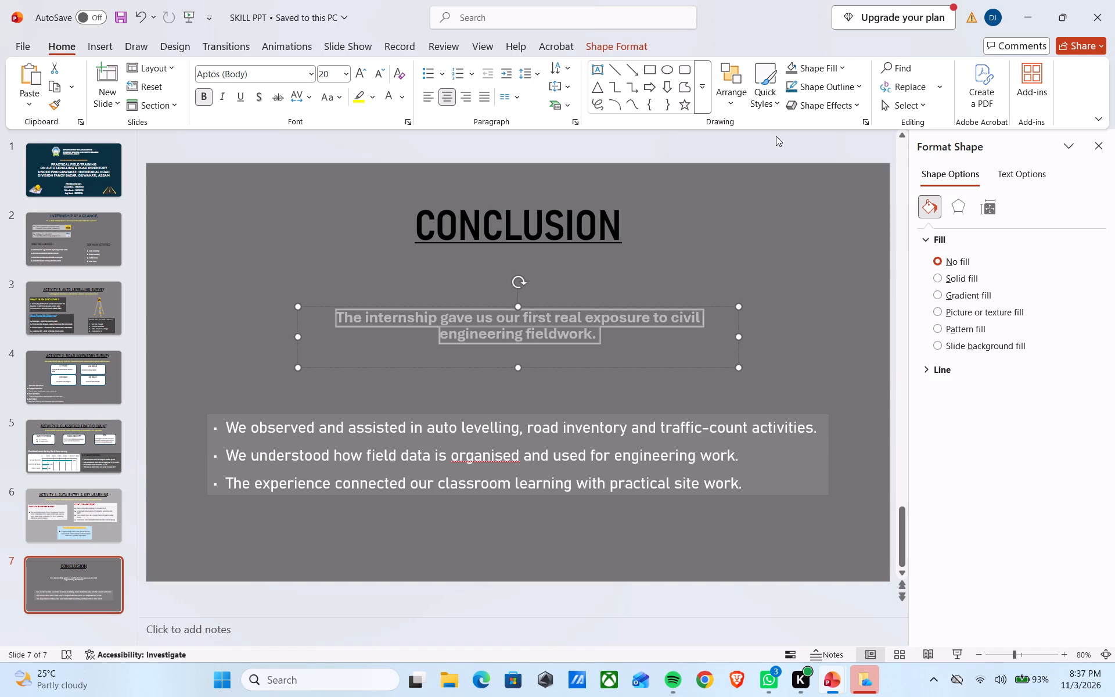
pyautogui.click(815, 71)
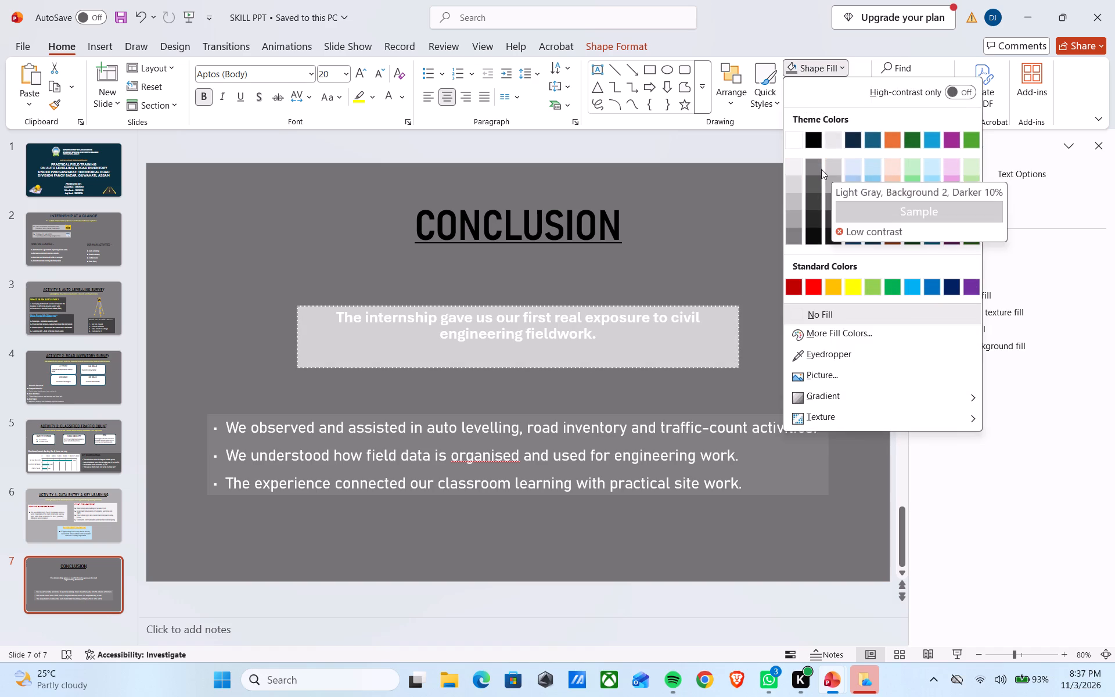
pyautogui.click(817, 170)
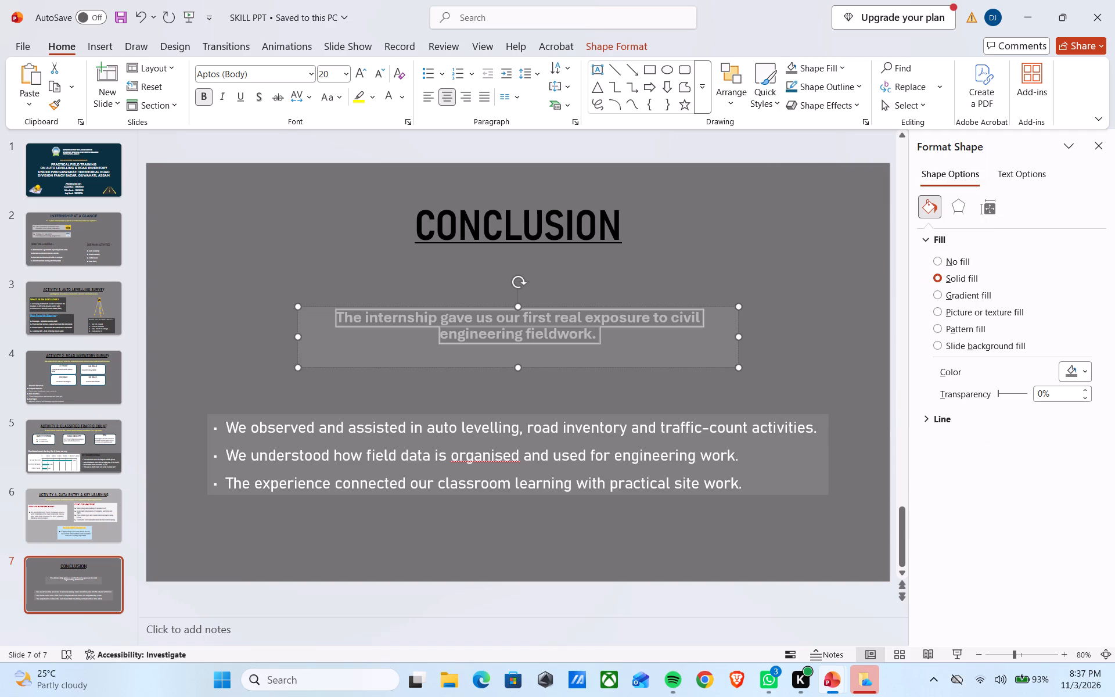
pyautogui.moveTo(516, 367); pyautogui.dragTo(531, 353)
pyautogui.click(613, 271)
pyautogui.click(584, 301)
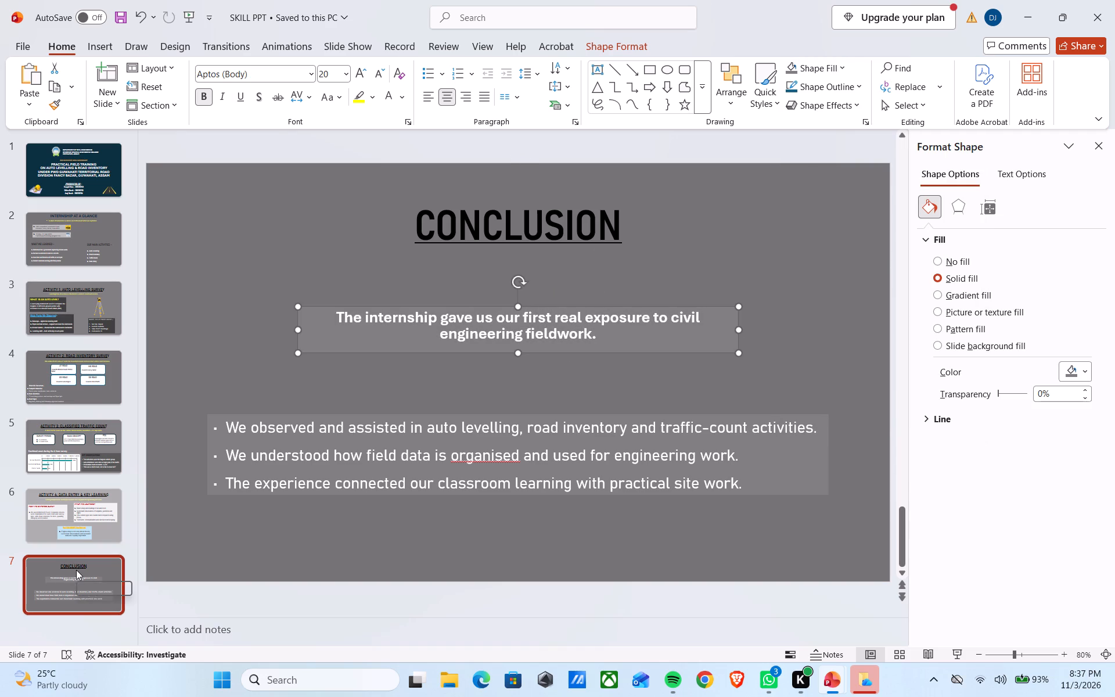
# Add a new slide after the Conclusion slide and give it a solid Black, Text 1, Lighter 50% background.
pyautogui.click(108, 69)
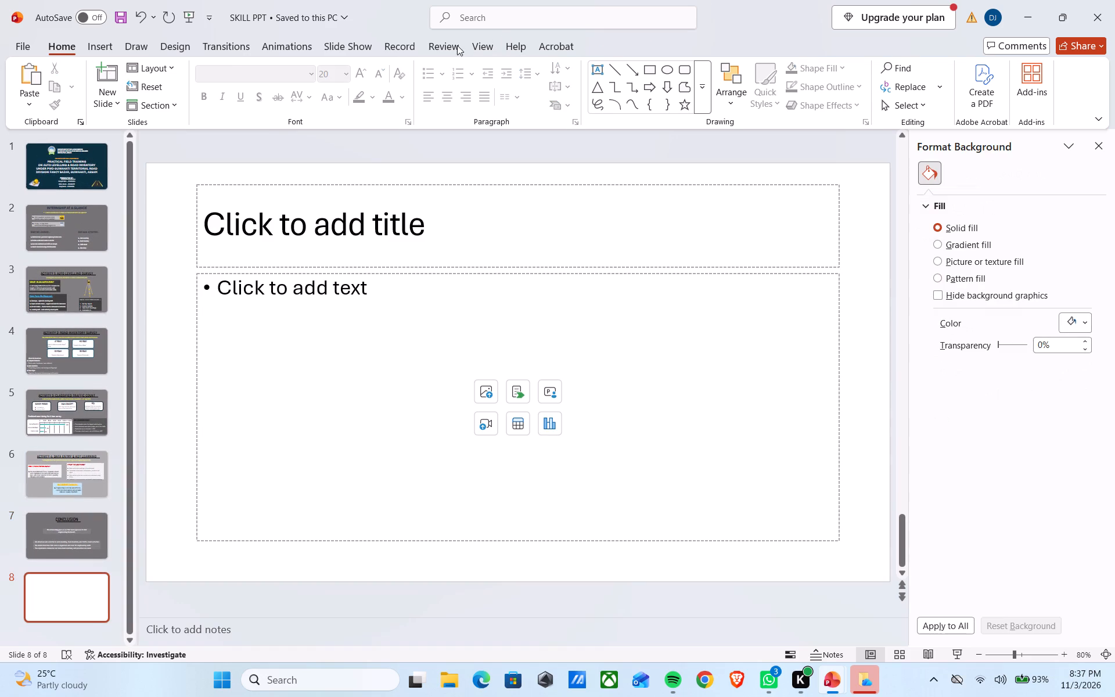
pyautogui.click(190, 45)
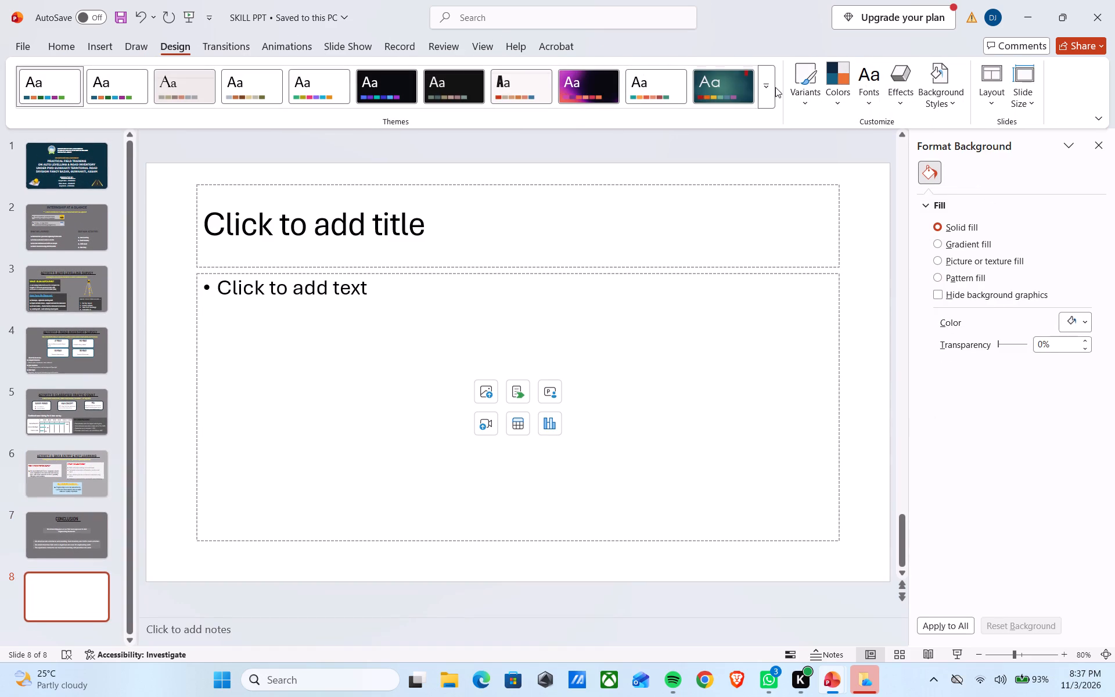
pyautogui.click(919, 85)
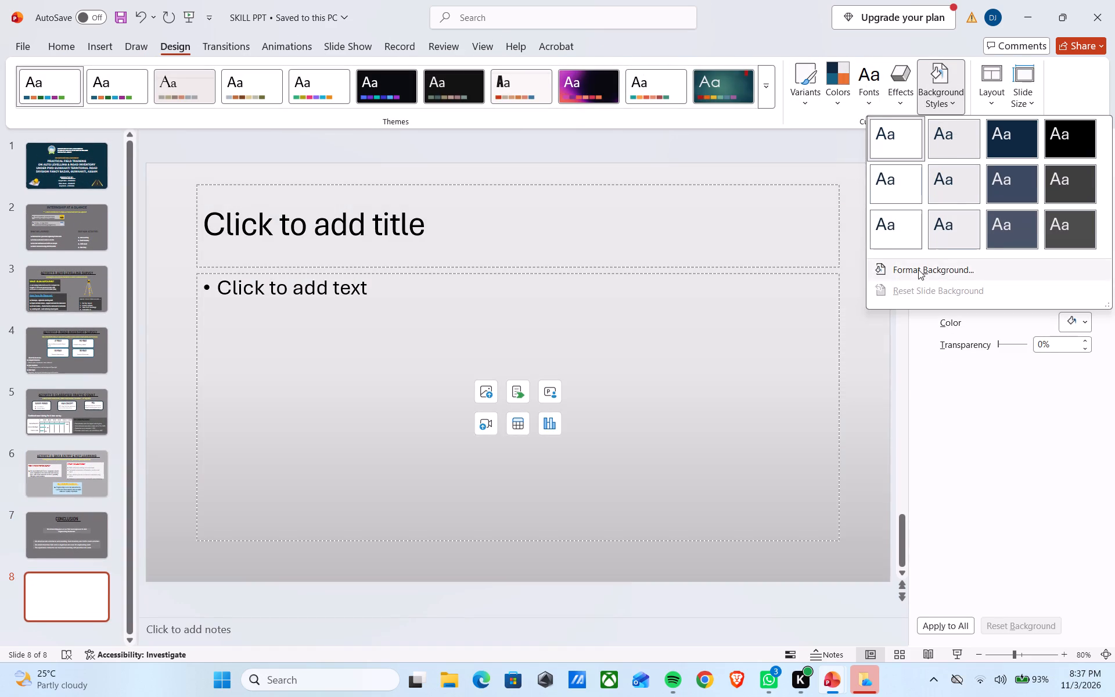
pyautogui.click(918, 271)
pyautogui.click(1075, 323)
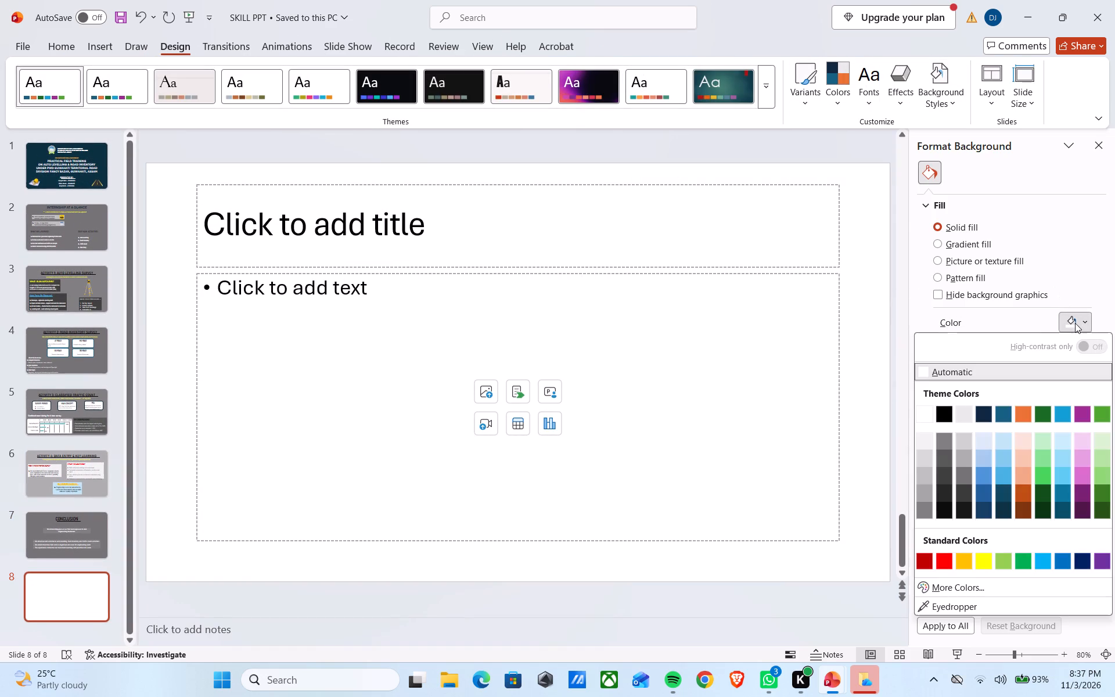
pyautogui.click(943, 444)
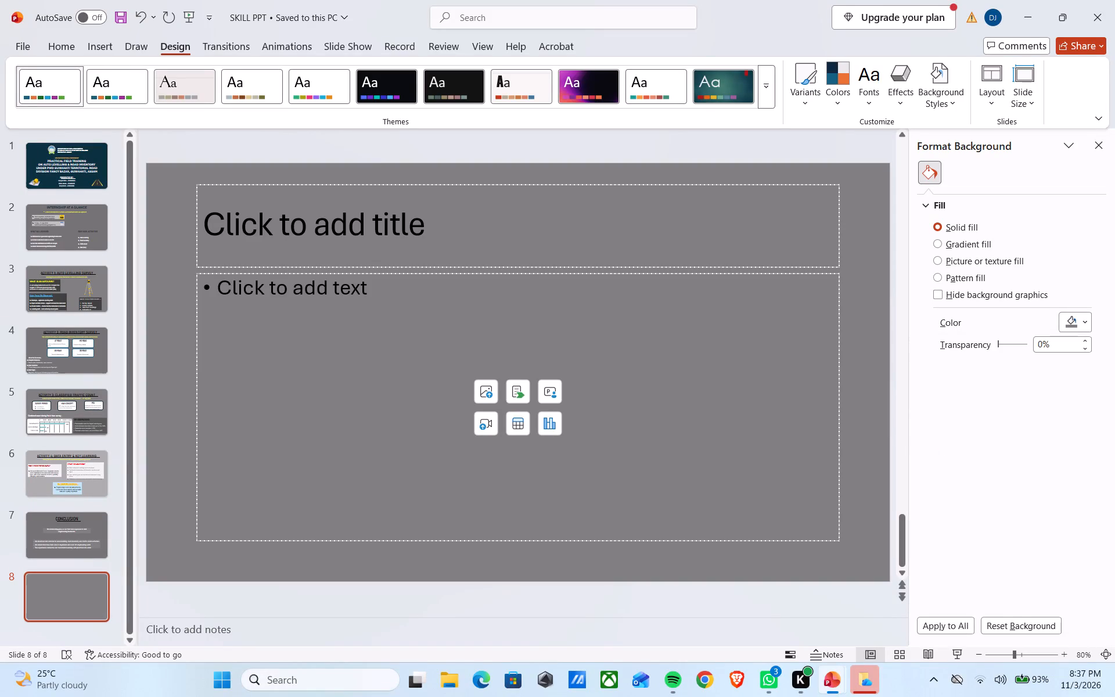
# Enter THANK YOU as the title of slide 8.
pyautogui.click(405, 246)
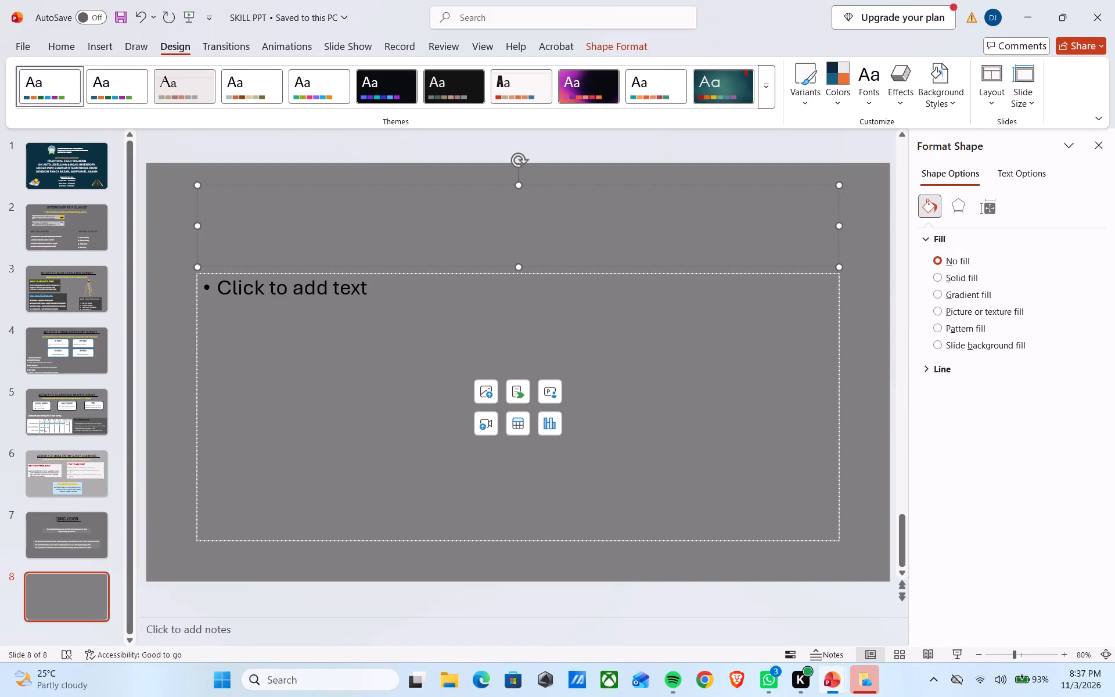
pyautogui.write('THANK YI')
pyautogui.press('BackSpace')
pyautogui.write('OU')
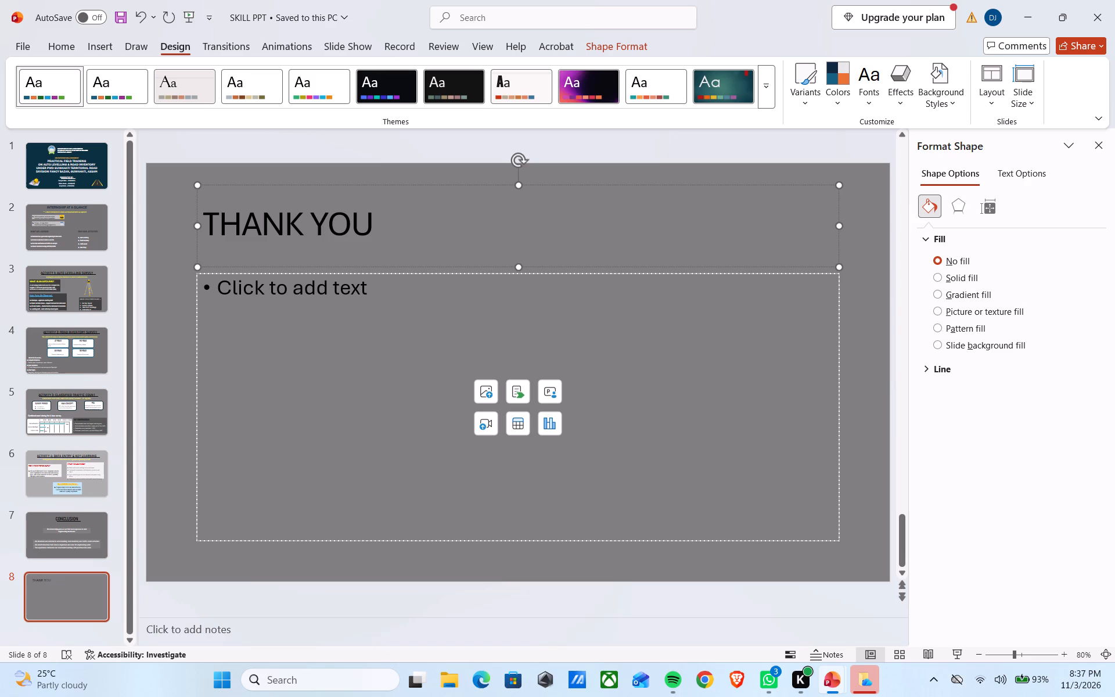
# Paste the copied gratitude line into slide 8's body placeholder, colour it white, and delete the empty bullet below it.
pyautogui.click(383, 318)
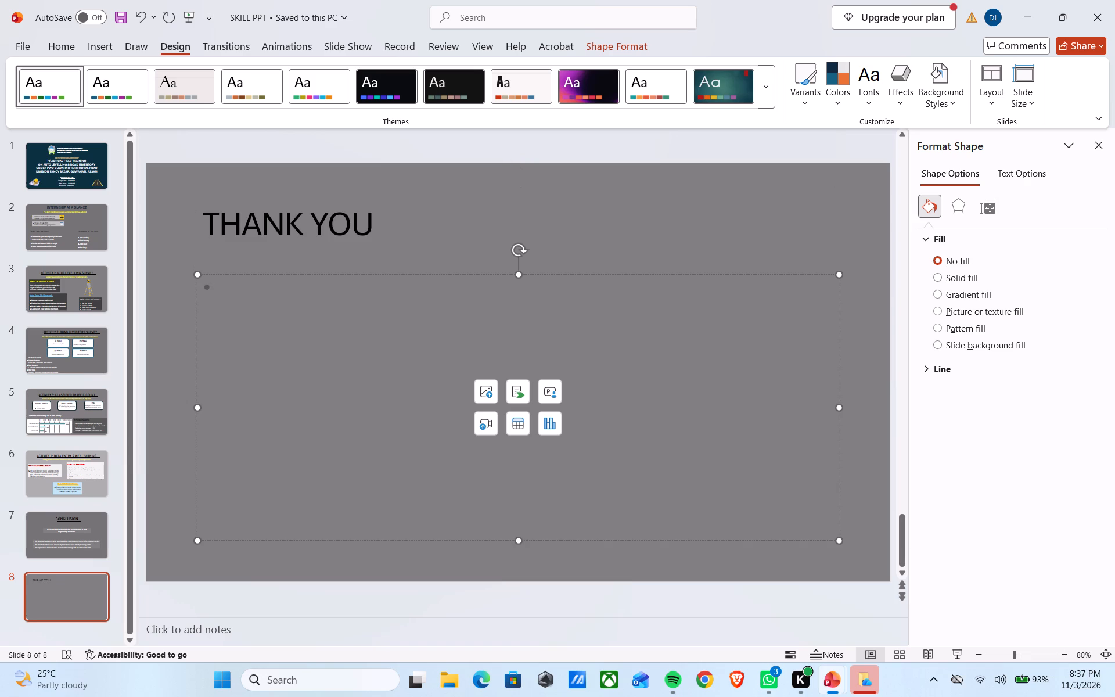
pyautogui.hotkey('ctrl', 'v')
pyautogui.hotkey('ctrl', 'a')
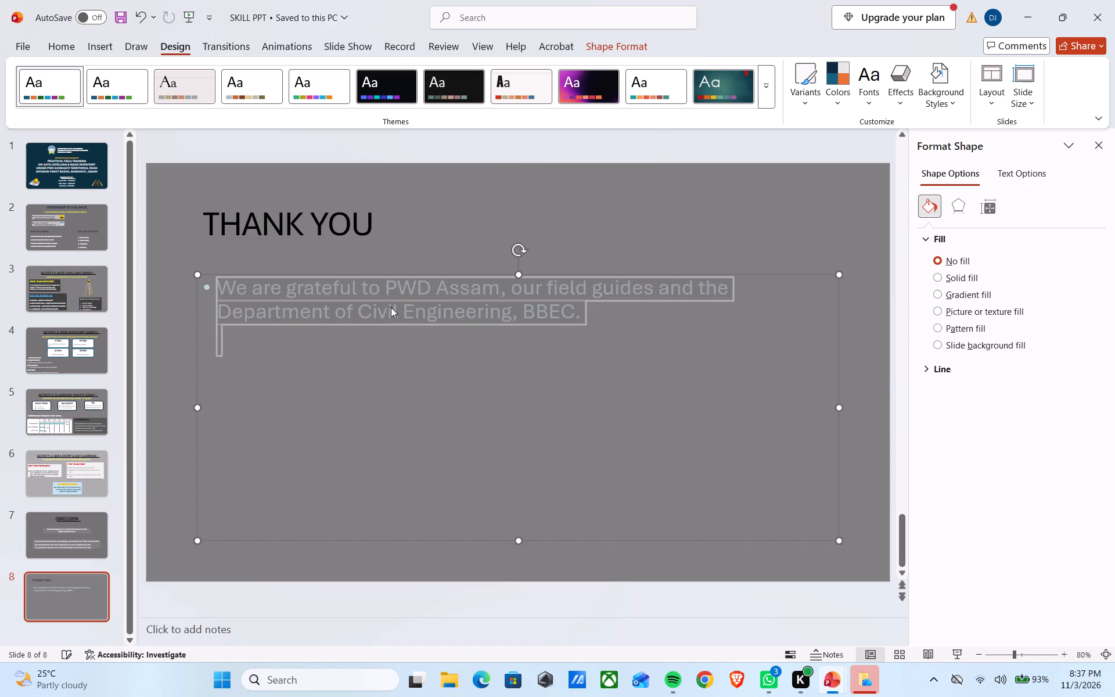
pyautogui.click(71, 46)
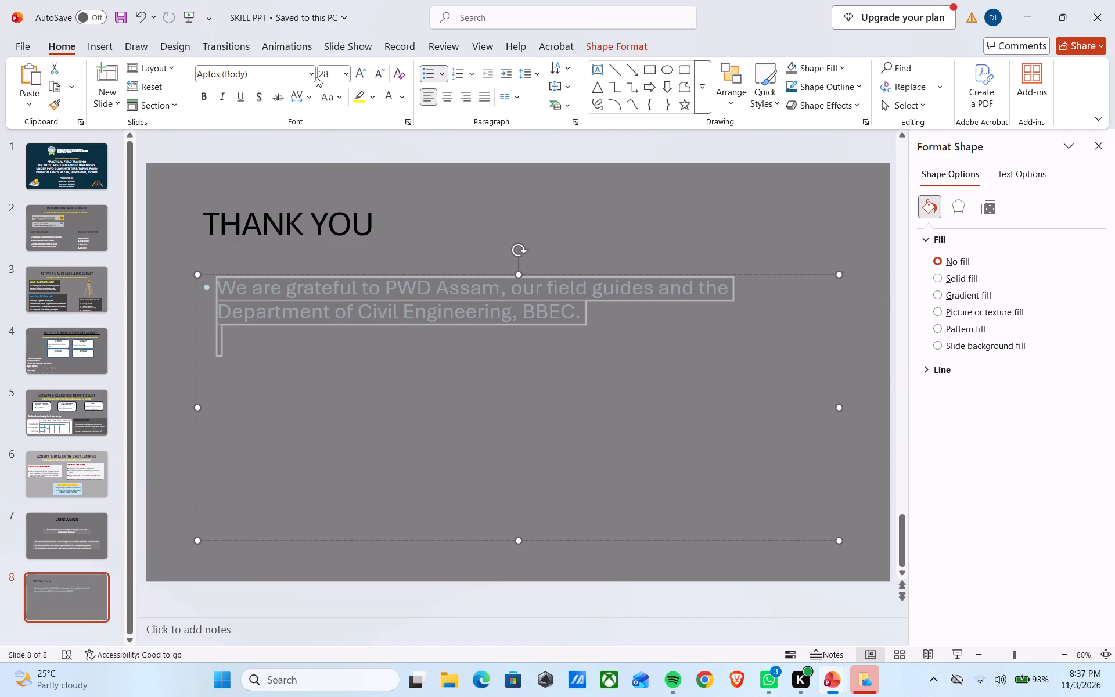
pyautogui.click(390, 95)
pyautogui.click(441, 340)
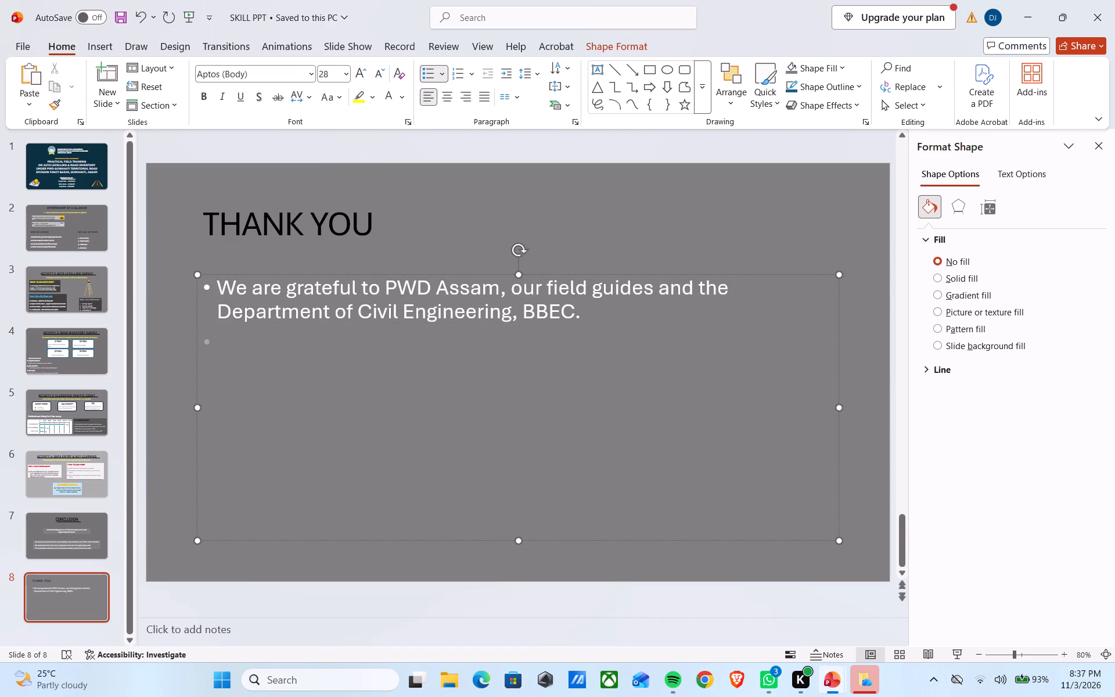
pyautogui.press('BackSpace')
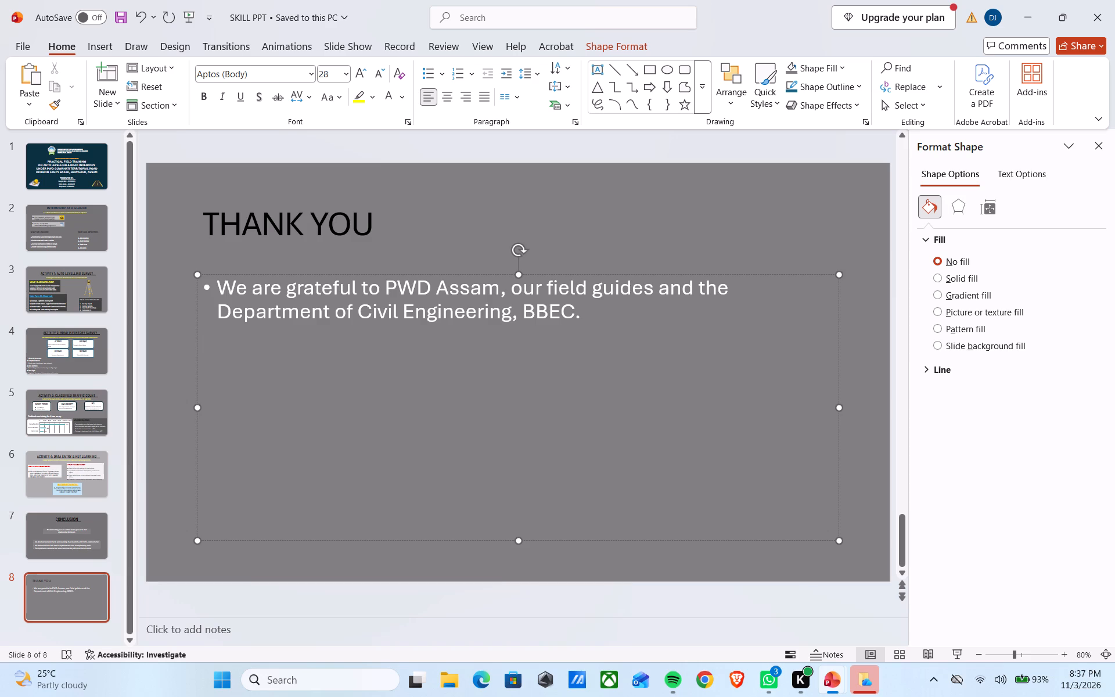
# Remove the bullet from the gratitude line, keeping the capital W at the start of "We are grateful".
pyautogui.click(226, 286)
pyautogui.press('BackSpace')
pyautogui.press('BackSpace')
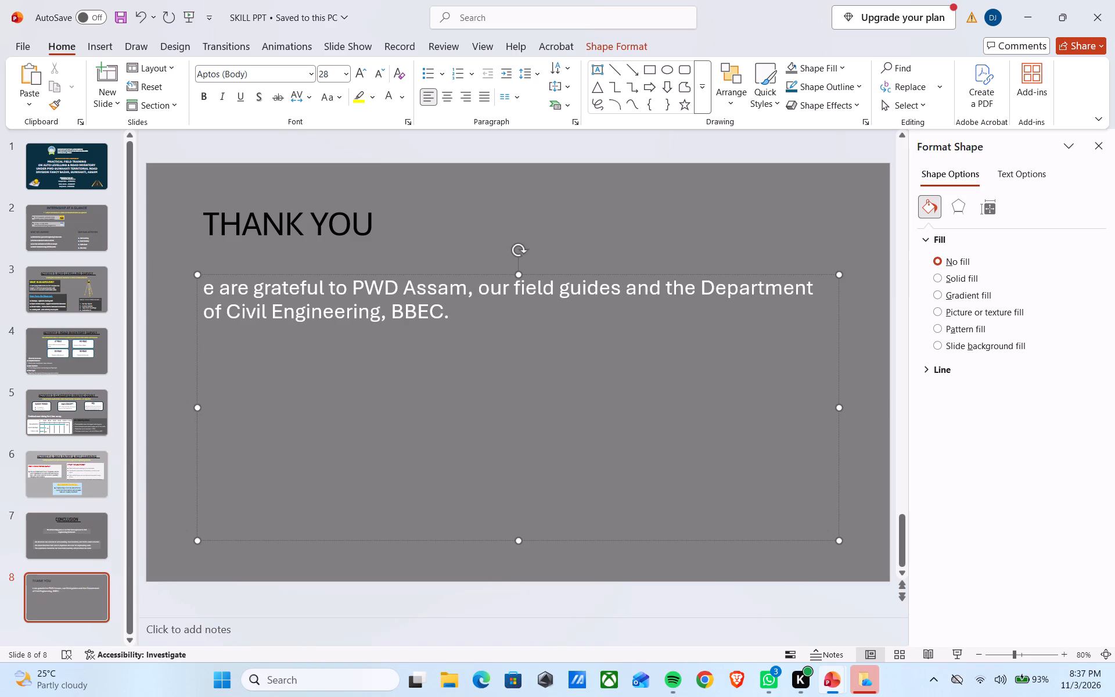
pyautogui.hotkey('shift', 'w')
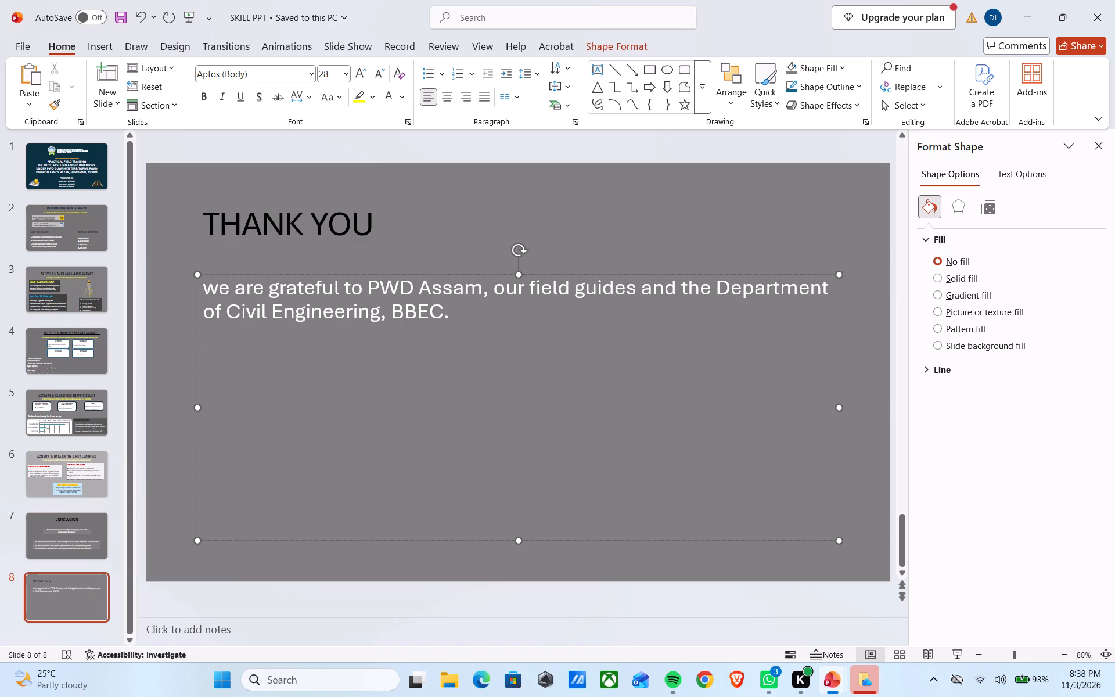
pyautogui.press('BackSpace')
pyautogui.press('w')
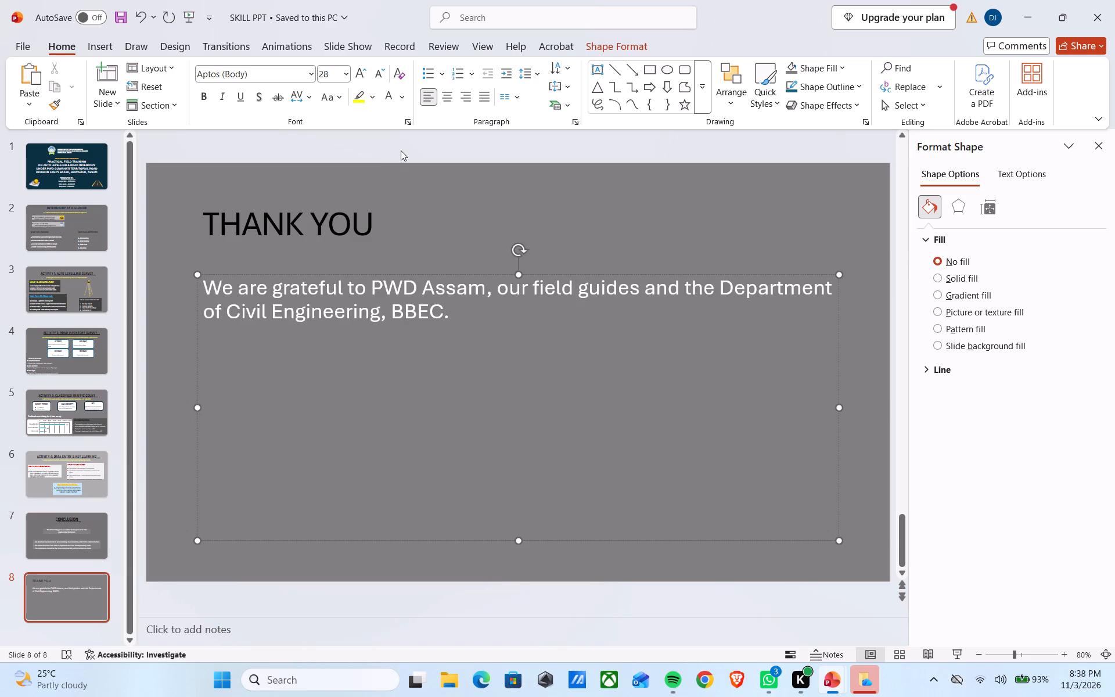
# Centre the gratitude text, narrow its placeholder from one side, and place it horizontally centred near the slide's lower edge.
pyautogui.click(448, 100)
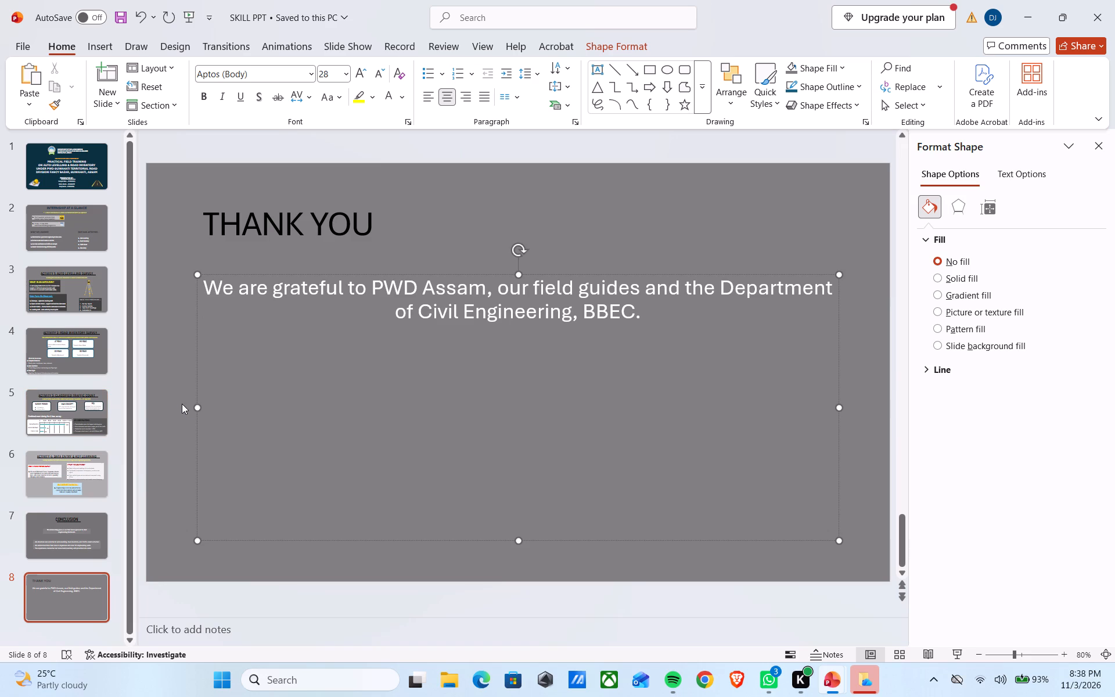
pyautogui.moveTo(195, 404); pyautogui.dragTo(368, 437)
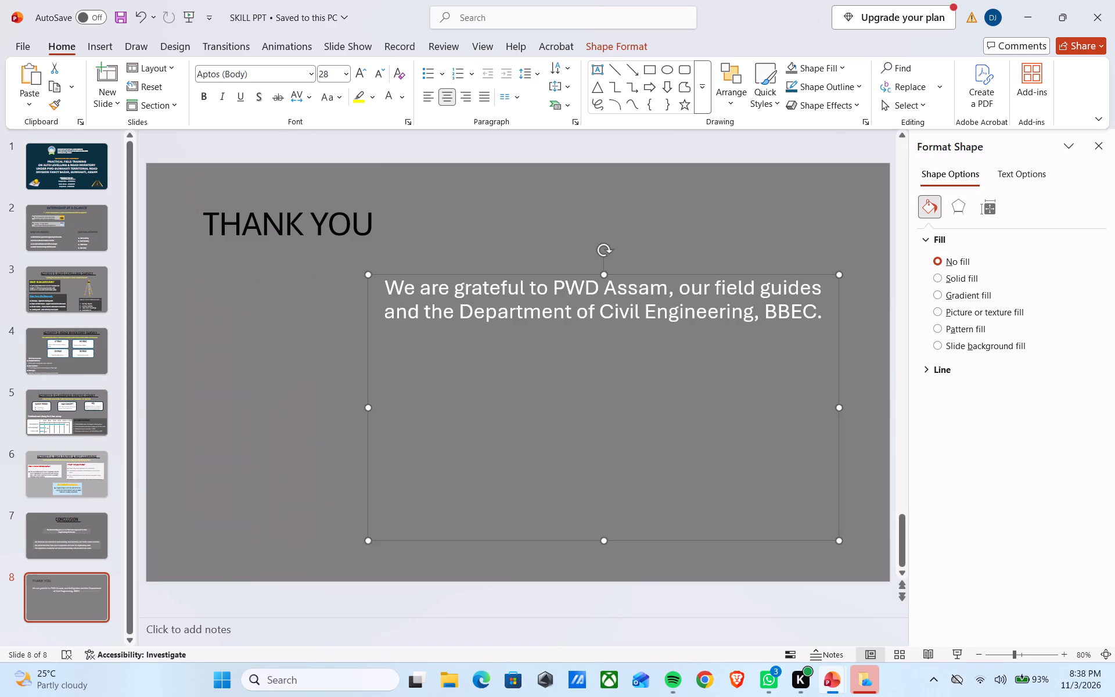
pyautogui.moveTo(523, 276); pyautogui.dragTo(428, 439)
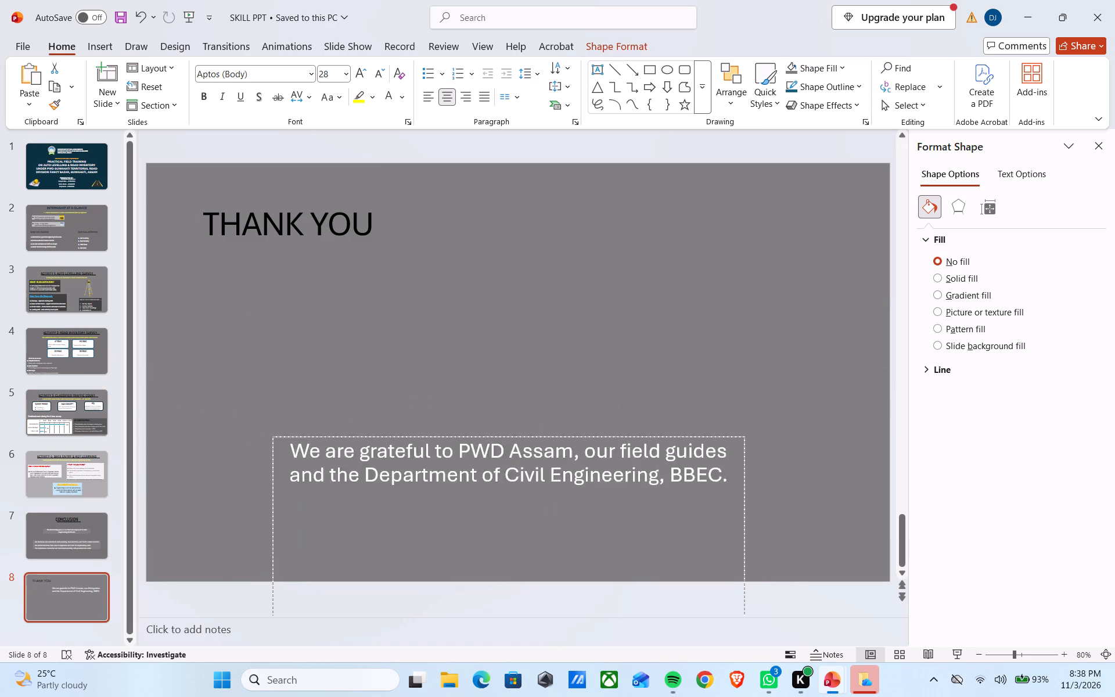
pyautogui.moveTo(428, 439); pyautogui.dragTo(430, 516)
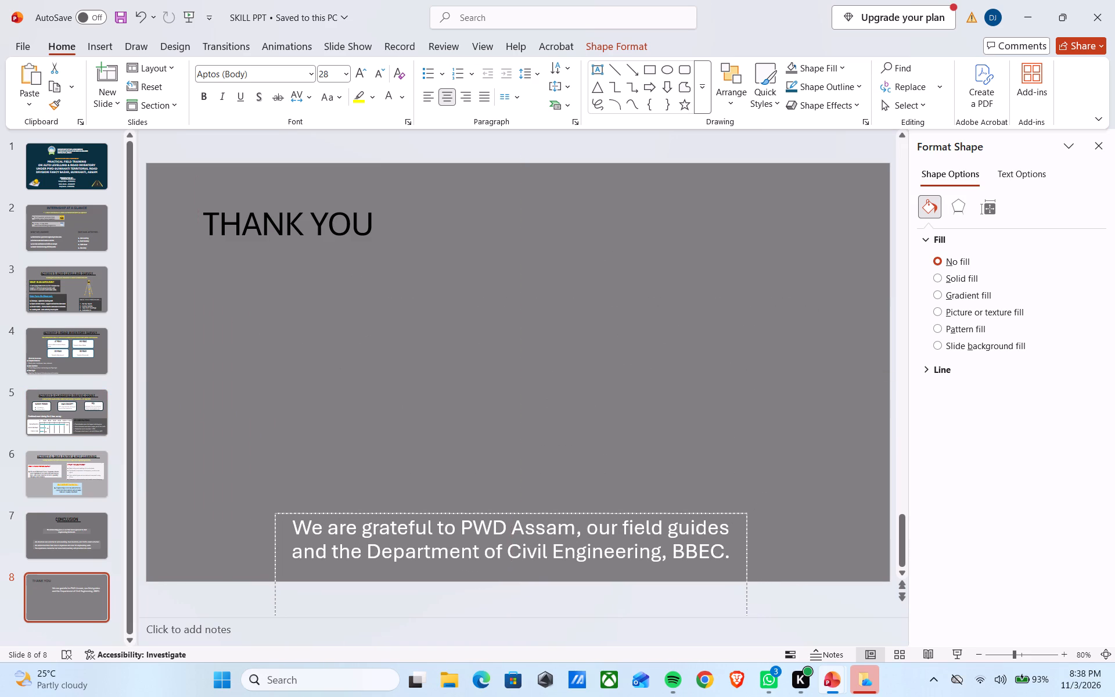
pyautogui.moveTo(430, 516); pyautogui.dragTo(438, 519)
pyautogui.click(437, 527)
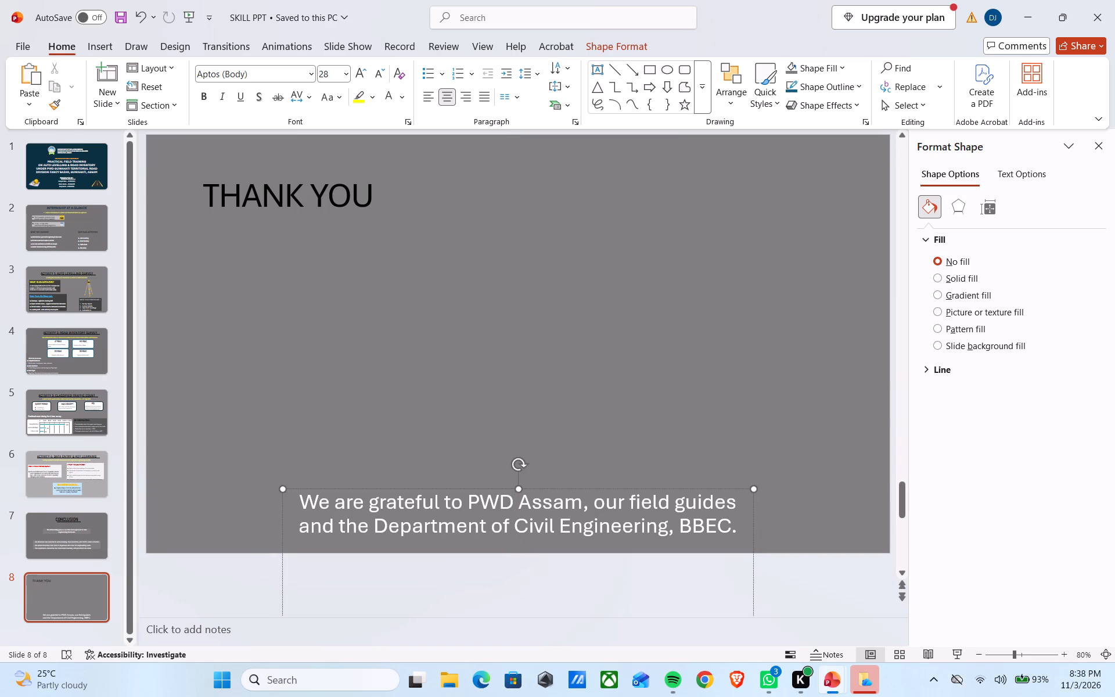
# Reduce the gratitude line's font size to 24.
pyautogui.hotkey('ctrl', 'a')
pyautogui.click(383, 78)
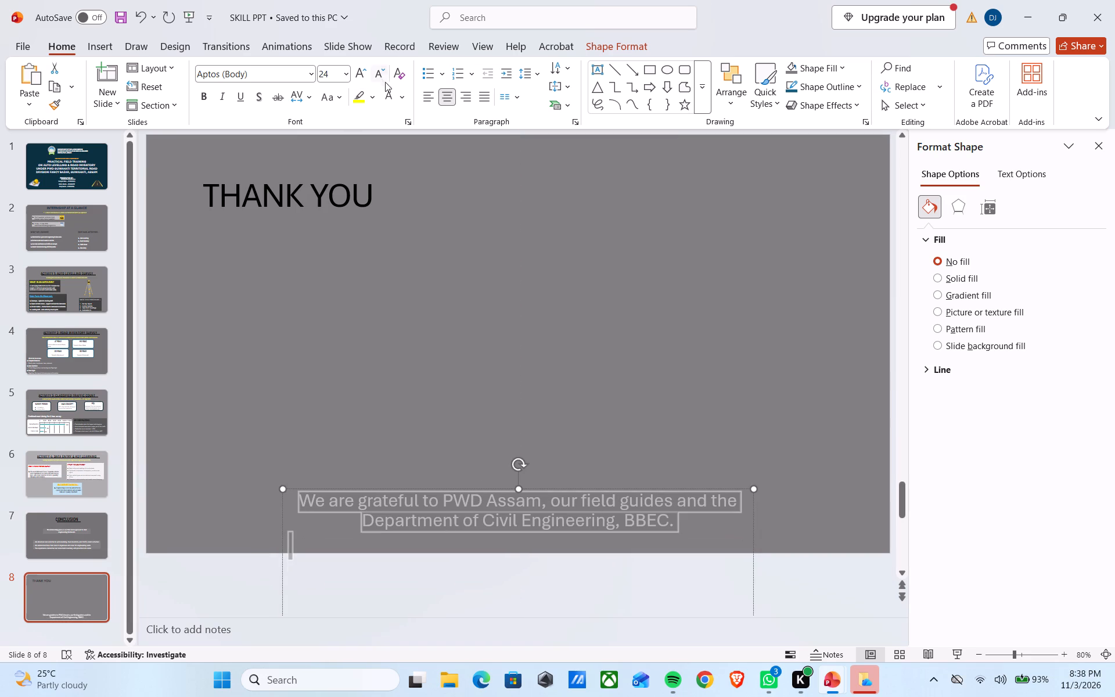
pyautogui.click(519, 540)
# Colour the THANK YOU title white and centre its text.
pyautogui.click(364, 200)
pyautogui.hotkey('ctrl', 'a')
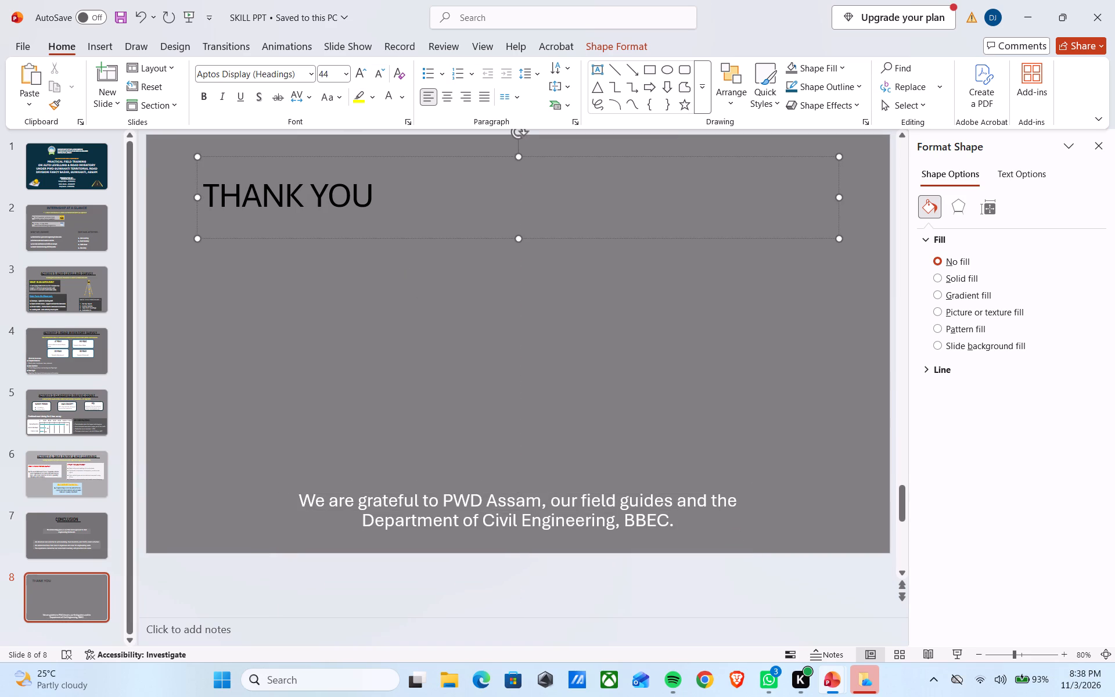
pyautogui.click(389, 93)
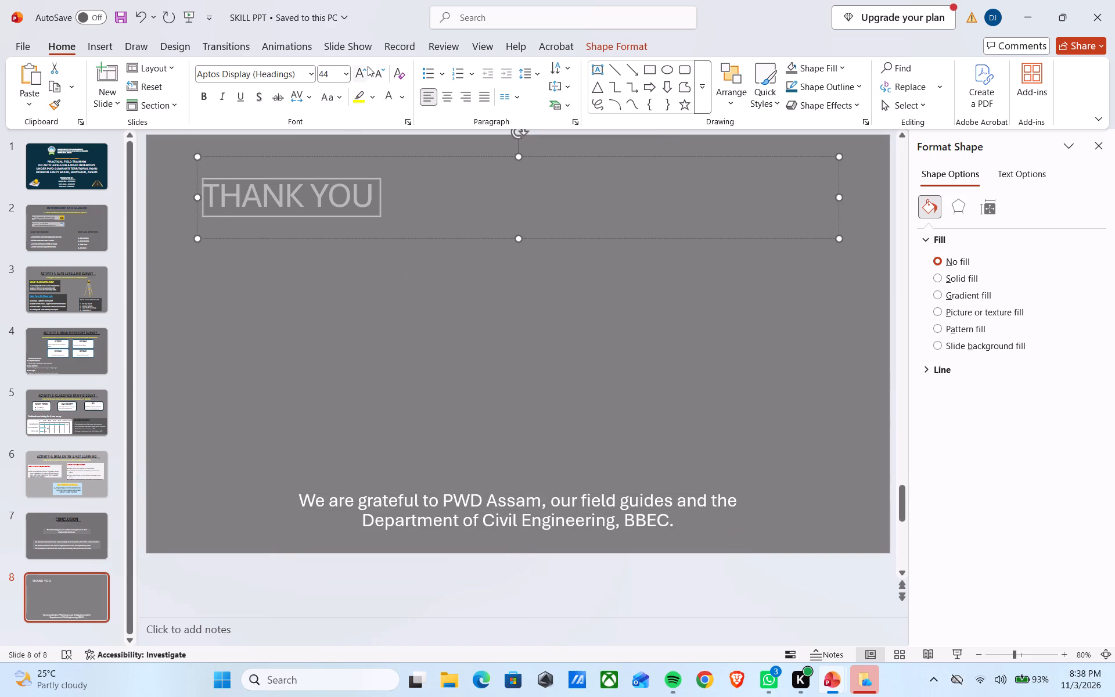
pyautogui.click(314, 73)
pyautogui.click(315, 72)
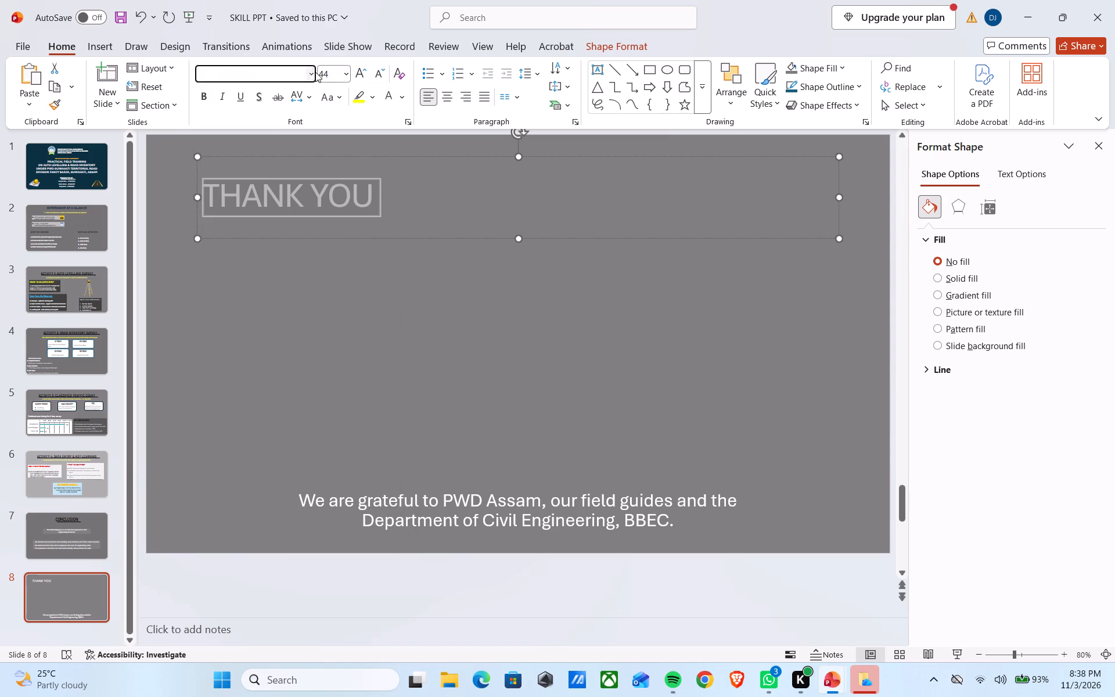
pyautogui.click(448, 95)
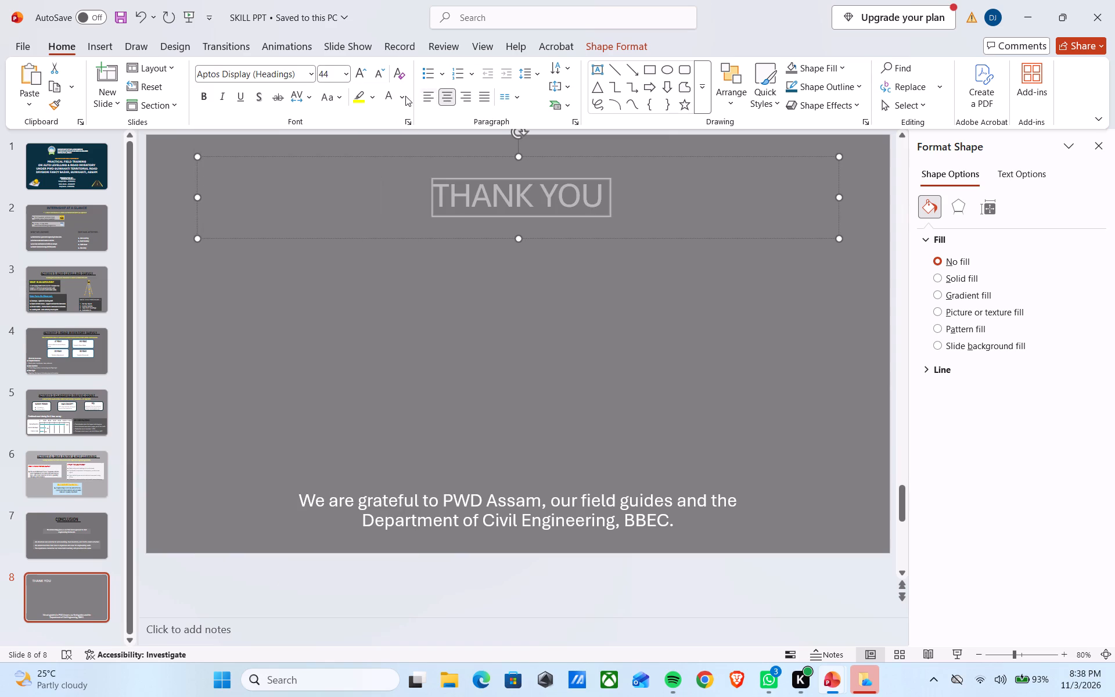
# Set the THANK YOU title in Arial Black and enlarge it to font size 86.
pyautogui.tripleClick(366, 80)
pyautogui.click(366, 80)
pyautogui.click(311, 74)
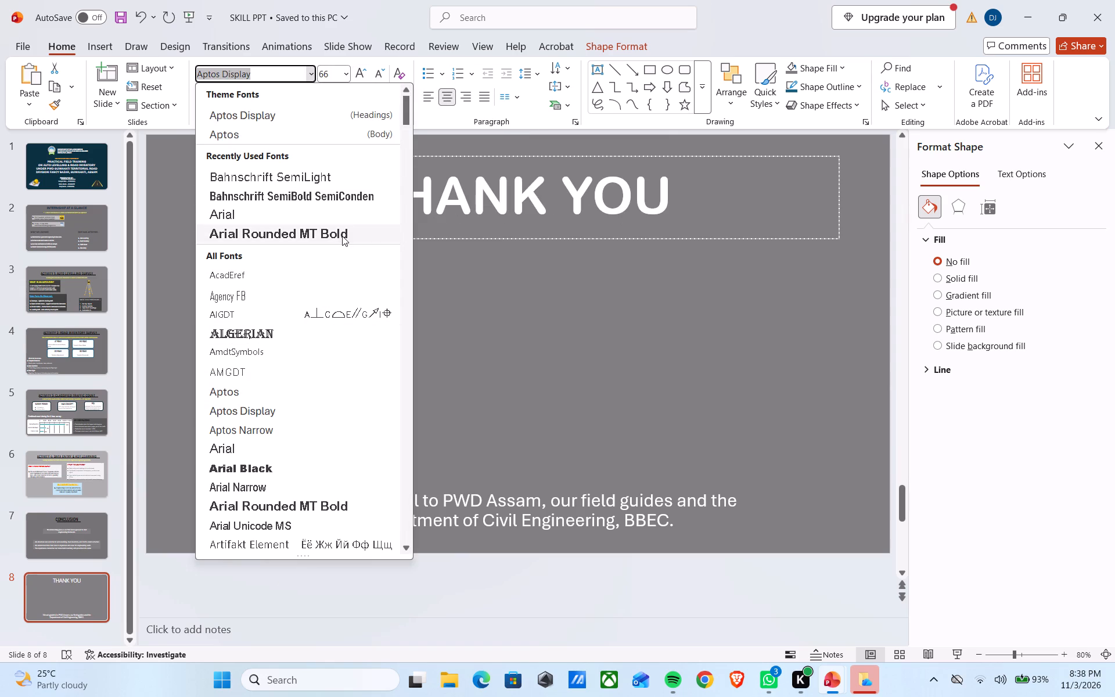
pyautogui.click(331, 472)
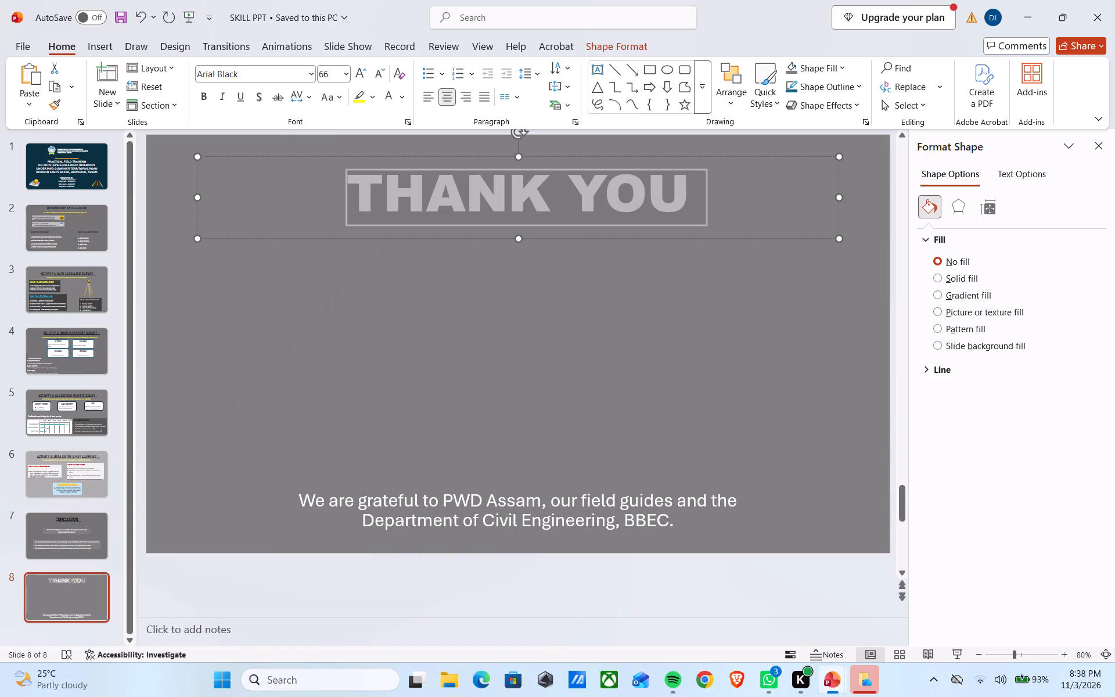
pyautogui.tripleClick(360, 74)
pyautogui.tripleClick(360, 74)
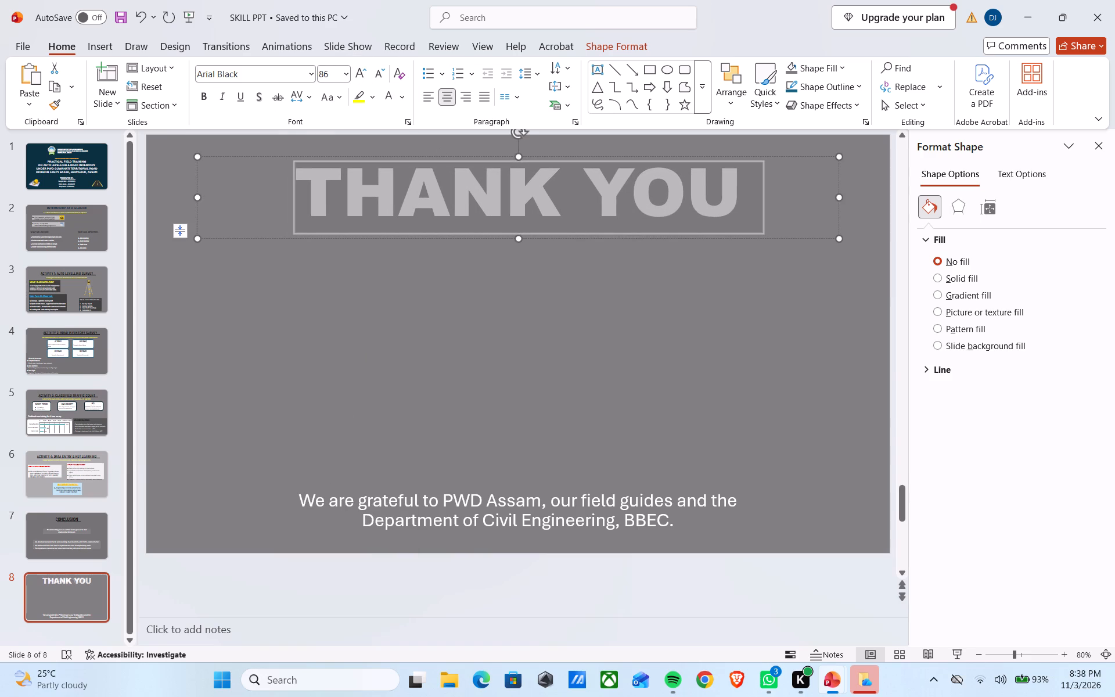
# Extend the THANK YOU title placeholder downward to just above the gratitude line, bringing the title towards the slide's middle.
pyautogui.moveTo(517, 238); pyautogui.dragTo(525, 460)
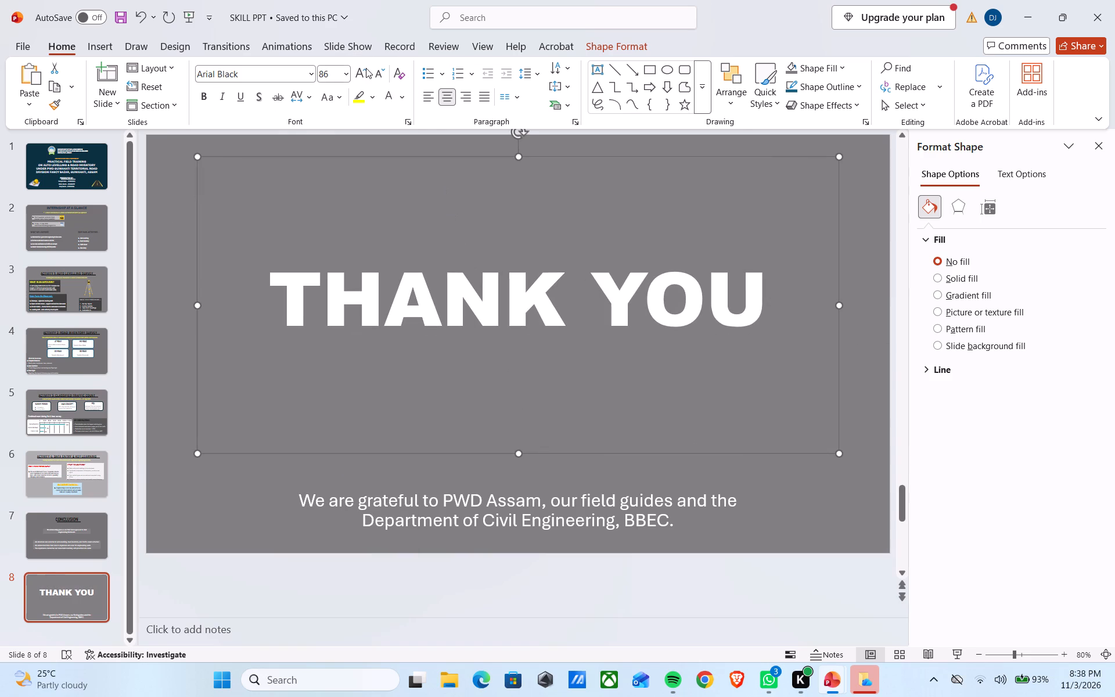
# Check the closing slide against the Conclusion slide of the PWD_Internship_College_Presentation source, and return to the SKILL PPT deck.
pyautogui.scroll(3, 517, 288)
pyautogui.scroll(-4, 520, 288)
pyautogui.scroll(1, 519, 288)
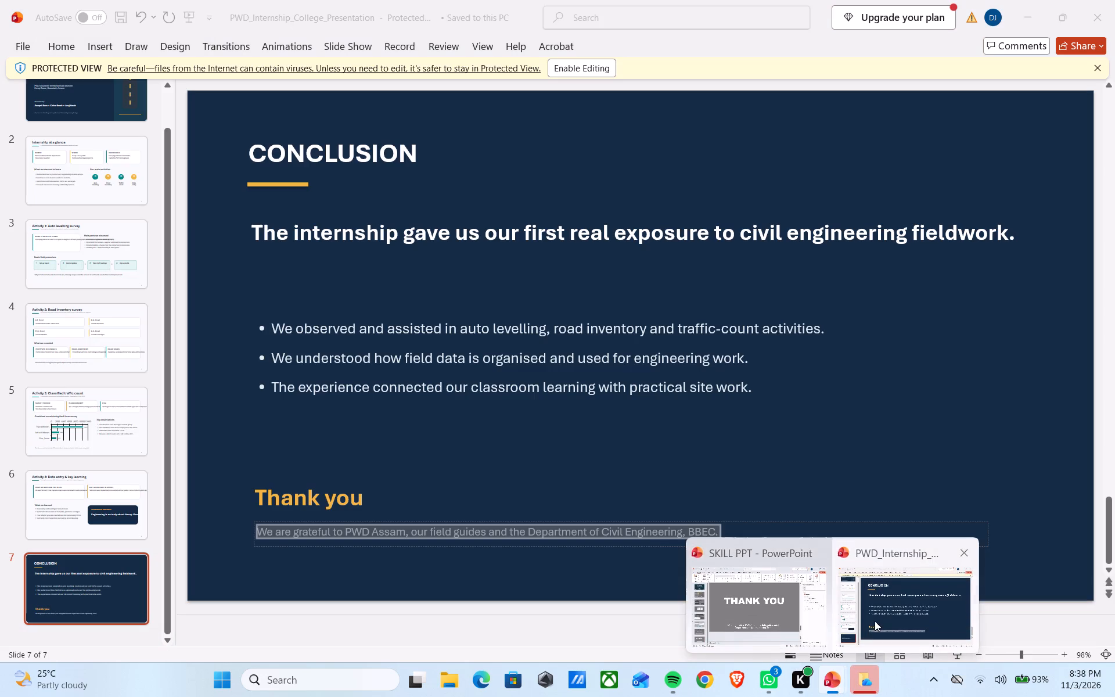
pyautogui.click(875, 621)
pyautogui.scroll(-2, 641, 443)
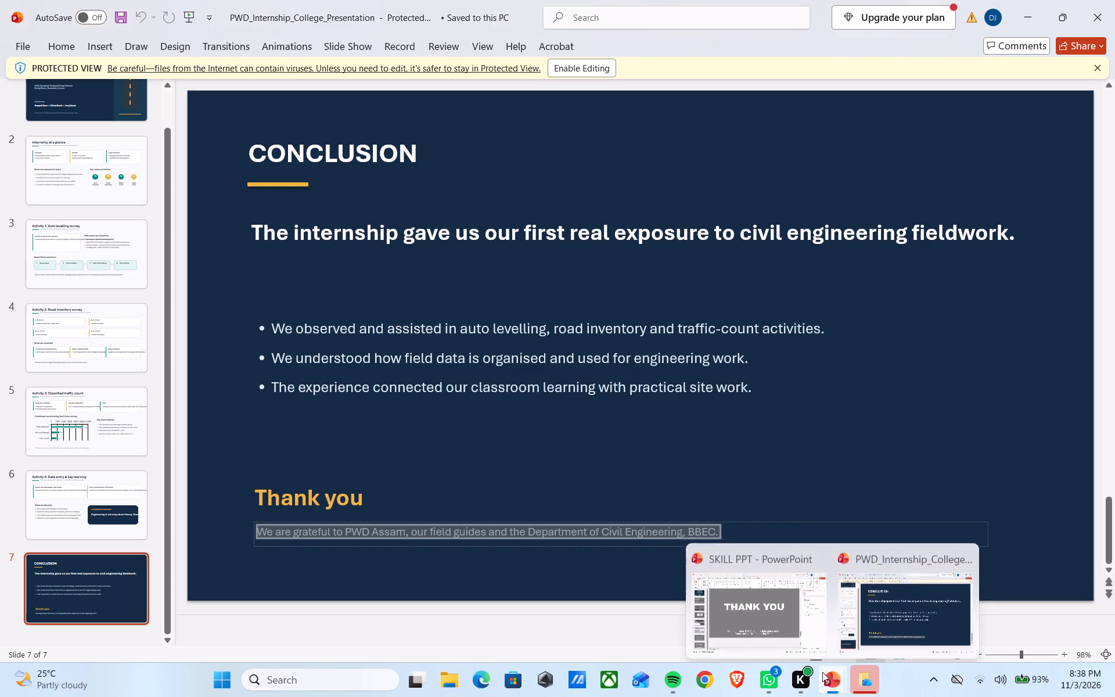
pyautogui.click(802, 606)
pyautogui.scroll(1, 564, 521)
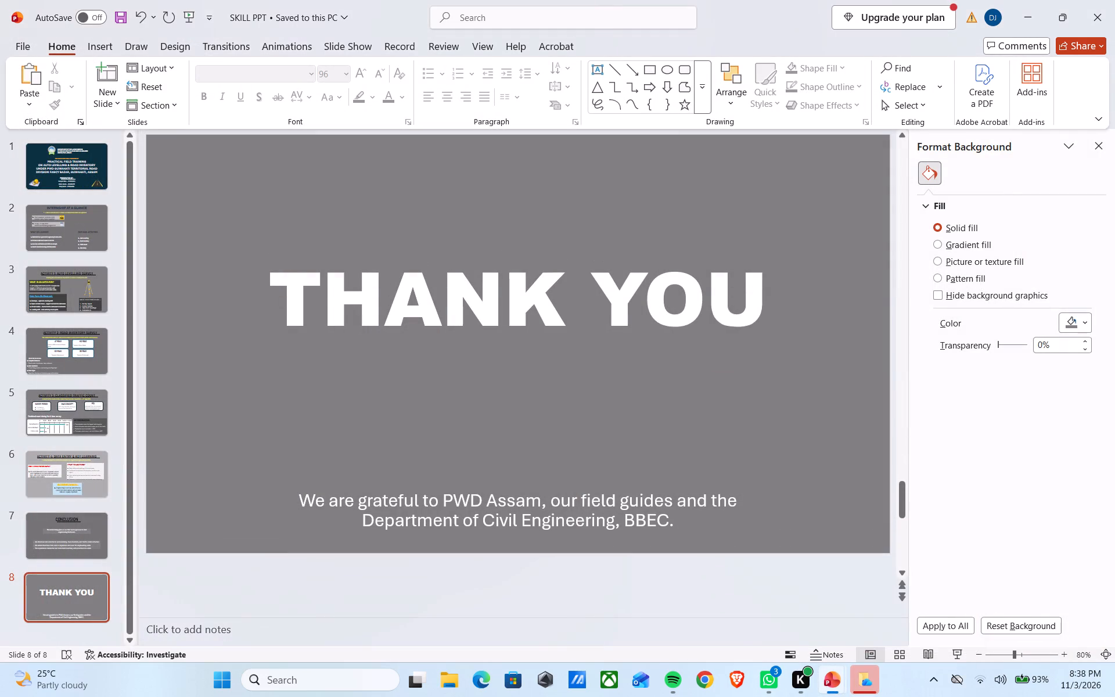
pyautogui.click(571, 308)
pyautogui.scroll(1, 571, 308)
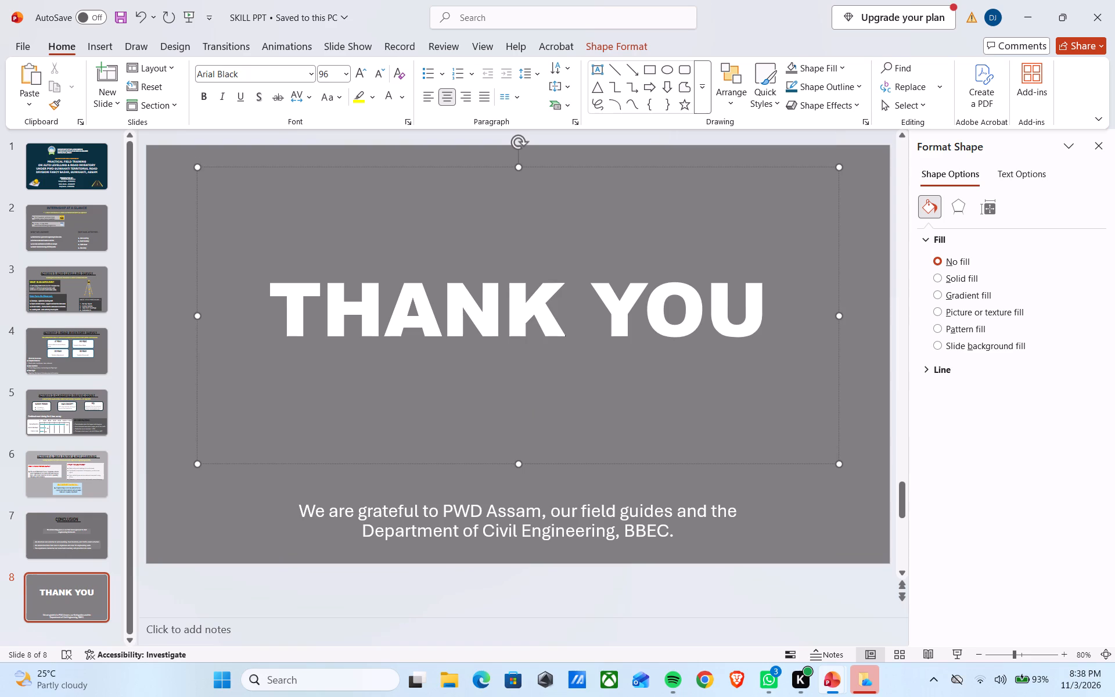
# Review the finished activity slides, starting with slide 4 on the road inventory survey.
pyautogui.click(94, 352)
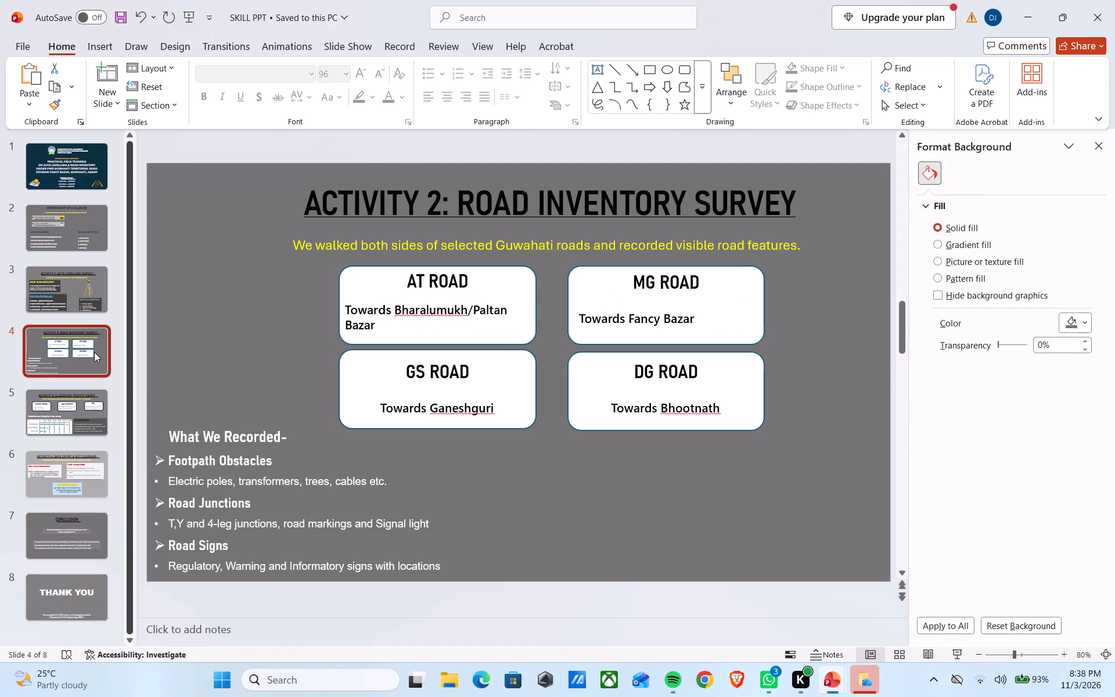
# Review the traffic count, data entry and conclusion slides, including the traffic count chart, and go back to the title slide.
pyautogui.click(88, 420)
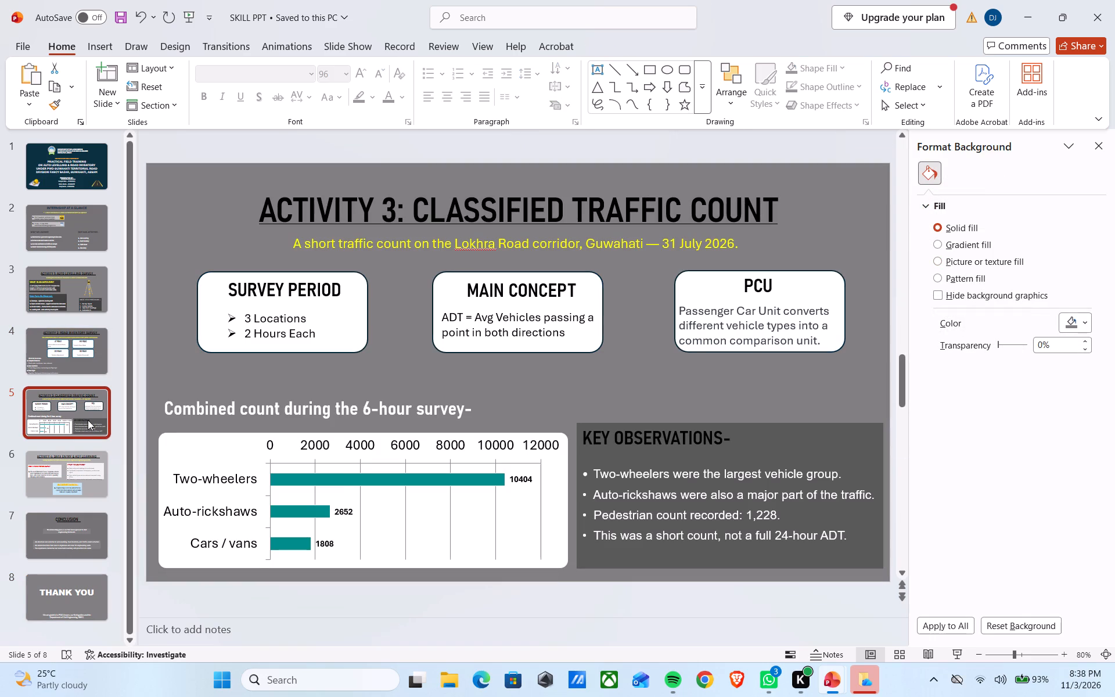
pyautogui.click(230, 484)
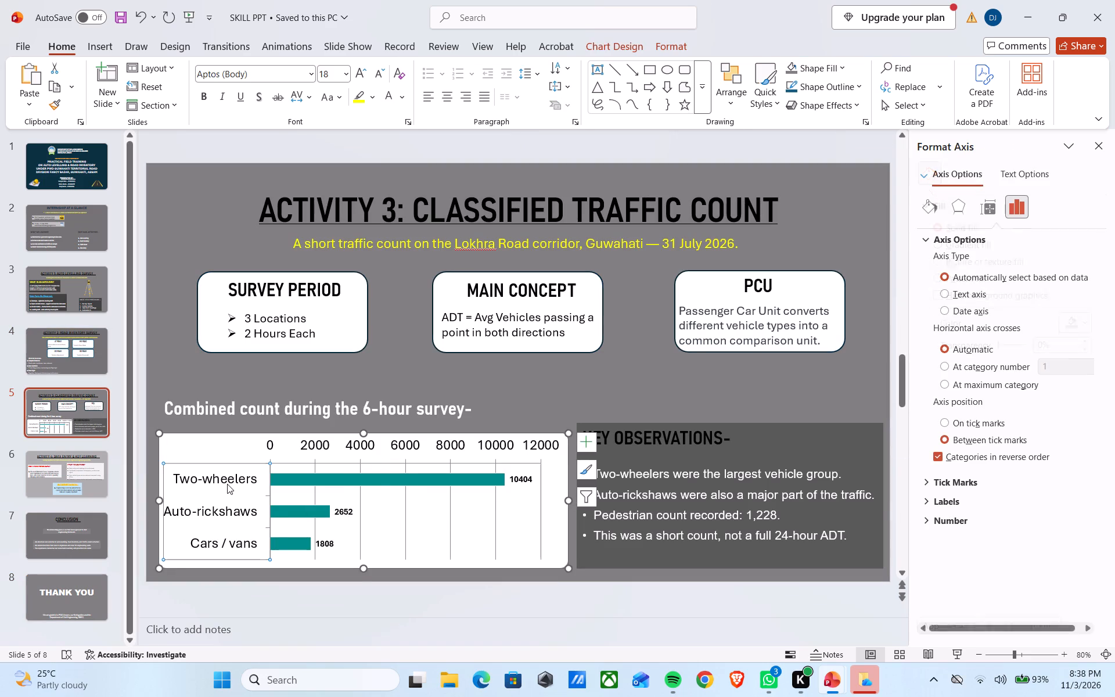
pyautogui.doubleClick(238, 455)
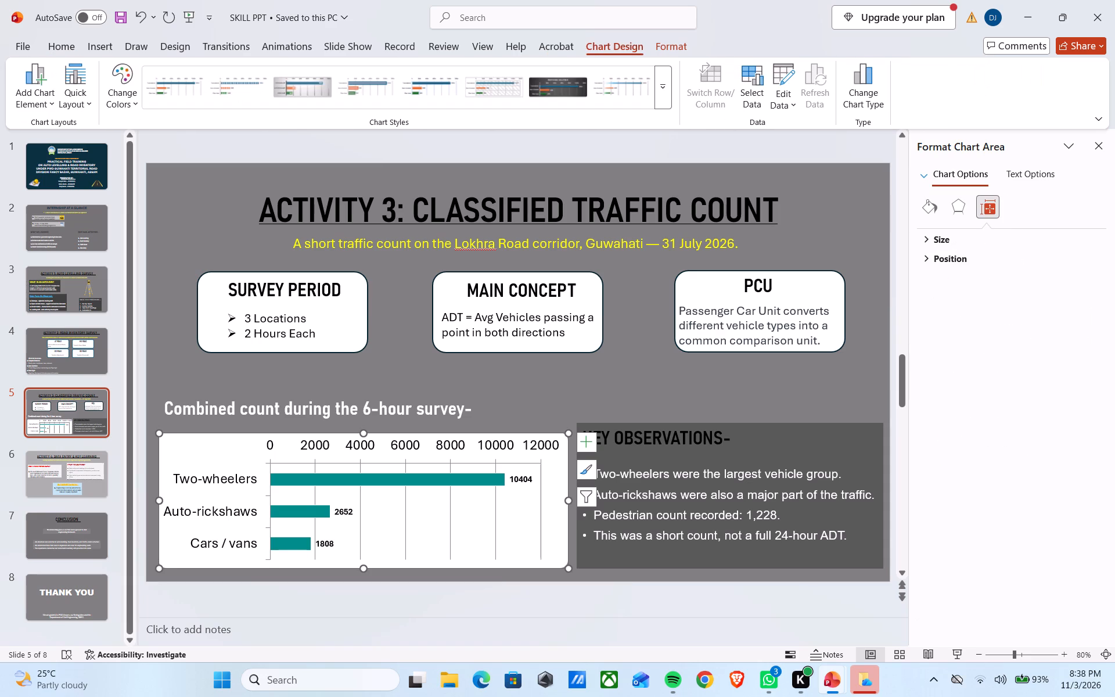
pyautogui.click(254, 416)
pyautogui.click(108, 477)
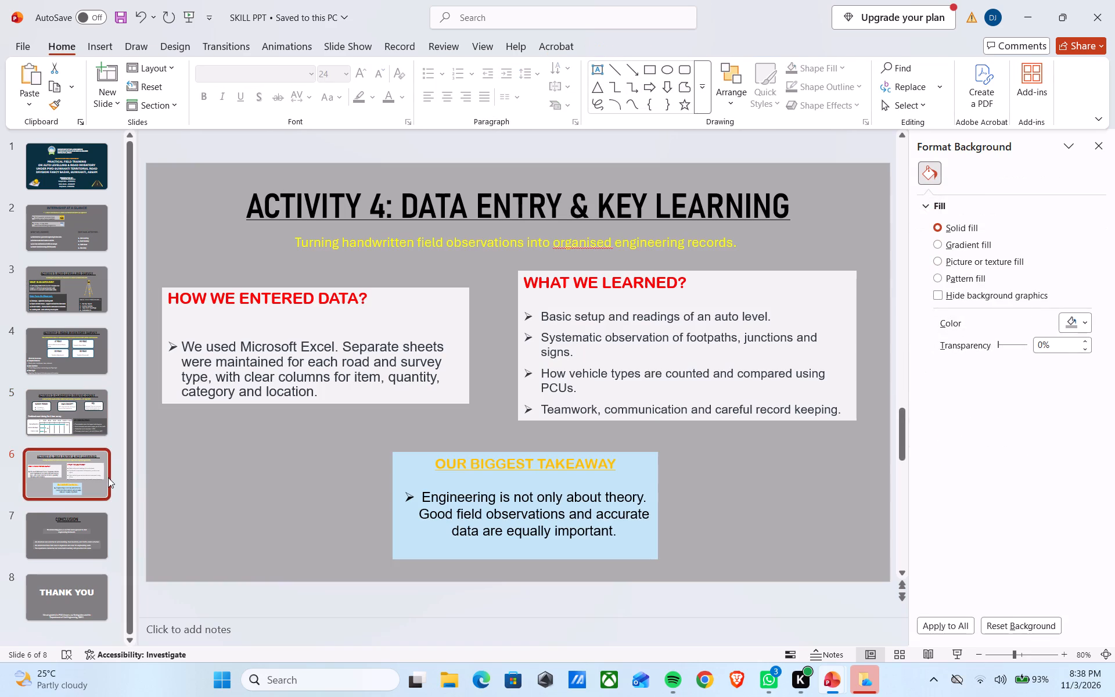
pyautogui.click(80, 554)
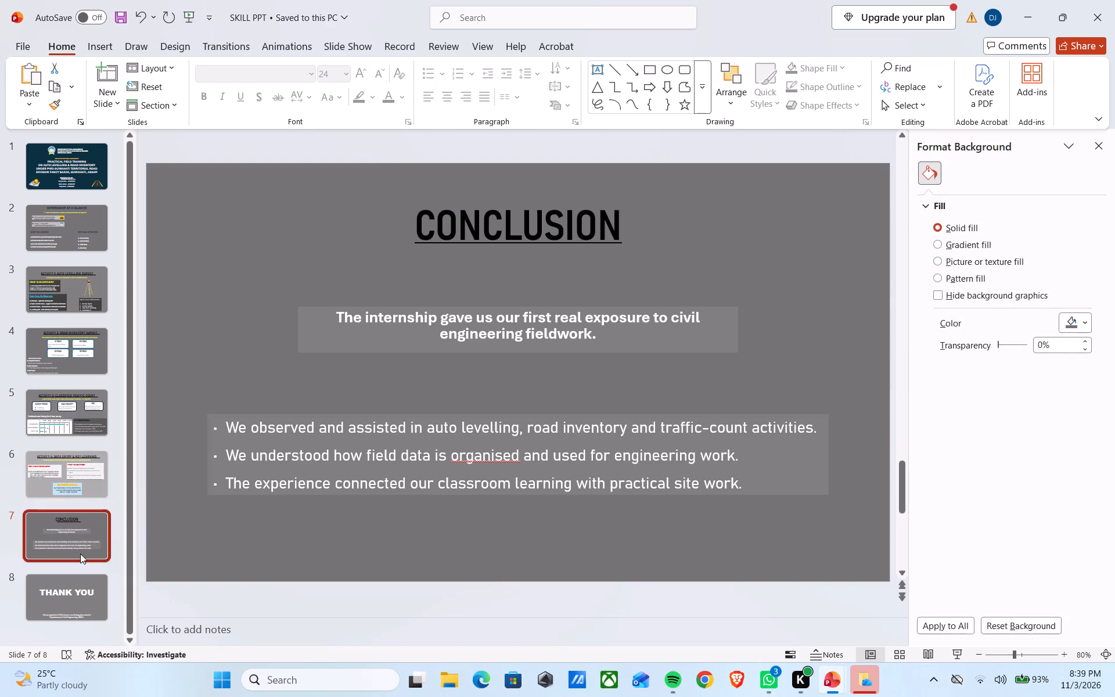
pyautogui.click(99, 479)
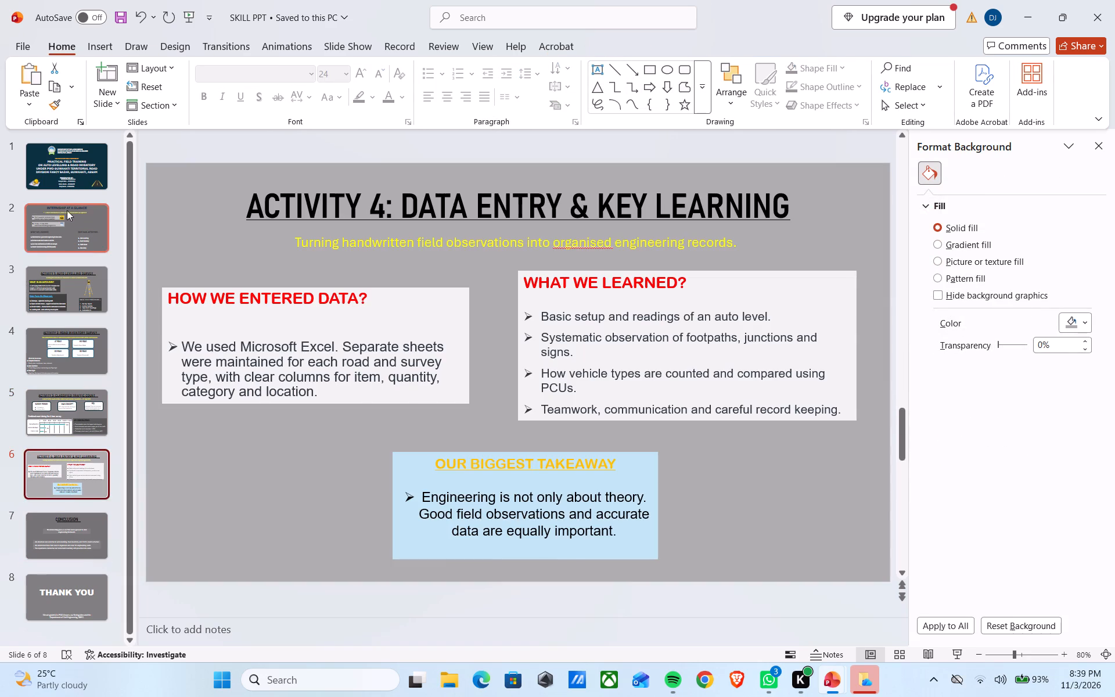
pyautogui.click(82, 175)
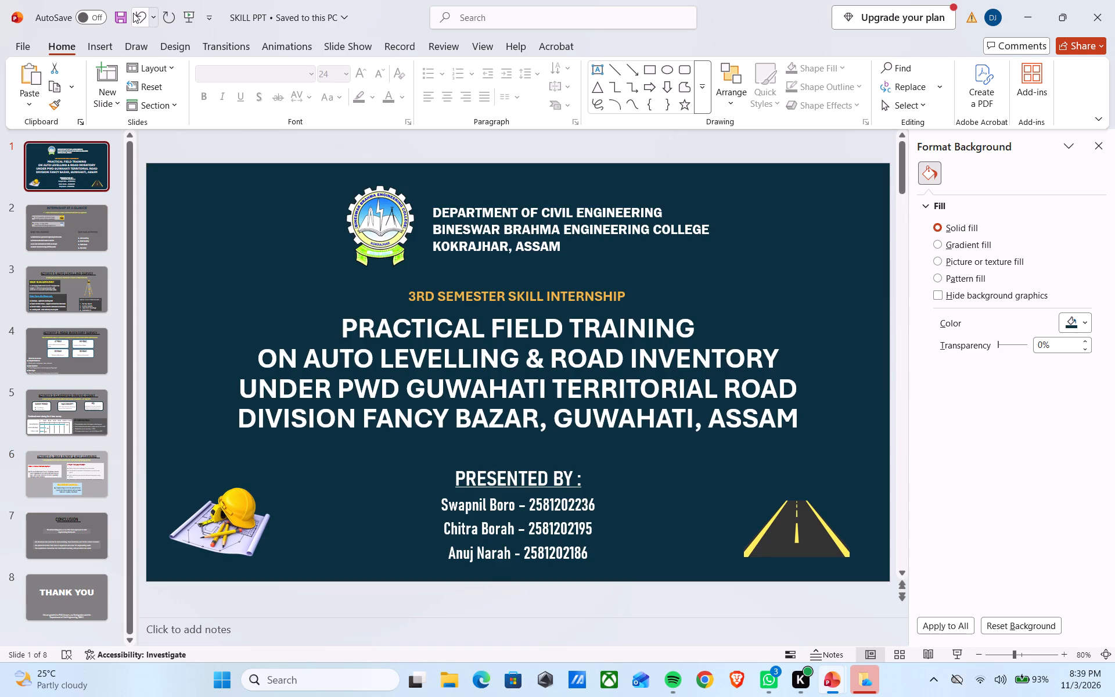
# Save the SKILL PPT presentation and check its file name and save location.
pyautogui.click(125, 16)
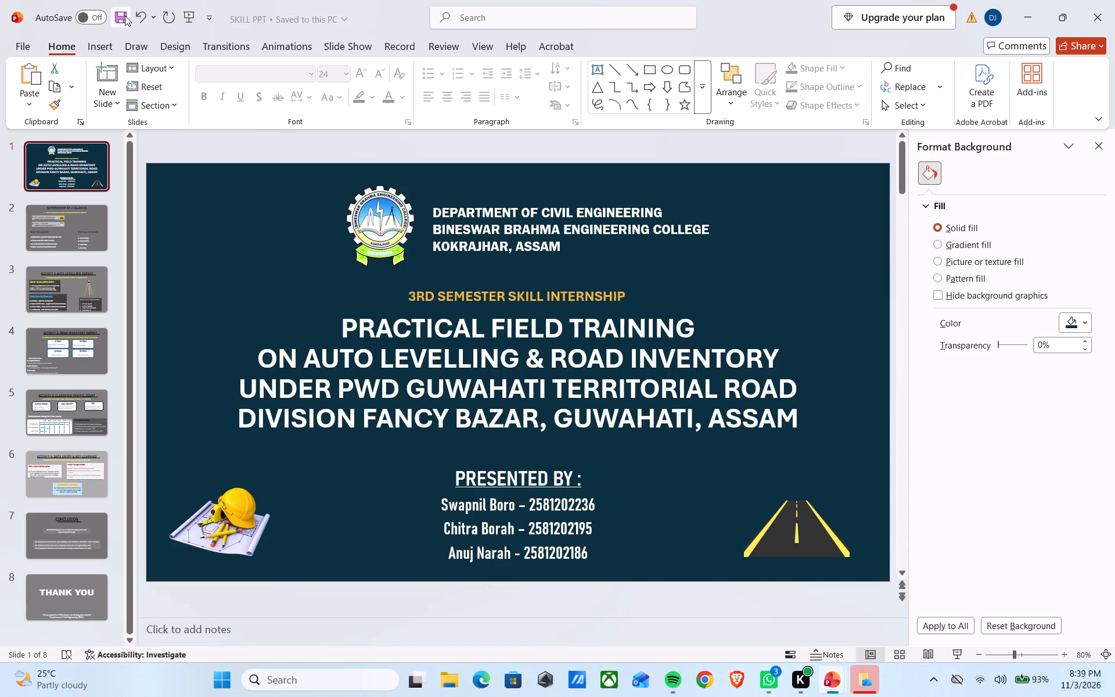
pyautogui.click(125, 16)
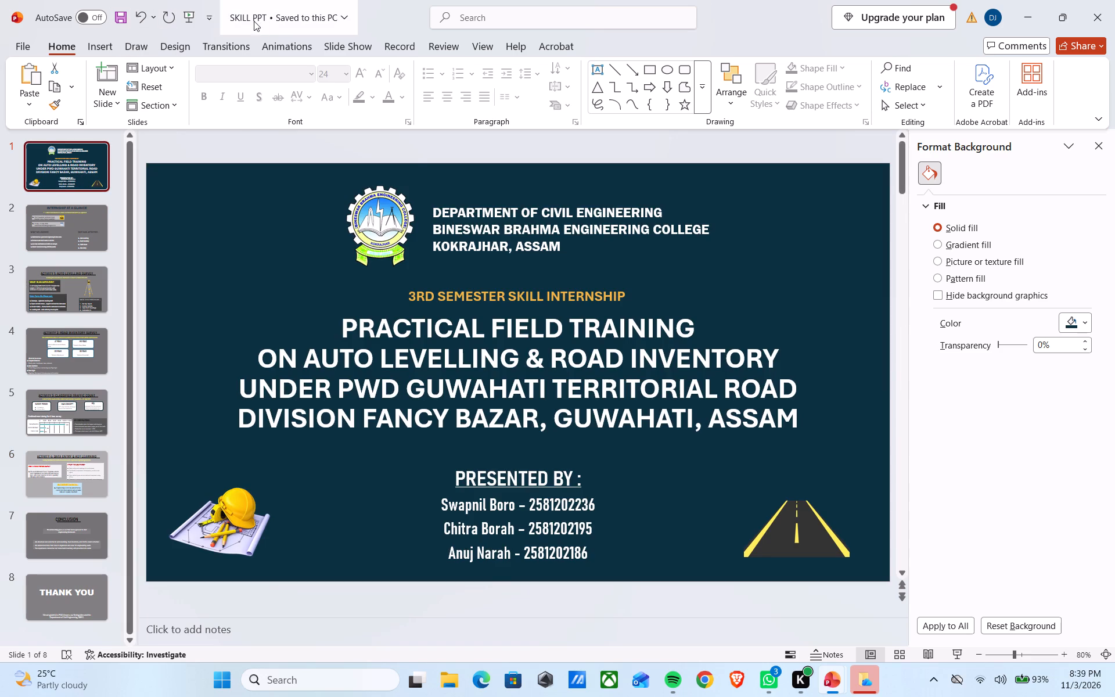
pyautogui.click(269, 19)
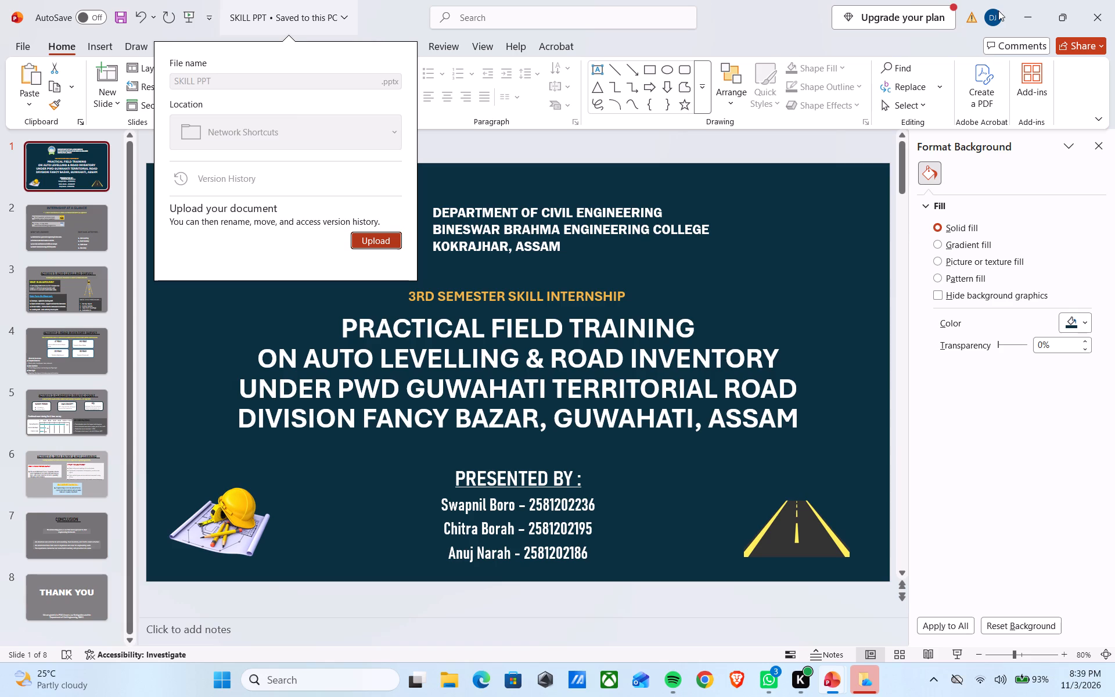
pyautogui.click(1029, 9)
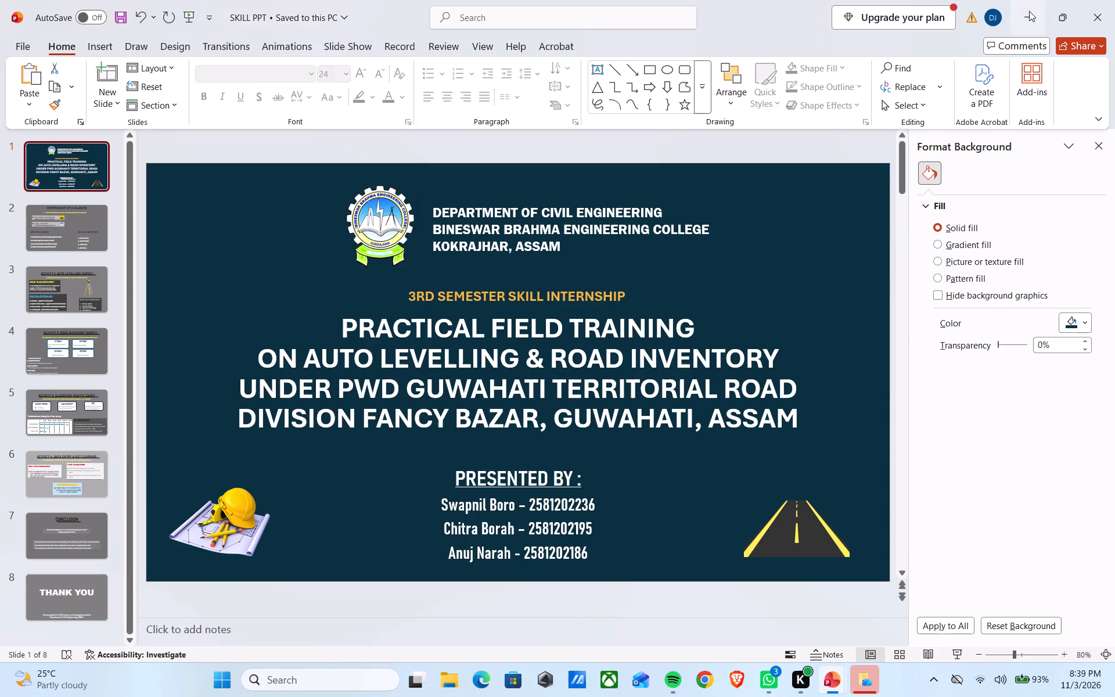
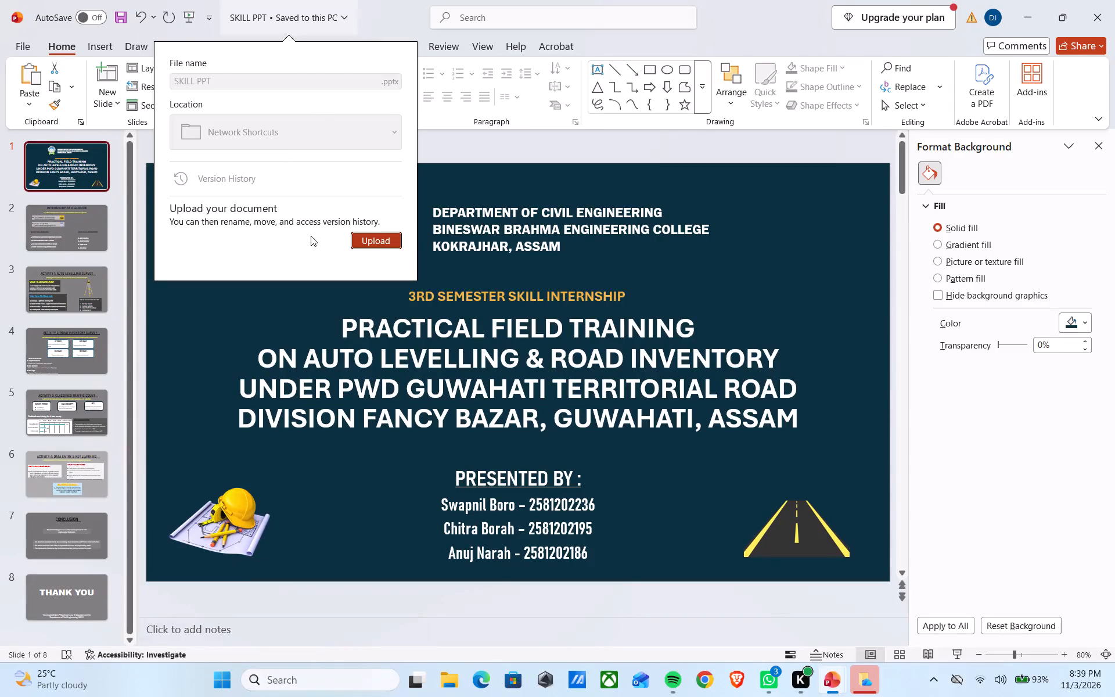
# Save a copy of the SKILL PPT deck as a PowerPoint Presentation in the Documents folder.
pyautogui.click(389, 243)
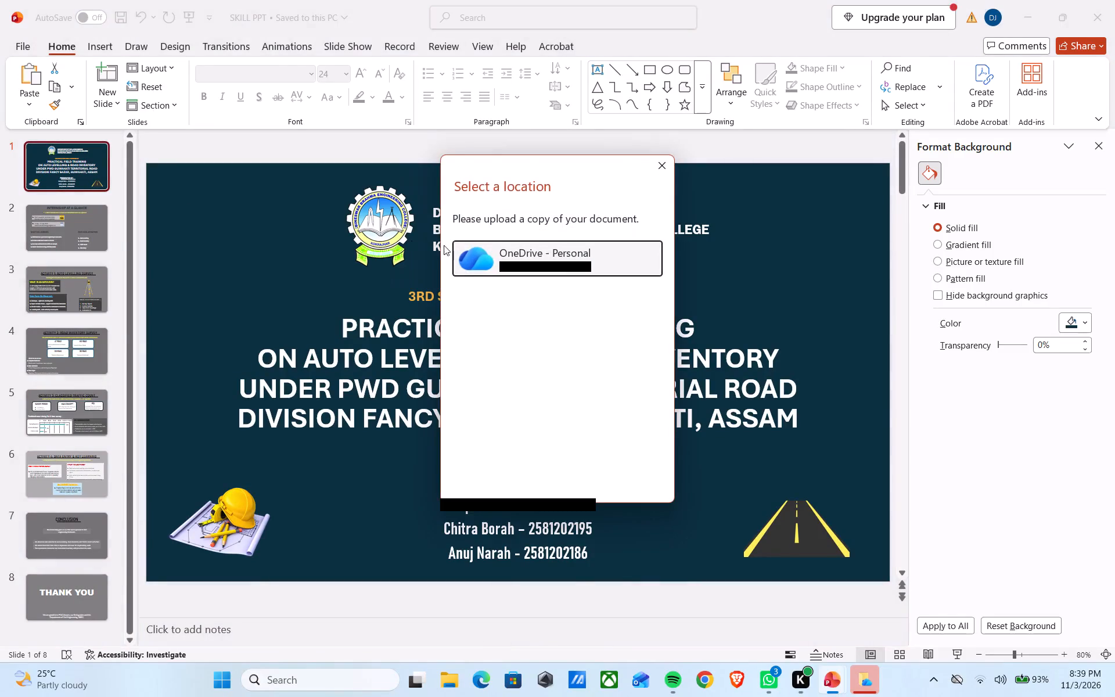
pyautogui.click(670, 165)
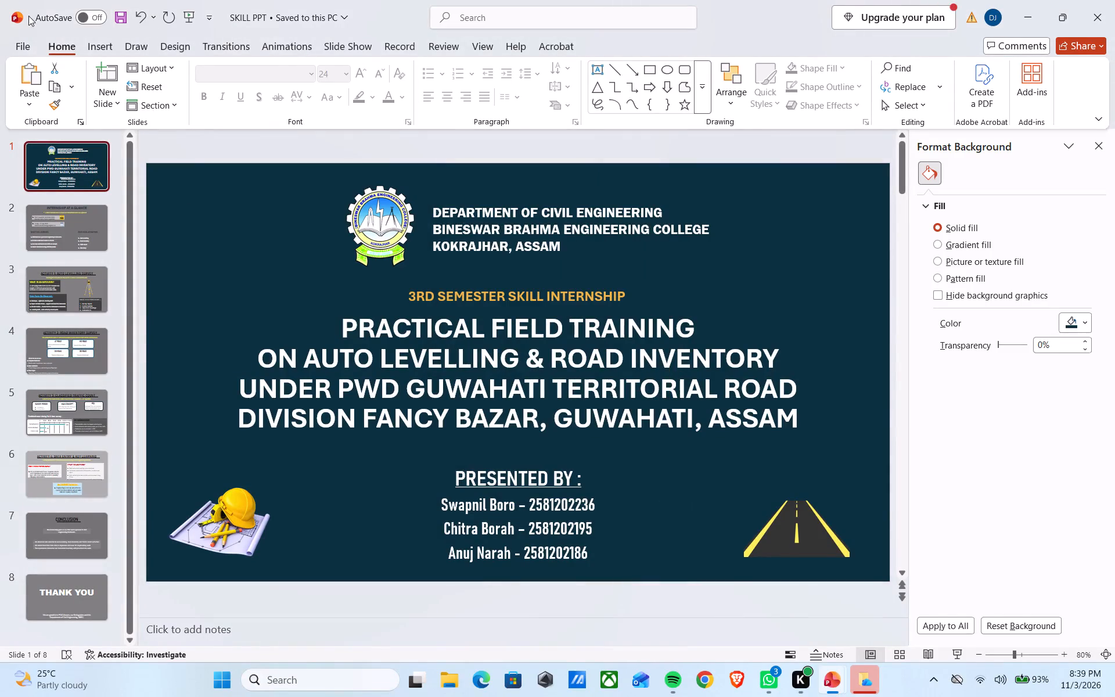
pyautogui.click(24, 38)
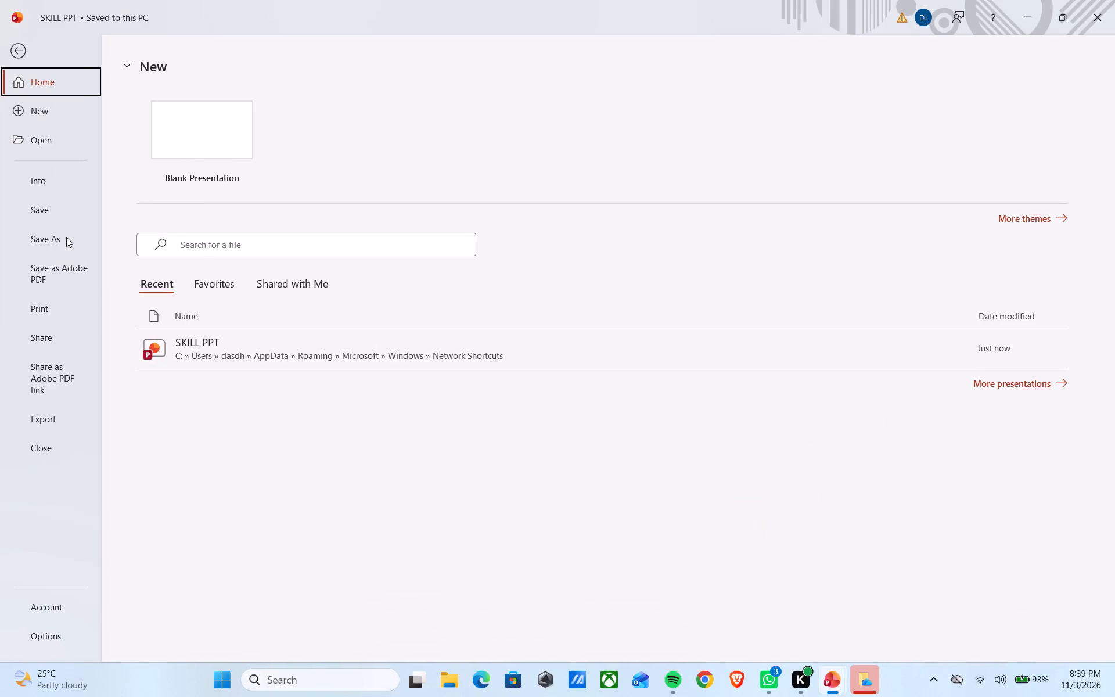
pyautogui.click(66, 237)
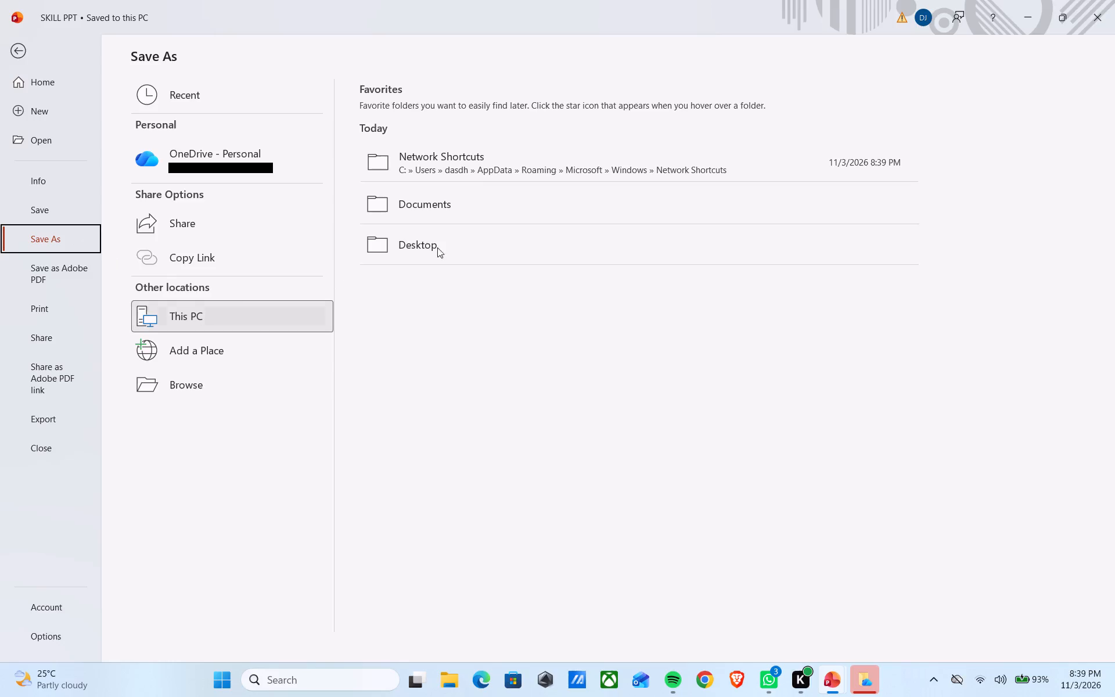
pyautogui.click(466, 200)
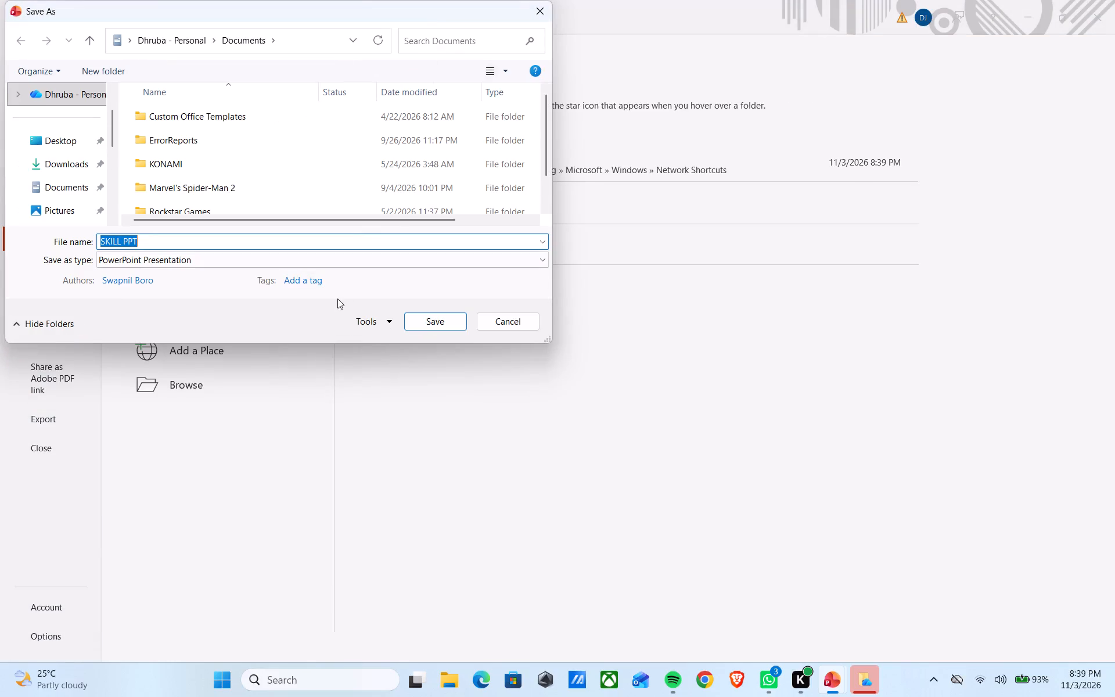
# Save the deck as a PowerPoint Presentation named SKILL INTERNSHIP PPT in the Documents folder.
pyautogui.click(117, 237)
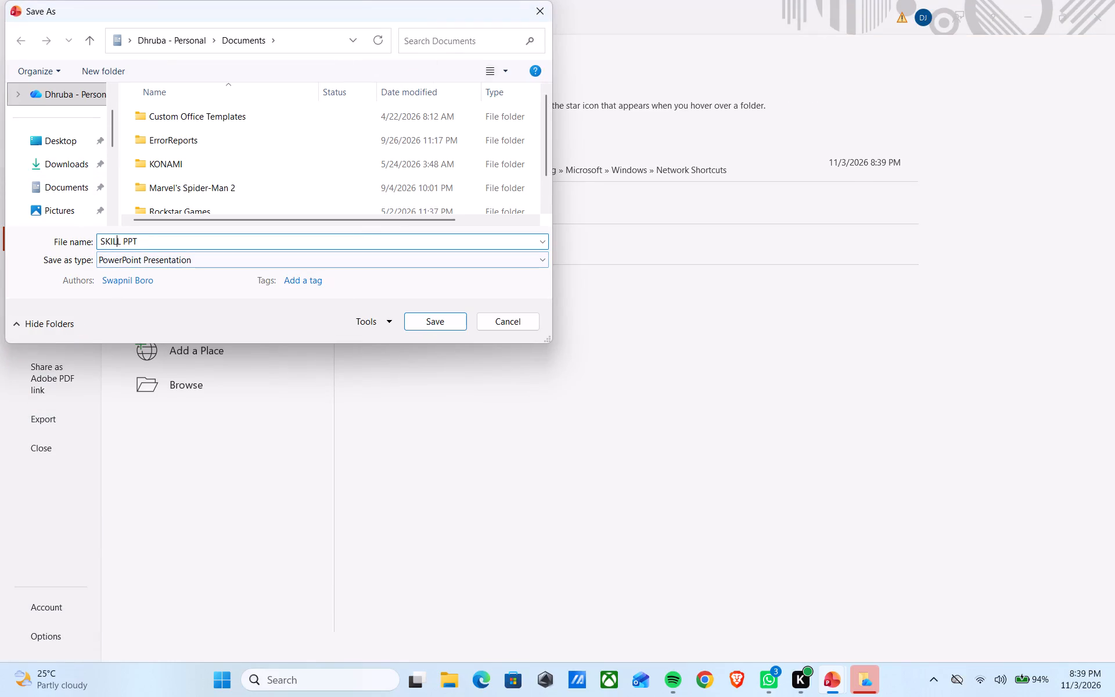
pyautogui.click(120, 243)
pyautogui.press('space')
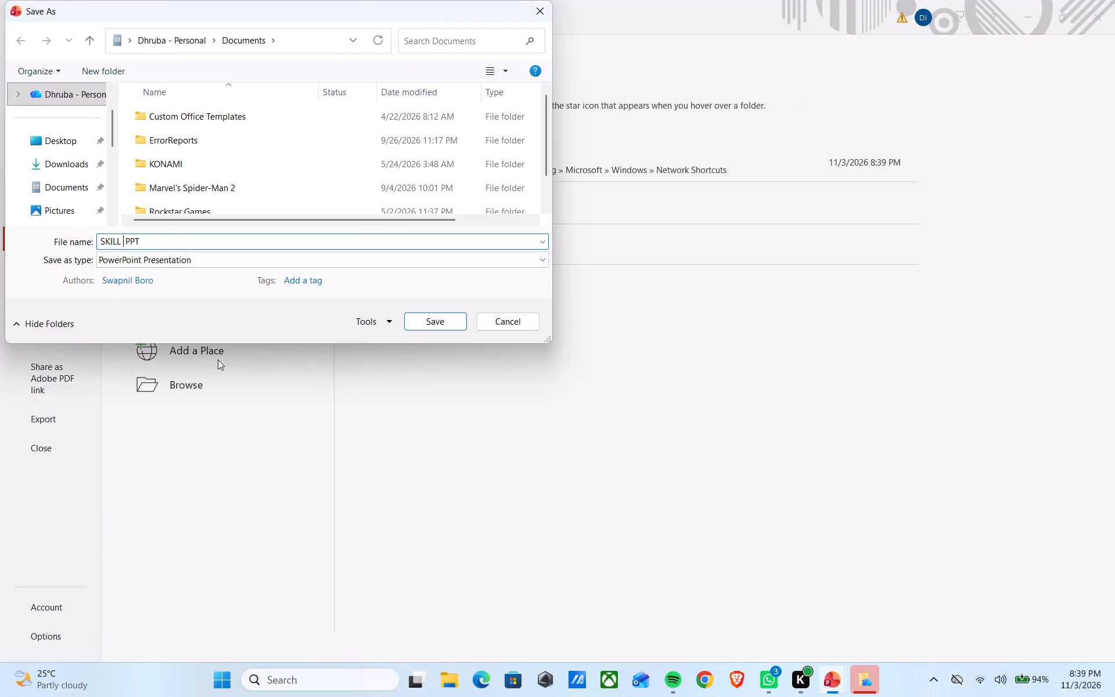
pyautogui.write('INTERNSHIP')
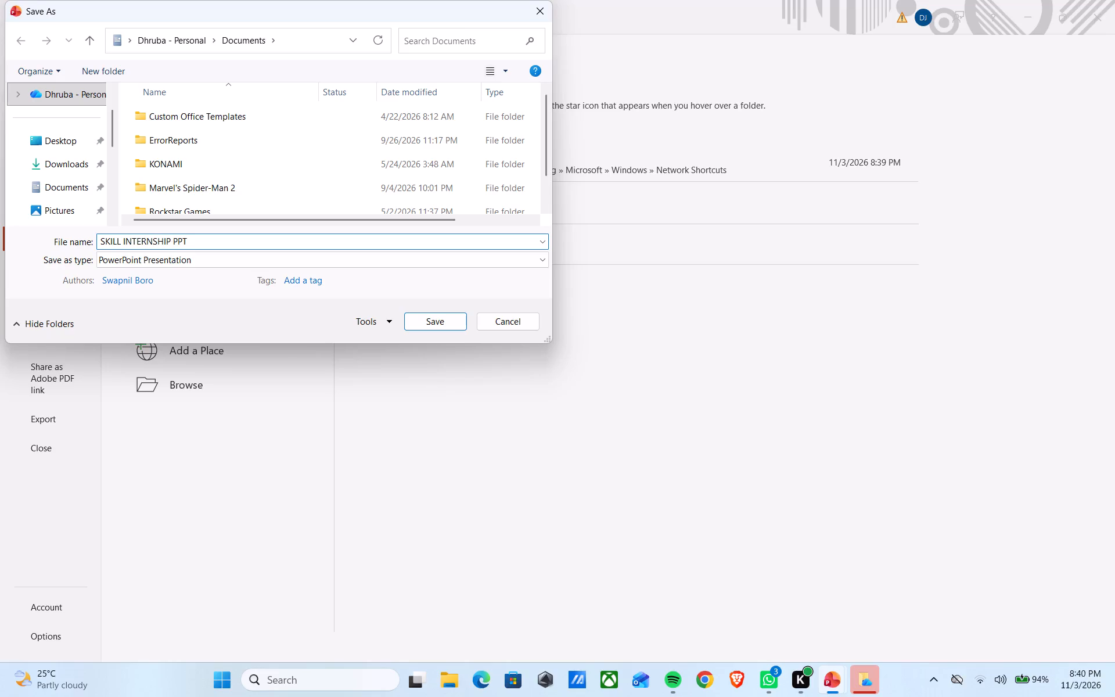
pyautogui.click(416, 317)
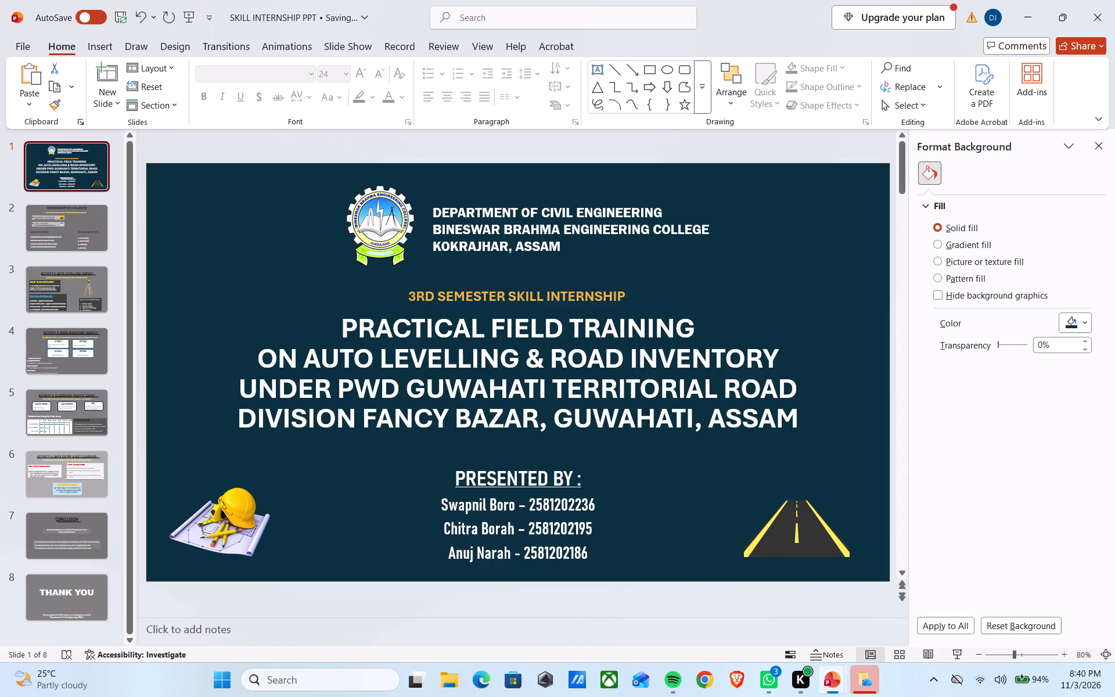